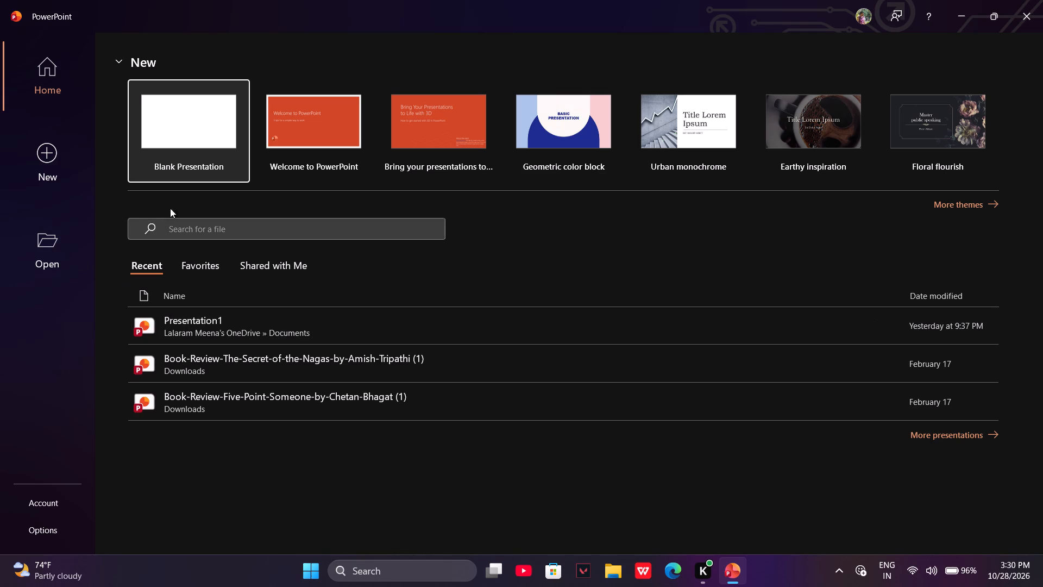
# Create a new blank presentation.
pyautogui.click(166, 139)
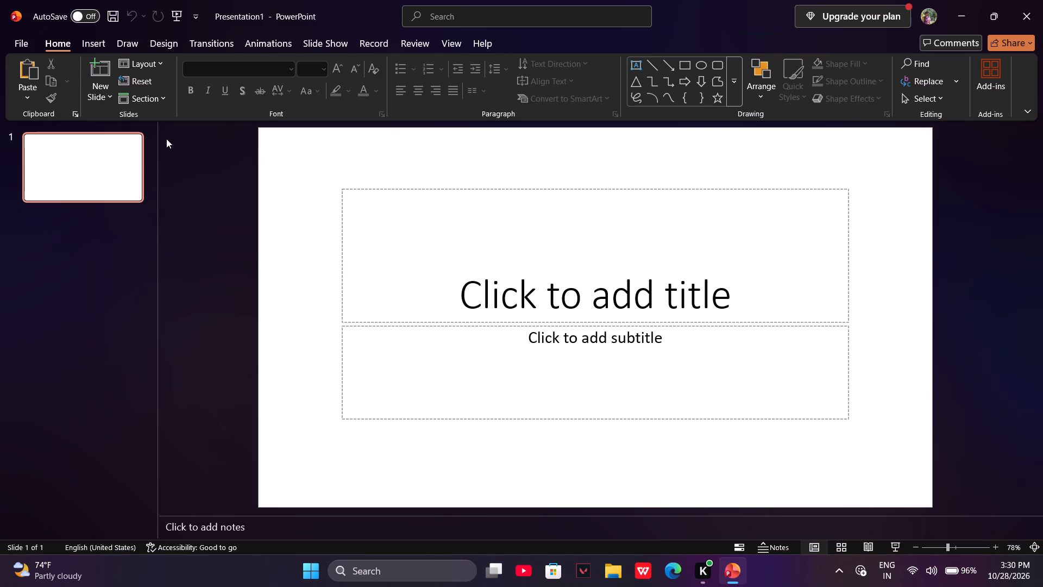
# Lower the computer's display brightness to near its minimum and return to the blank presentation.
pyautogui.click(903, 574)
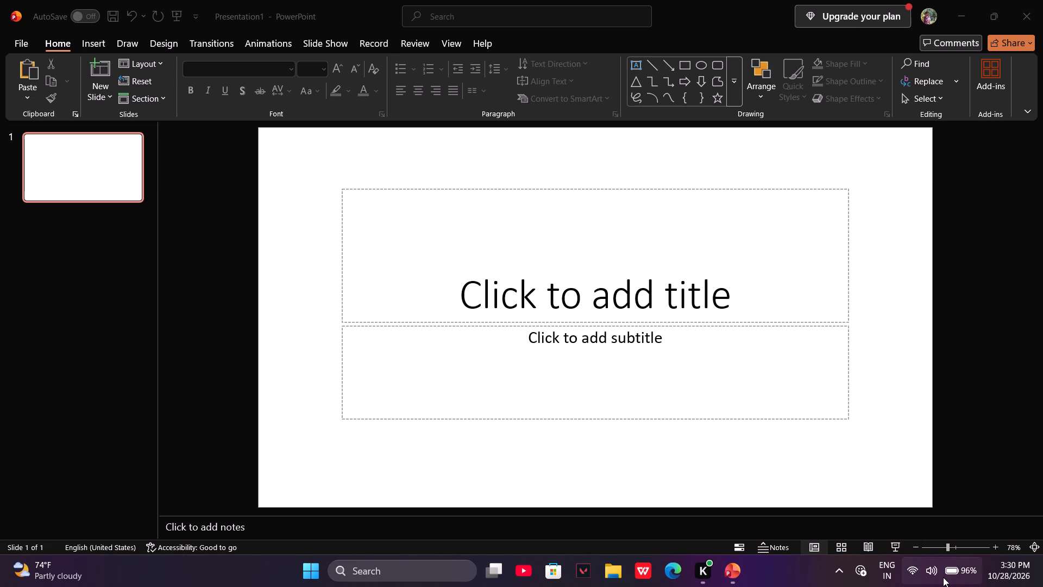
pyautogui.click(943, 577)
pyautogui.moveTo(859, 459); pyautogui.dragTo(845, 454)
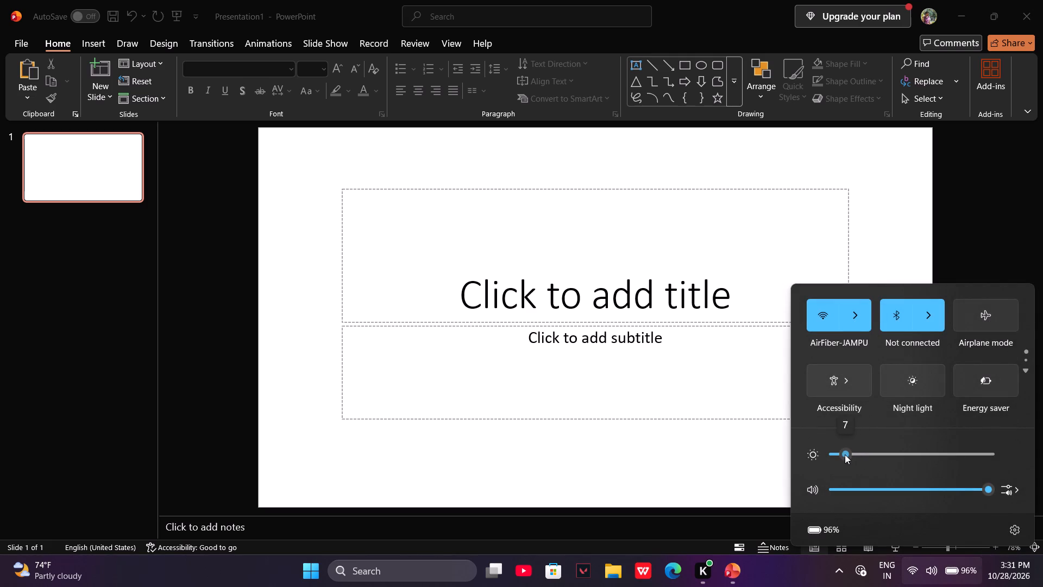
pyautogui.moveTo(845, 454); pyautogui.dragTo(839, 455)
pyautogui.click(143, 357)
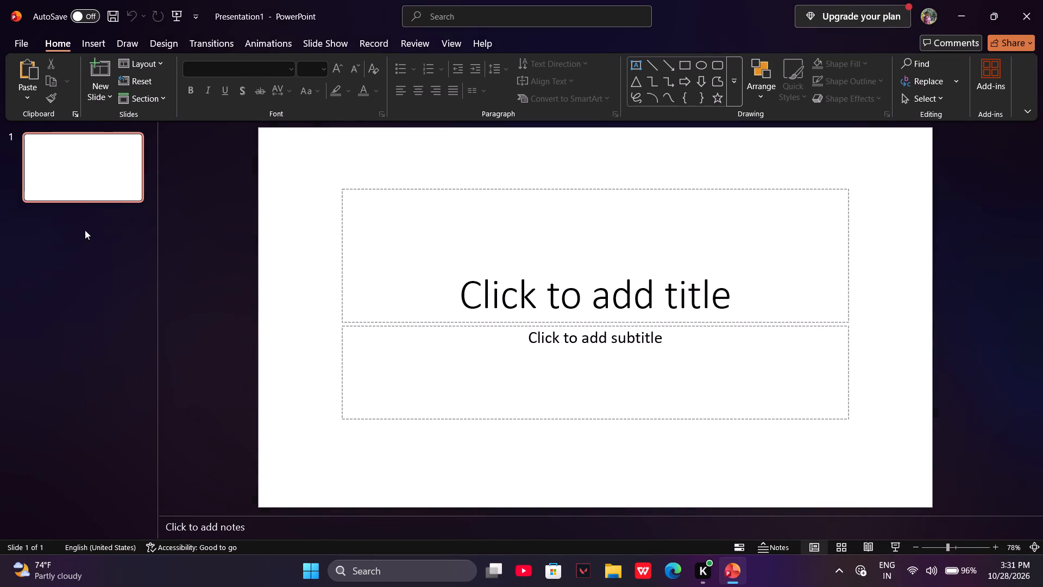
# Format the title slide's background with a pattern fill, trying dense blue patterns and picking wide upward diagonal blue-and-white stripes.
pyautogui.rightClick(78, 195)
pyautogui.click(168, 486)
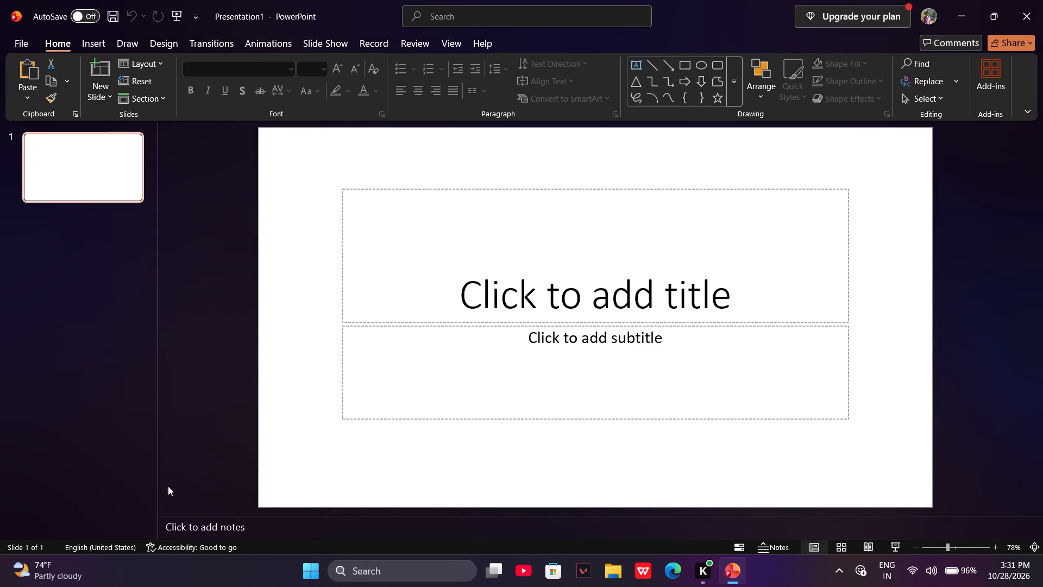
pyautogui.click(887, 253)
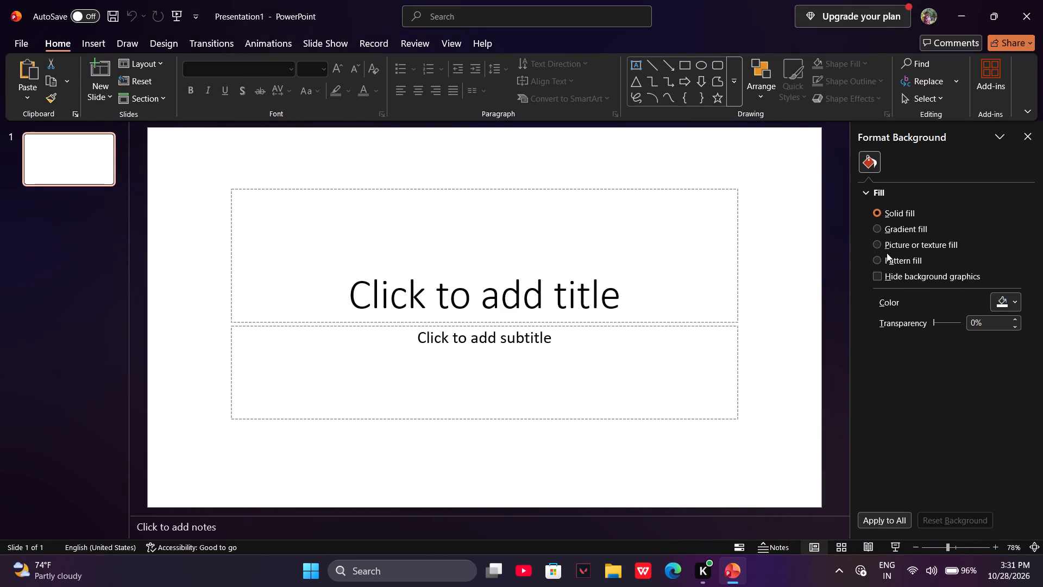
pyautogui.click(890, 266)
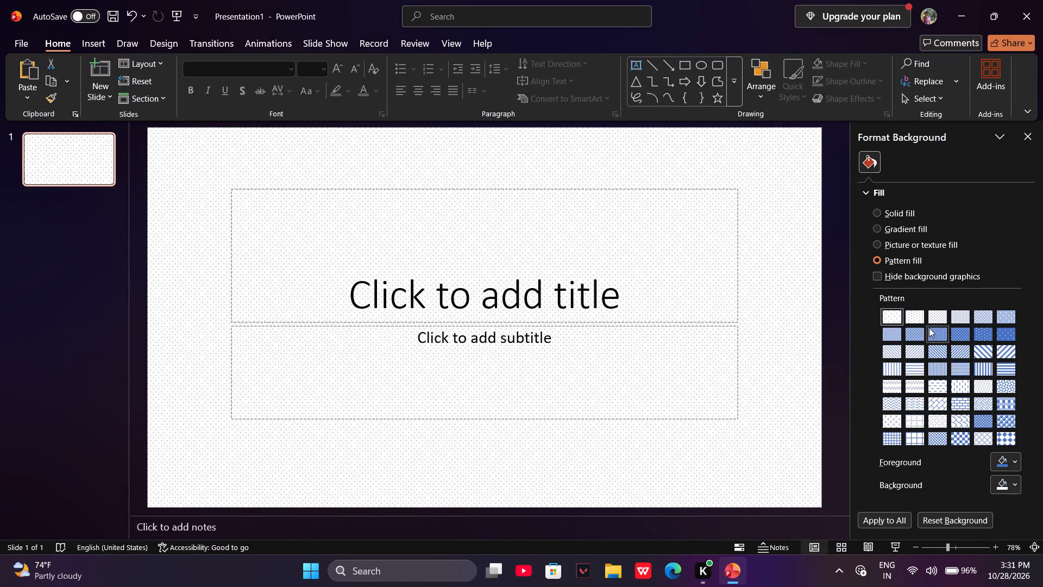
pyautogui.click(951, 337)
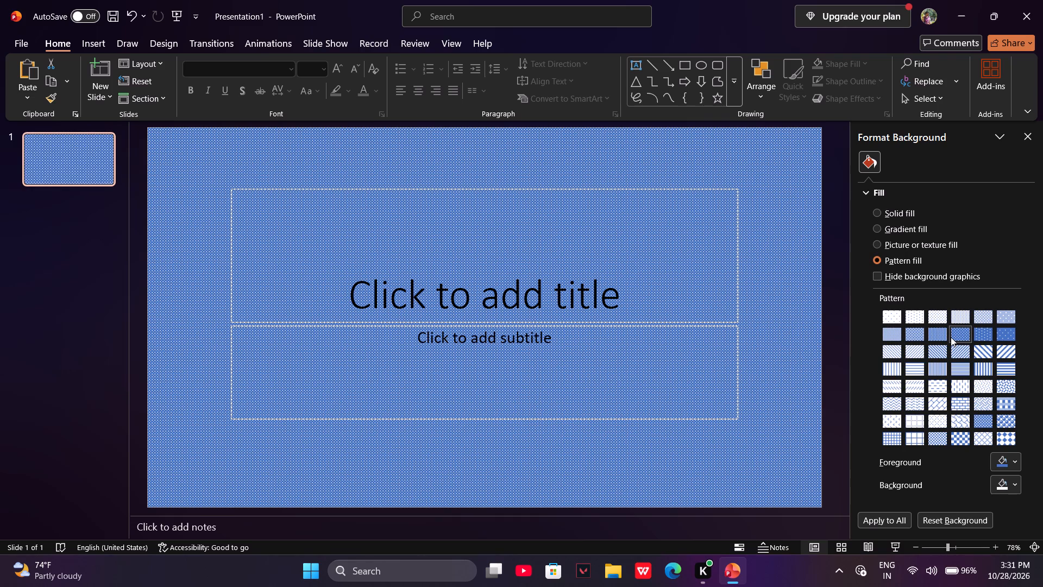
pyautogui.click(986, 332)
pyautogui.click(1002, 352)
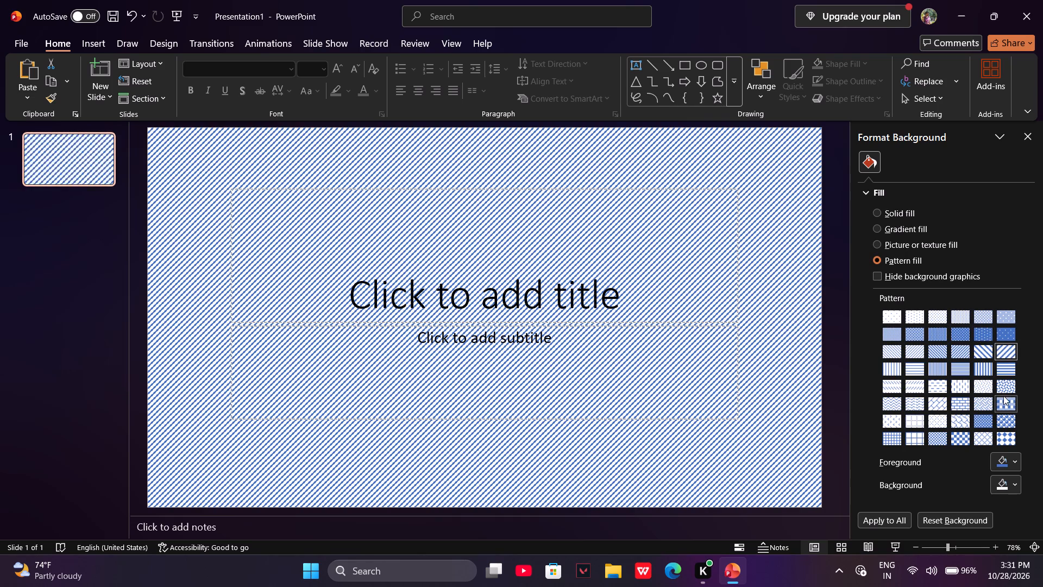
# Try another pattern and a texture for the slide background, then set it to the gradient fill.
pyautogui.doubleClick(1003, 396)
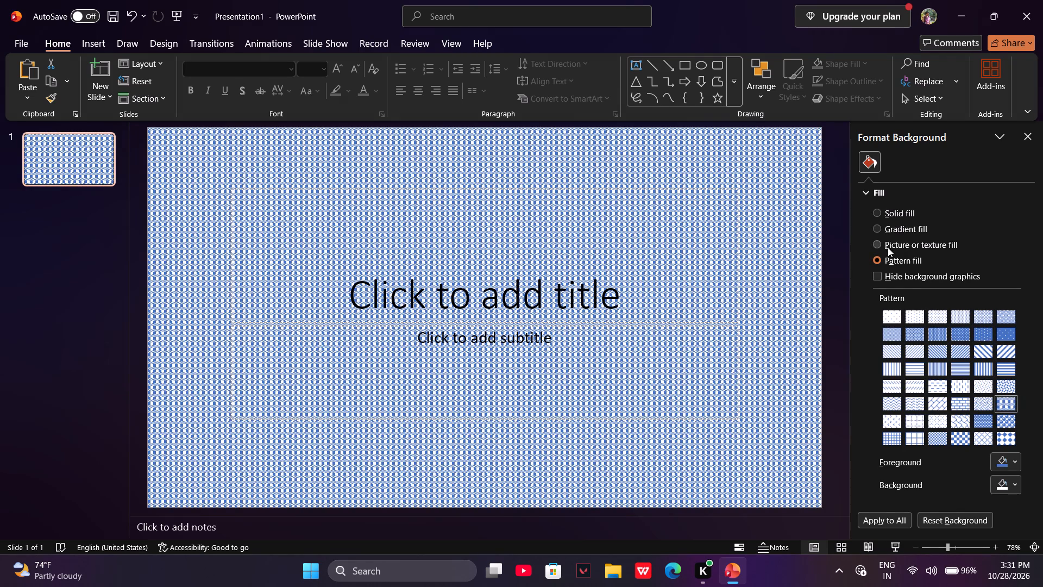
pyautogui.click(887, 243)
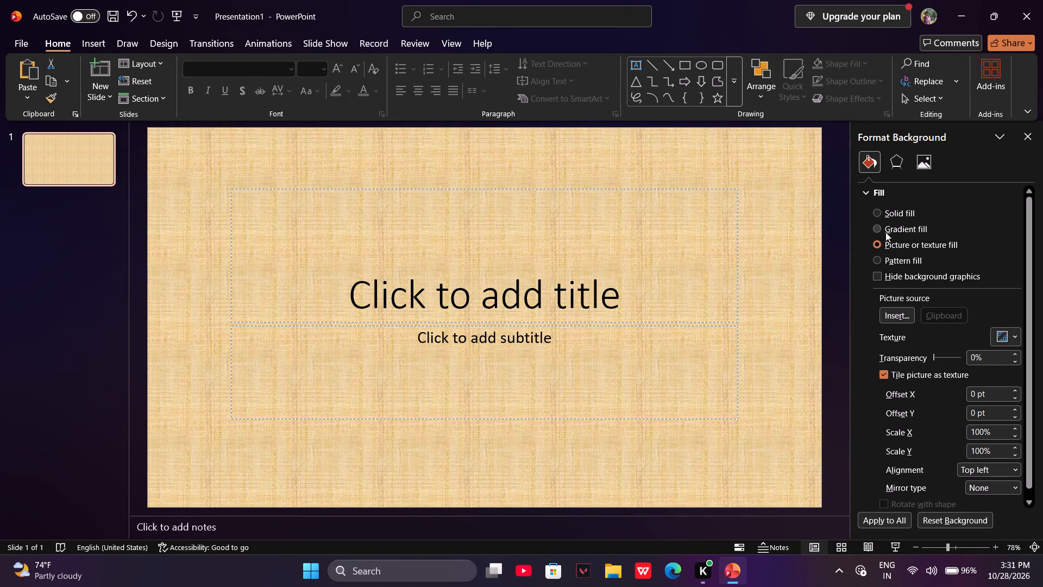
pyautogui.click(885, 232)
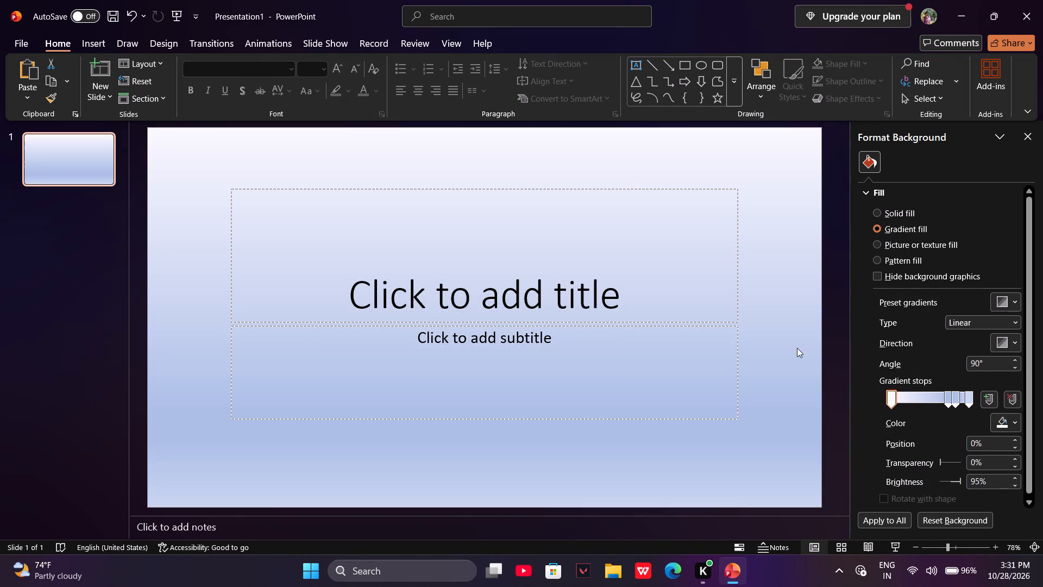
# Delete the empty title and subtitle placeholders from the slide.
pyautogui.click(664, 333)
pyautogui.press('BackSpace')
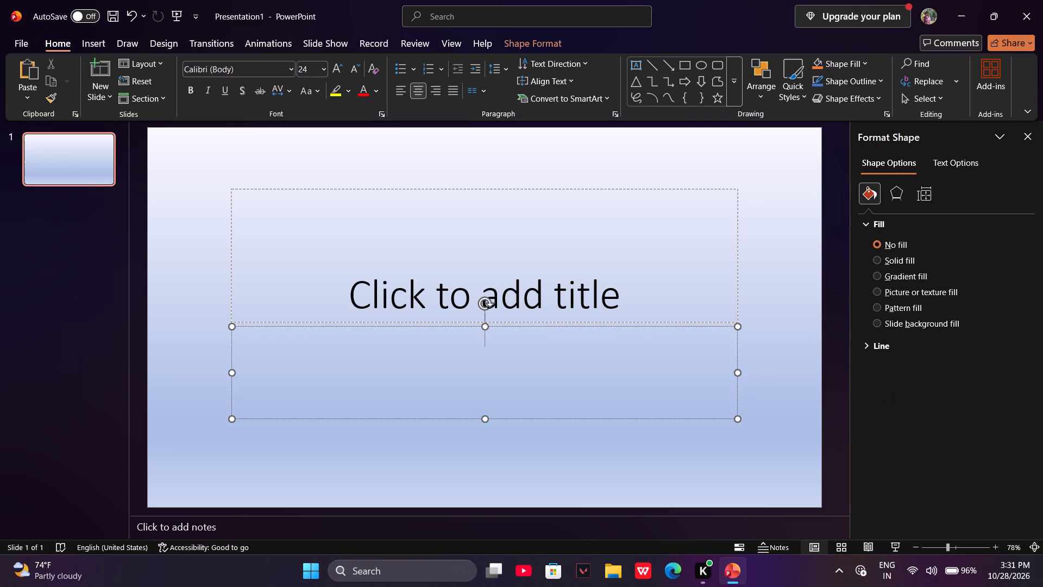
pyautogui.click(582, 472)
pyautogui.press('BackSpace')
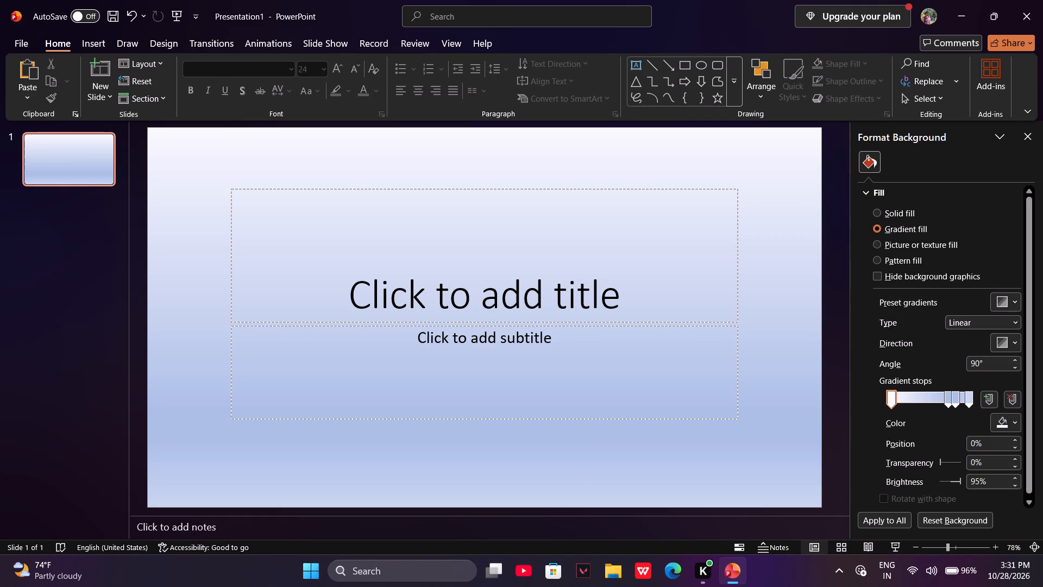
pyautogui.click(589, 393)
pyautogui.press('BackSpace')
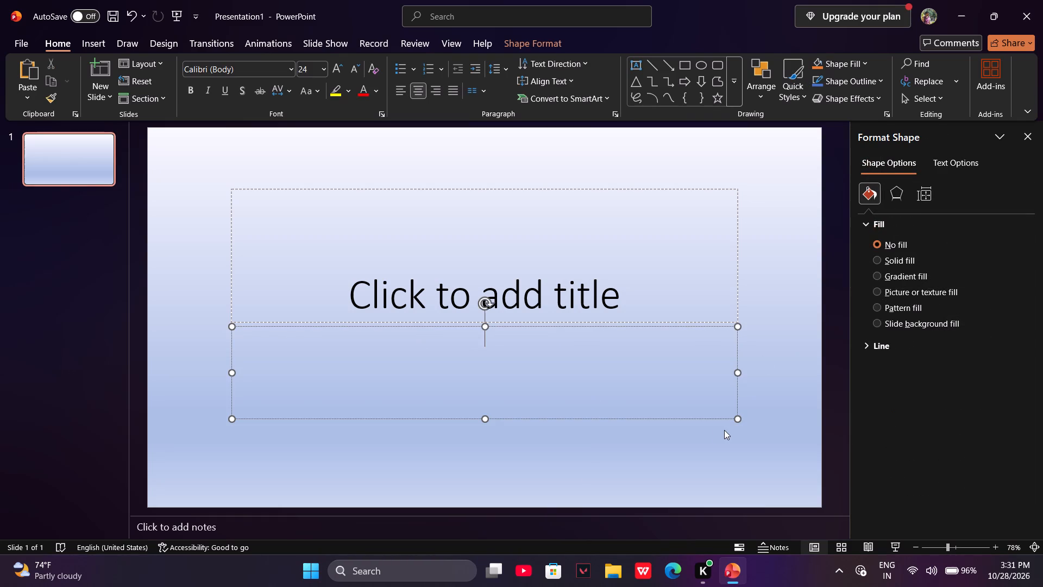
pyautogui.click(668, 315)
pyautogui.press('BackSpace')
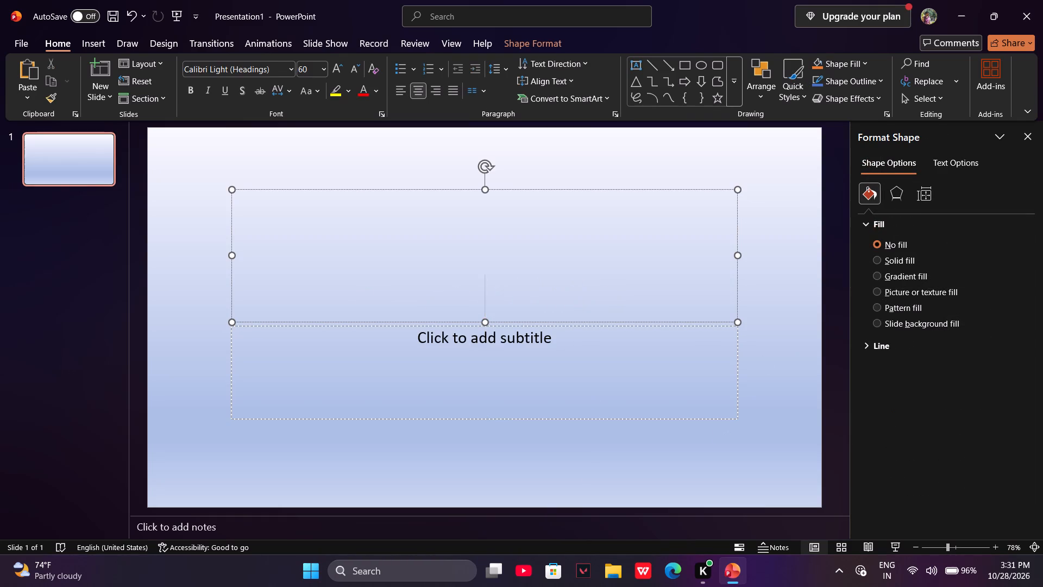
pyautogui.moveTo(715, 430); pyautogui.dragTo(746, 441)
pyautogui.moveTo(746, 441); pyautogui.dragTo(341, 243)
pyautogui.press('BackSpace')
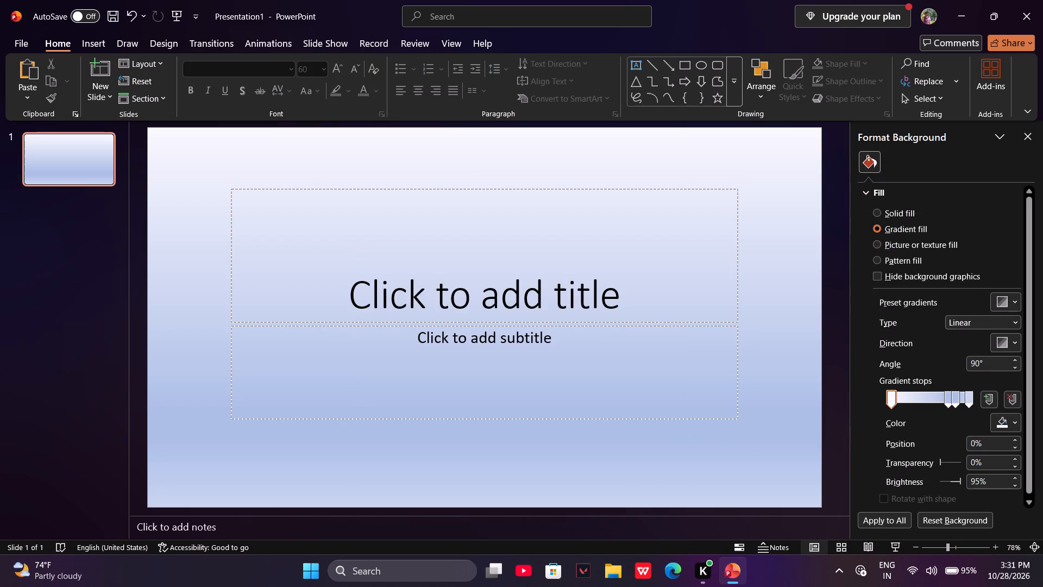
pyautogui.click(341, 243)
pyautogui.moveTo(211, 224); pyautogui.dragTo(286, 404)
pyautogui.moveTo(193, 169); pyautogui.dragTo(816, 541)
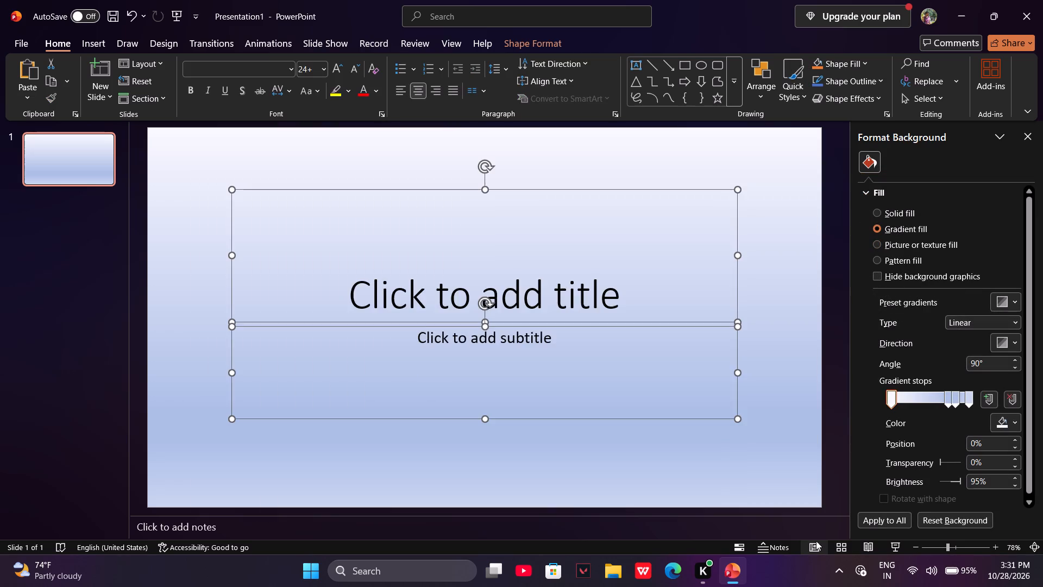
pyautogui.press('BackSpace')
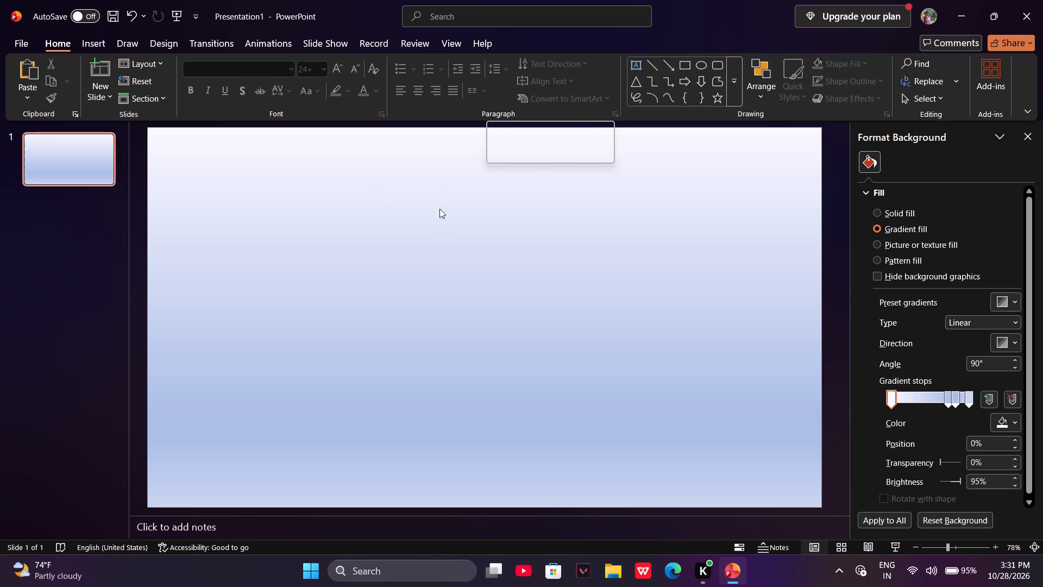
# Insert a text box in the upper part of the slide containing the heading "Solutions".
pyautogui.click(99, 42)
pyautogui.click(545, 65)
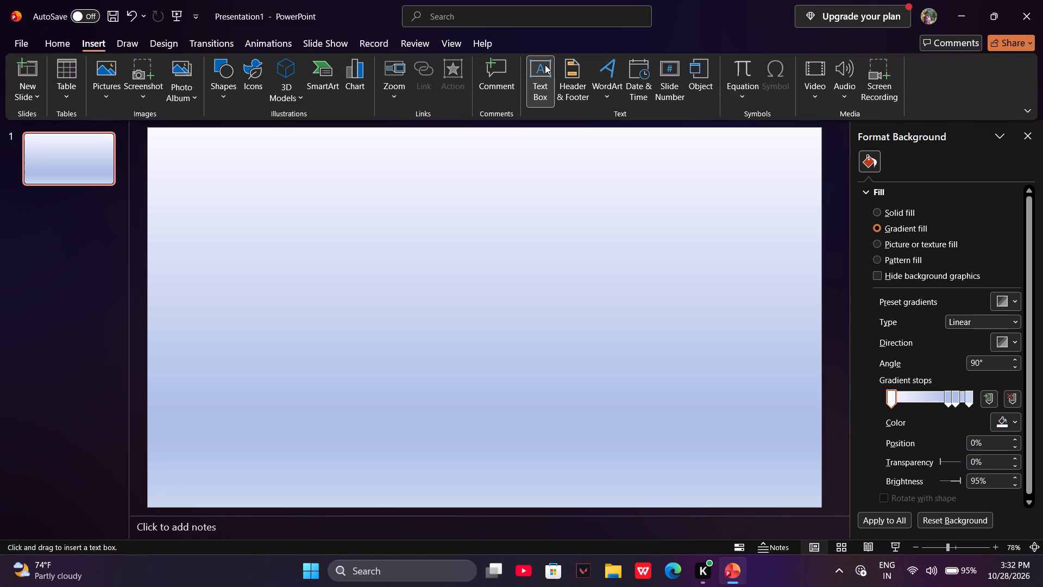
pyautogui.click(357, 198)
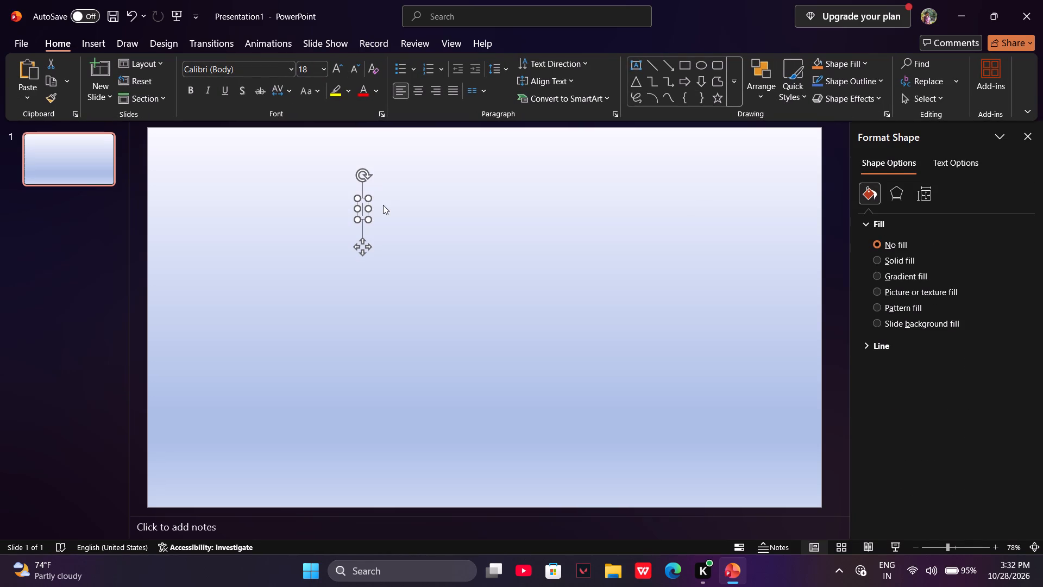
pyautogui.write('ol')
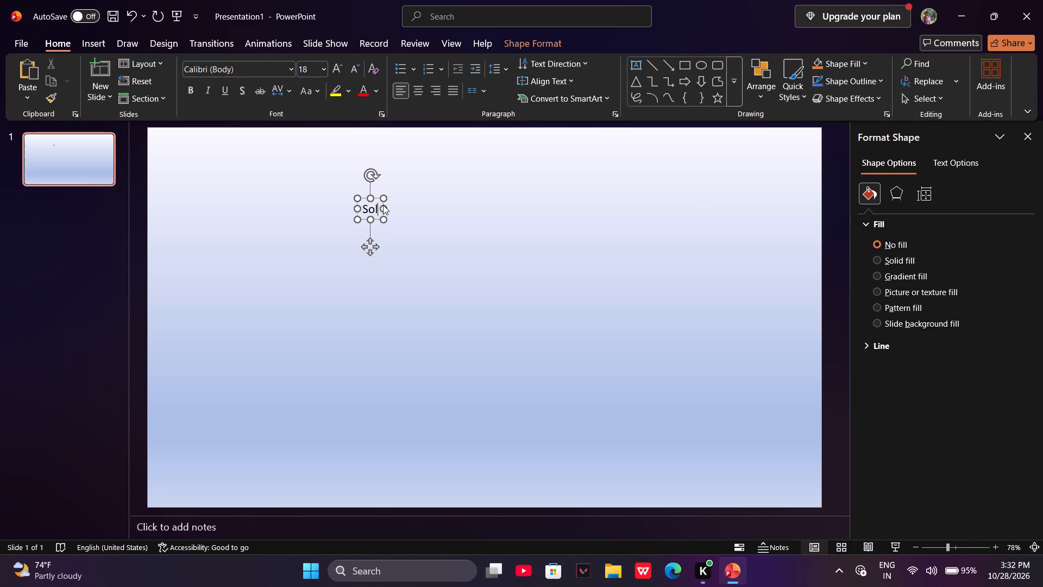
pyautogui.write('ui')
pyautogui.press('BackSpace')
pyautogui.write('tions')
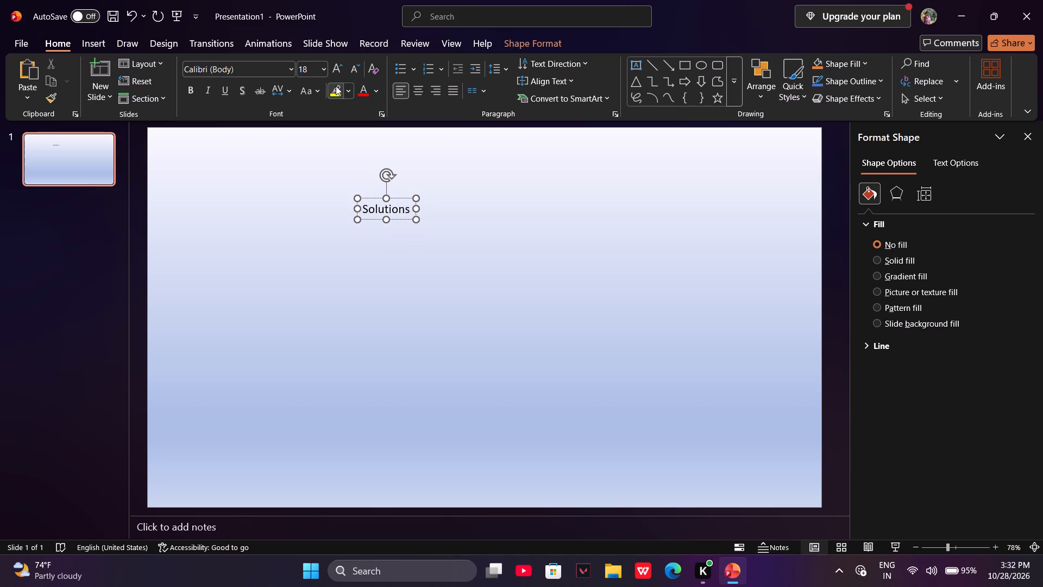
# Set the font of the "Solutions" heading to Arial Black.
pyautogui.click(294, 70)
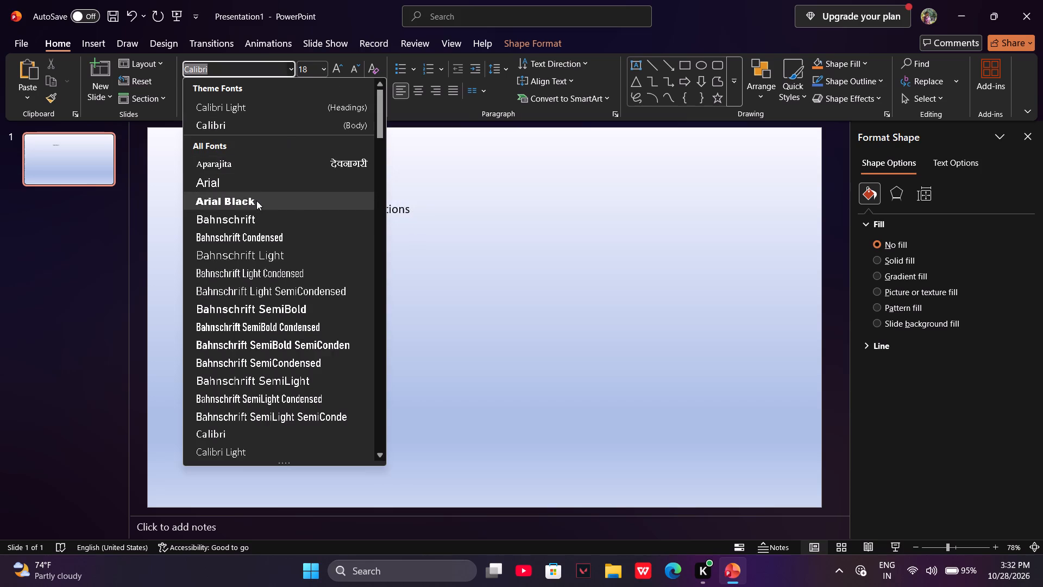
pyautogui.click(259, 199)
pyautogui.moveTo(433, 238); pyautogui.dragTo(334, 138)
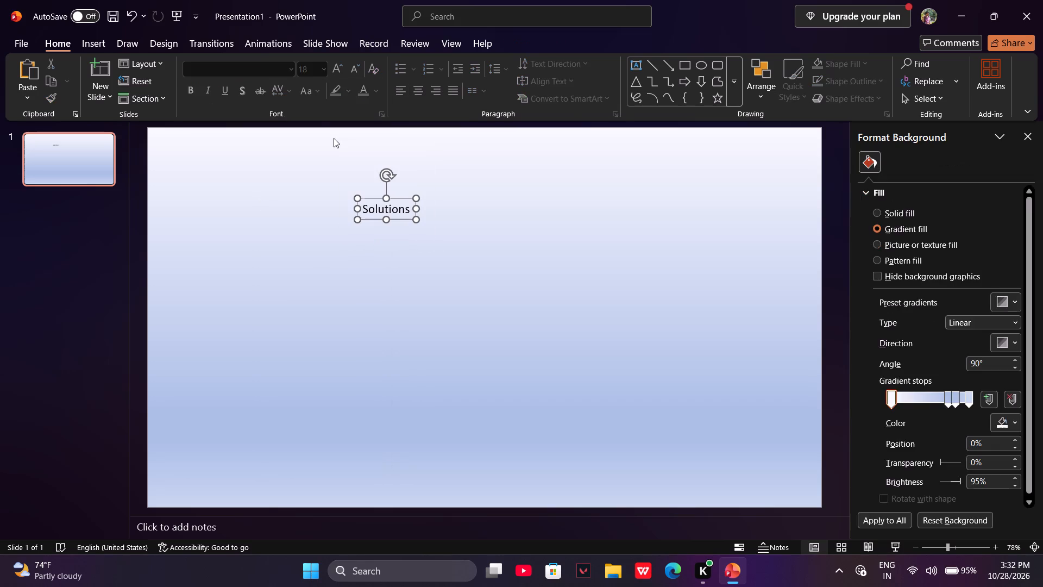
pyautogui.click(249, 58)
pyautogui.click(254, 64)
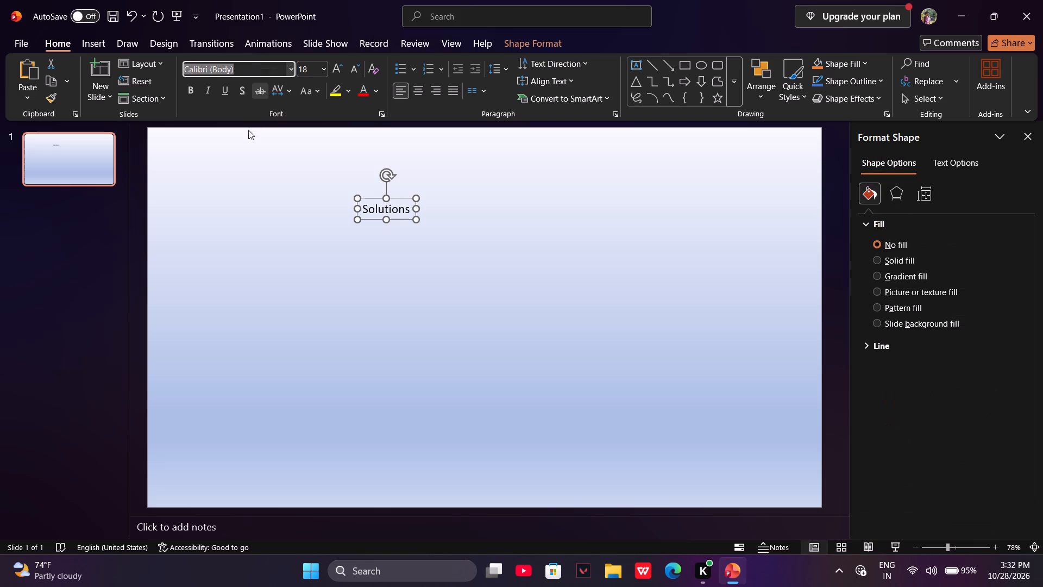
pyautogui.click(289, 72)
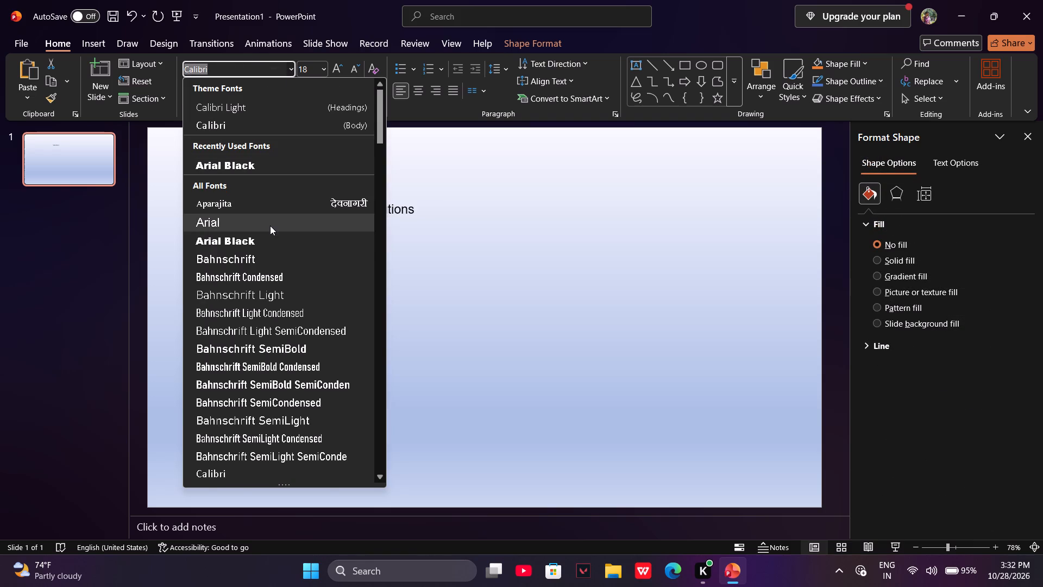
pyautogui.click(269, 238)
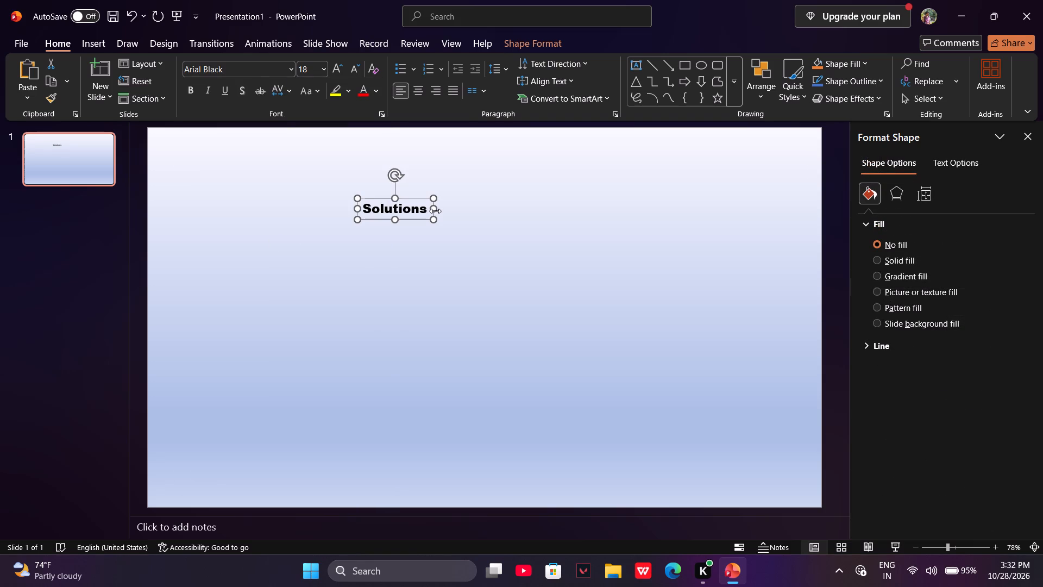
# Widen the "Solutions" text box to roughly half the slide's width, keeping its left edge in place.
pyautogui.moveTo(437, 211); pyautogui.dragTo(505, 223)
pyautogui.moveTo(505, 221); pyautogui.dragTo(674, 321)
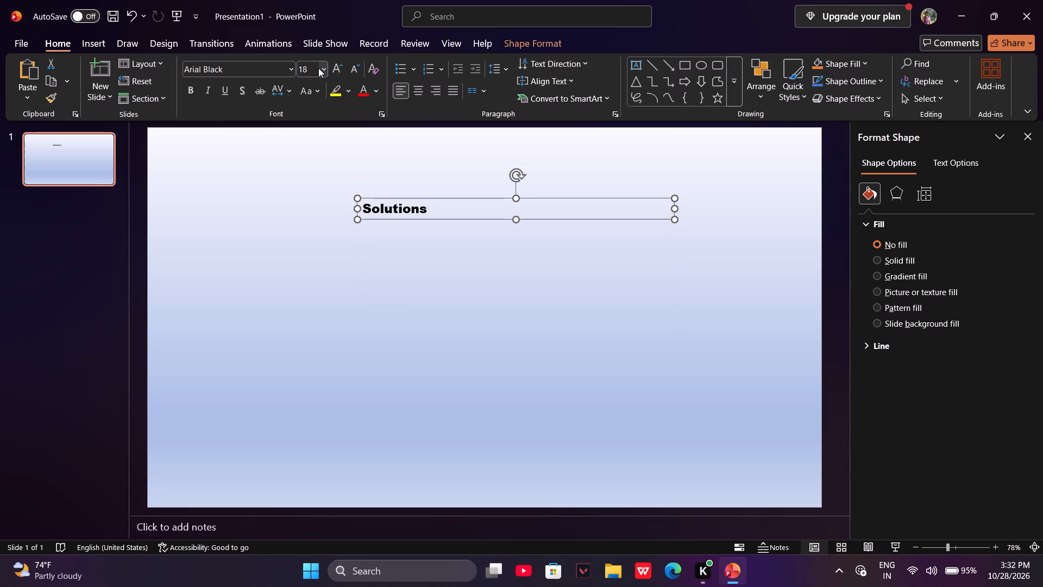
# Set the font size of the "Solutions" heading to 48.
pyautogui.click(318, 68)
pyautogui.click(392, 199)
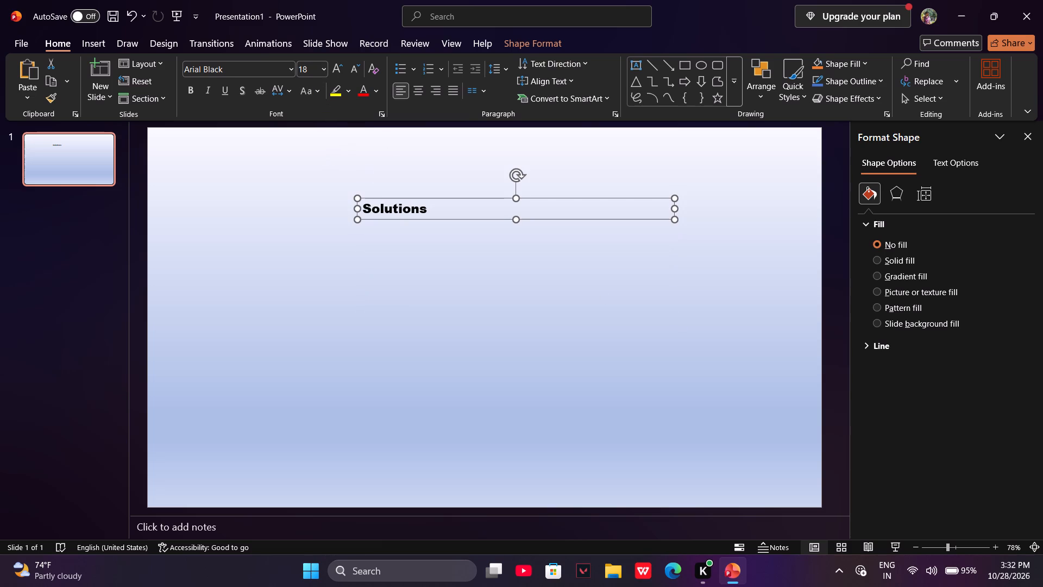
pyautogui.click(399, 209)
pyautogui.click(457, 217)
pyautogui.moveTo(470, 248); pyautogui.dragTo(366, 189)
pyautogui.click(366, 189)
pyautogui.click(378, 207)
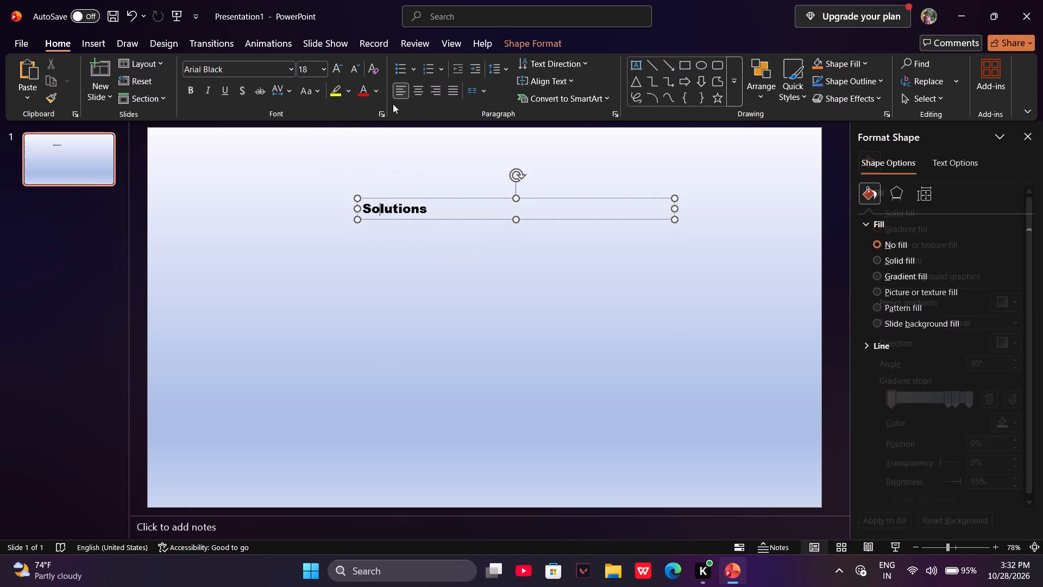
pyautogui.click(326, 70)
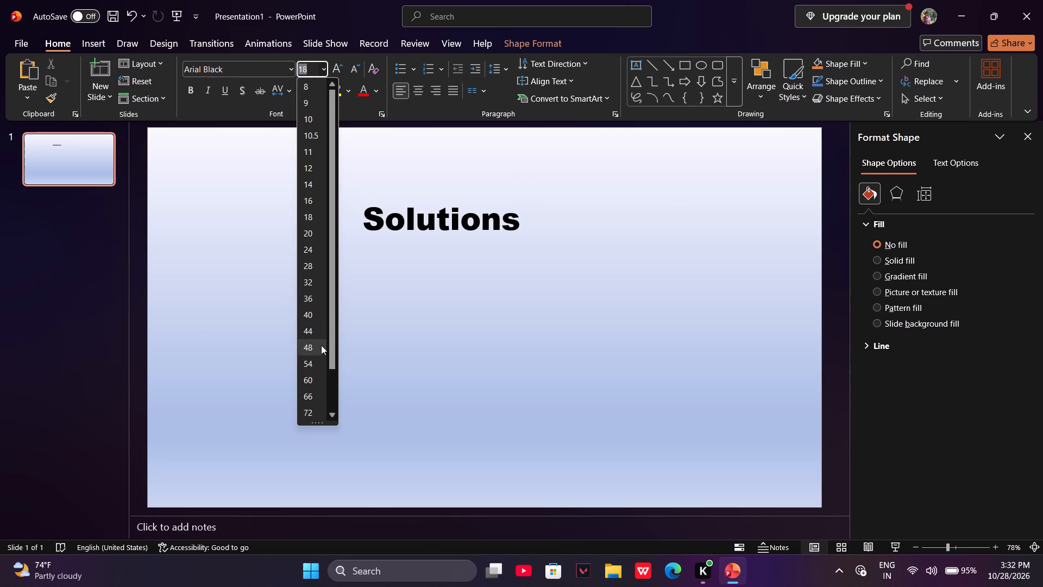
pyautogui.click(319, 350)
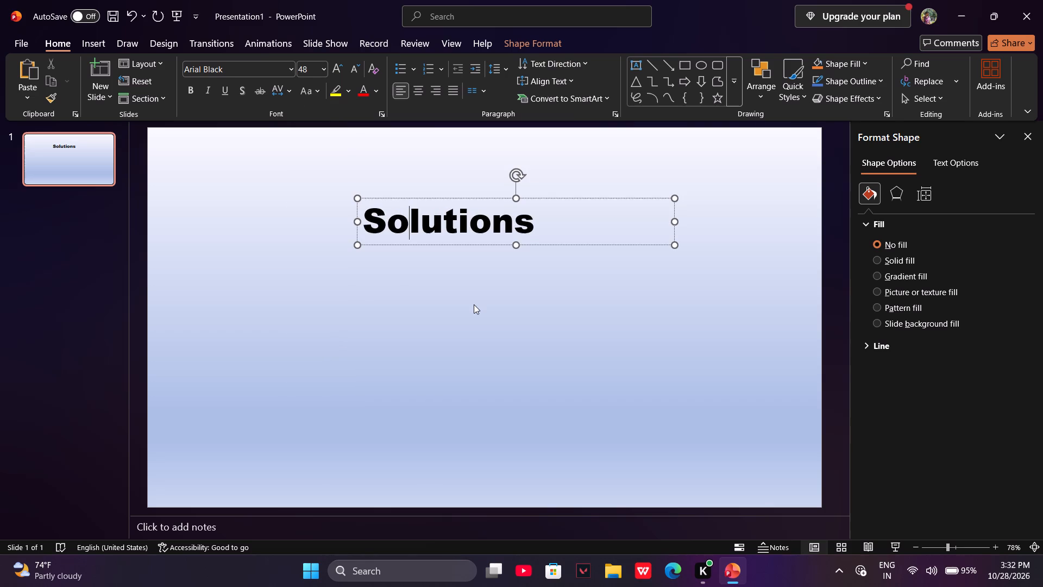
# Move the "Solutions" heading up so it sits near the top centre of the slide.
pyautogui.click(474, 304)
pyautogui.click(416, 228)
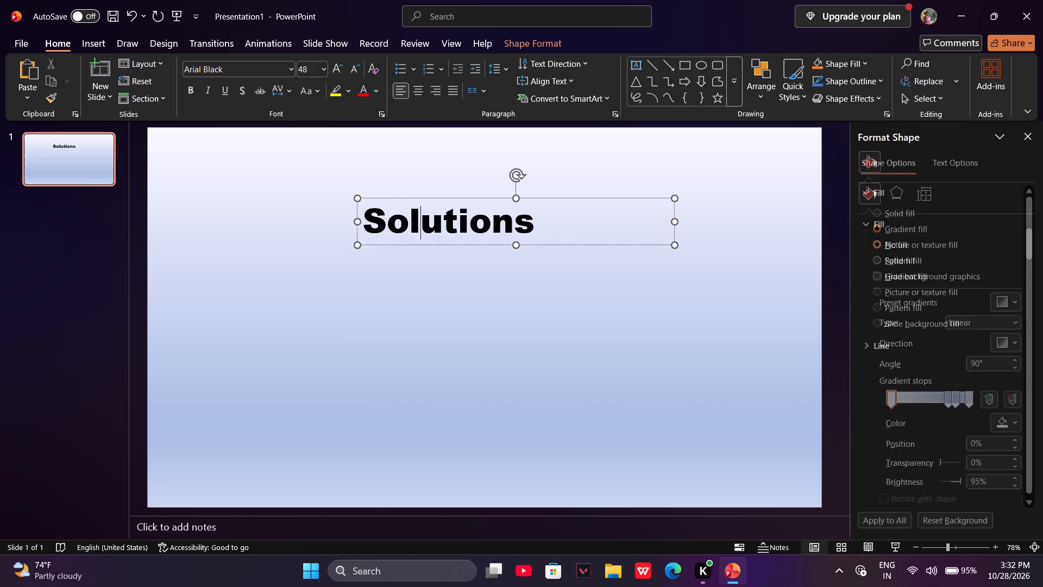
pyautogui.moveTo(412, 306); pyautogui.dragTo(376, 210)
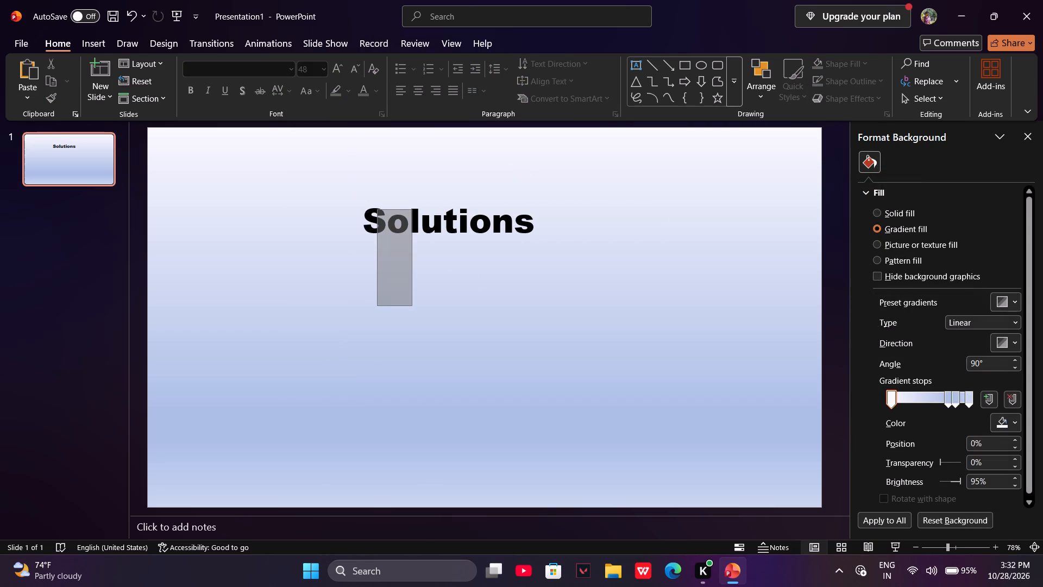
pyautogui.moveTo(360, 213); pyautogui.dragTo(403, 173)
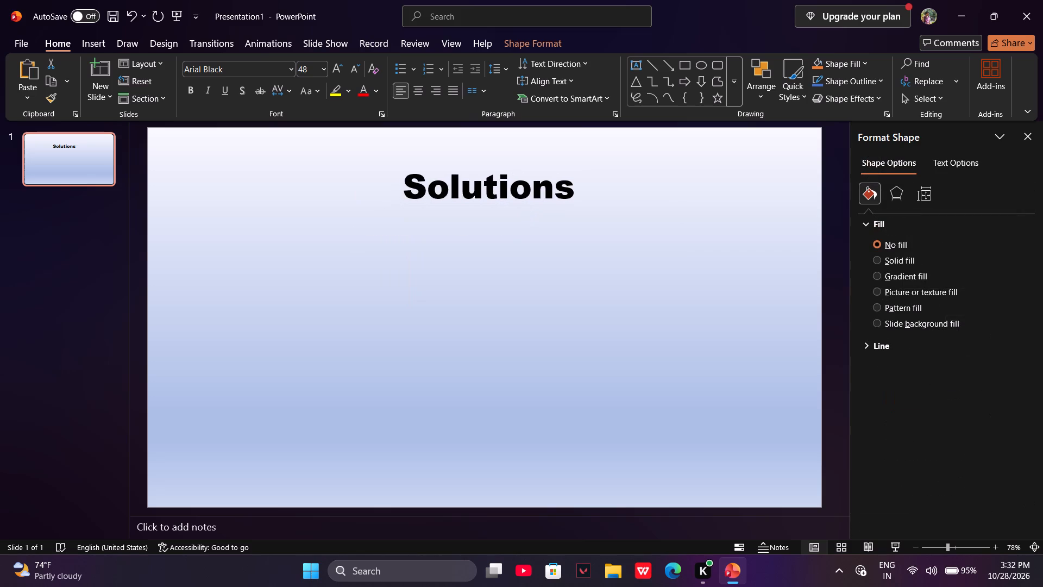
pyautogui.moveTo(403, 173); pyautogui.dragTo(385, 143)
pyautogui.click(390, 145)
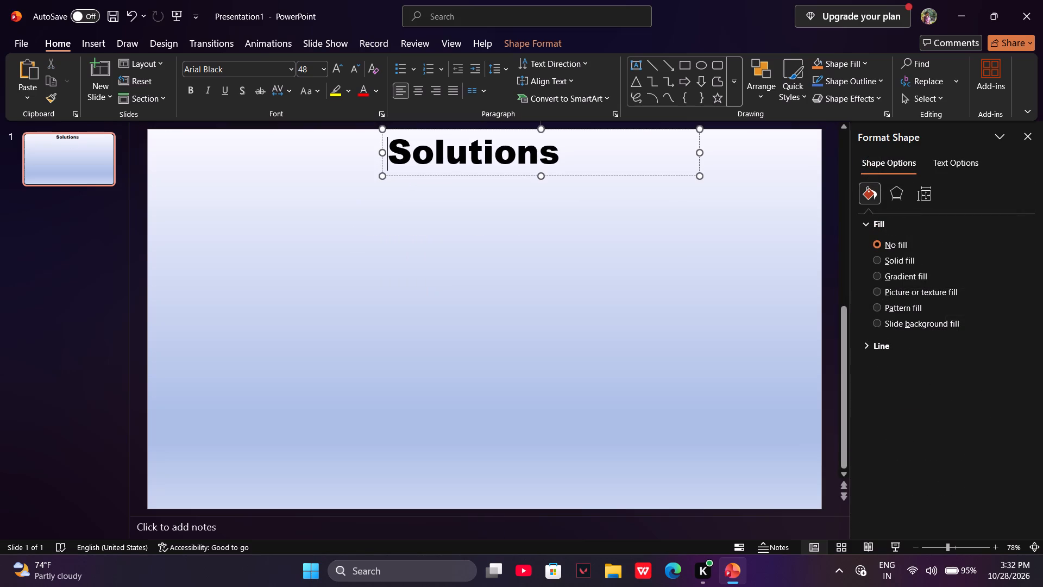
pyautogui.click(354, 149)
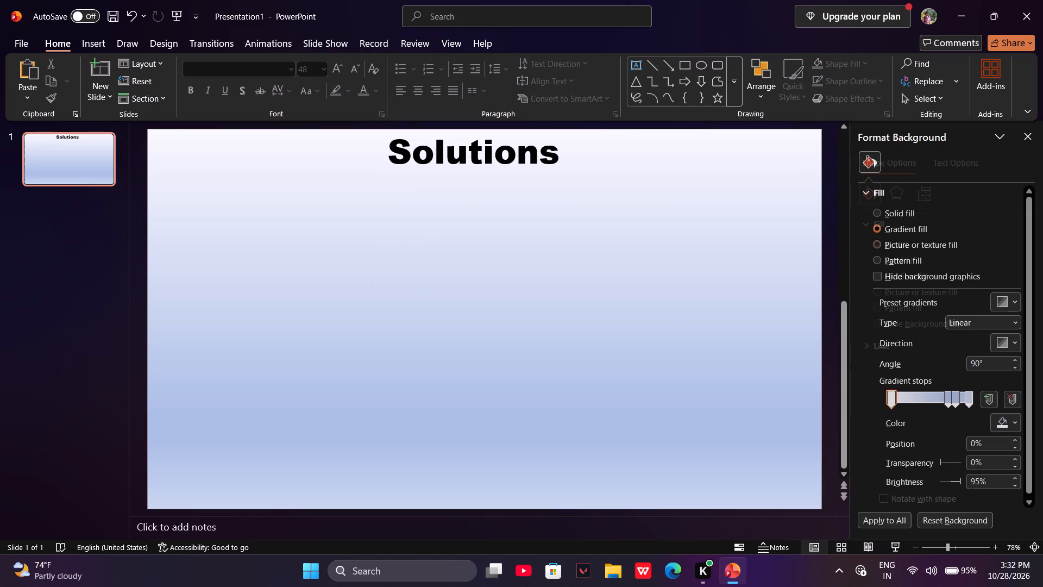
pyautogui.moveTo(386, 146); pyautogui.dragTo(386, 158)
pyautogui.click(480, 359)
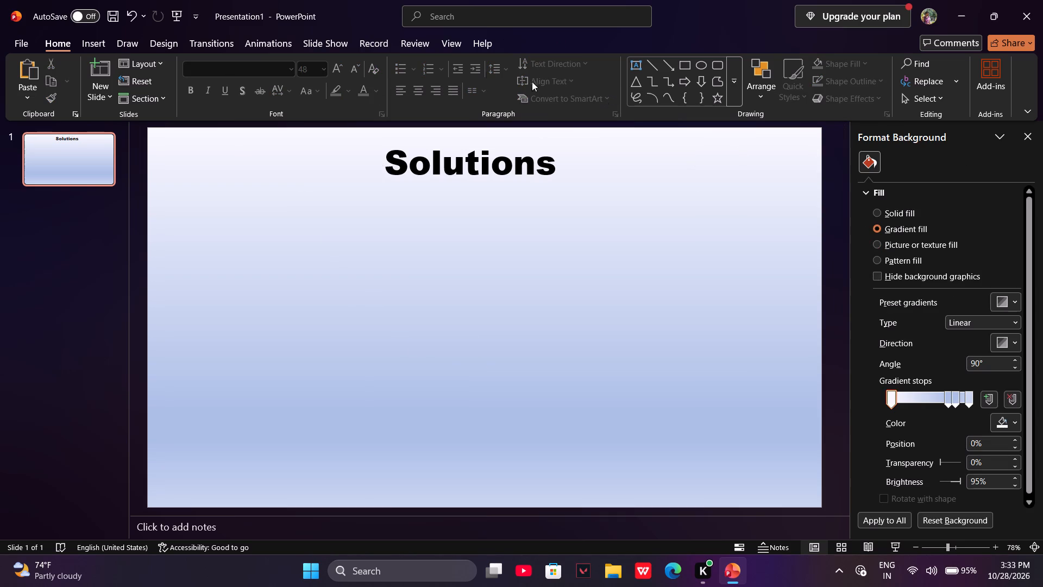
# Add a text box below the "Solutions" heading reading "2 or more solution with Homogenous mixture", correcting the spelling of the last word.
pyautogui.click(108, 35)
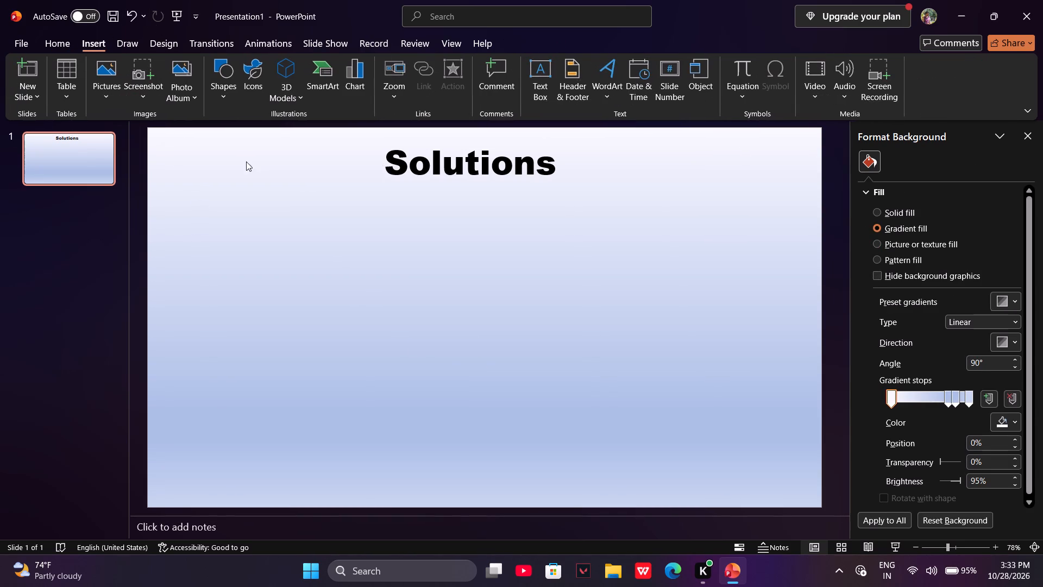
pyautogui.click(538, 72)
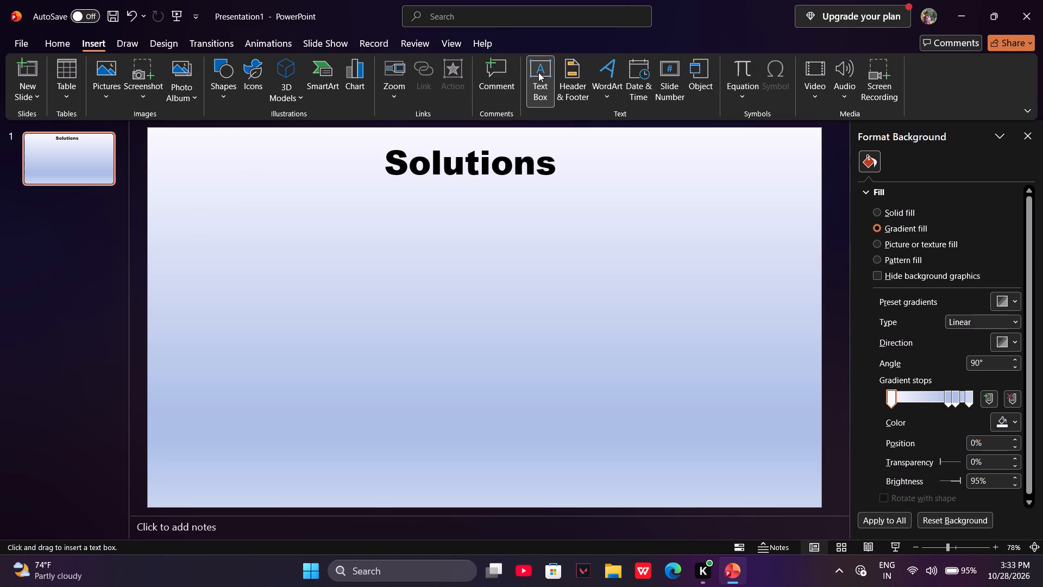
pyautogui.click(280, 234)
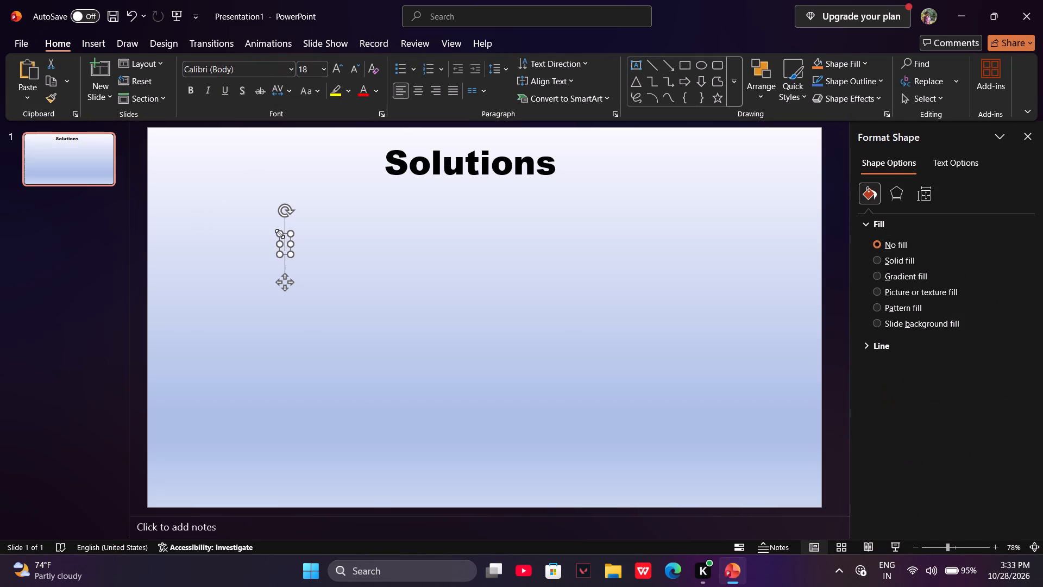
pyautogui.write('2 or more solutiio')
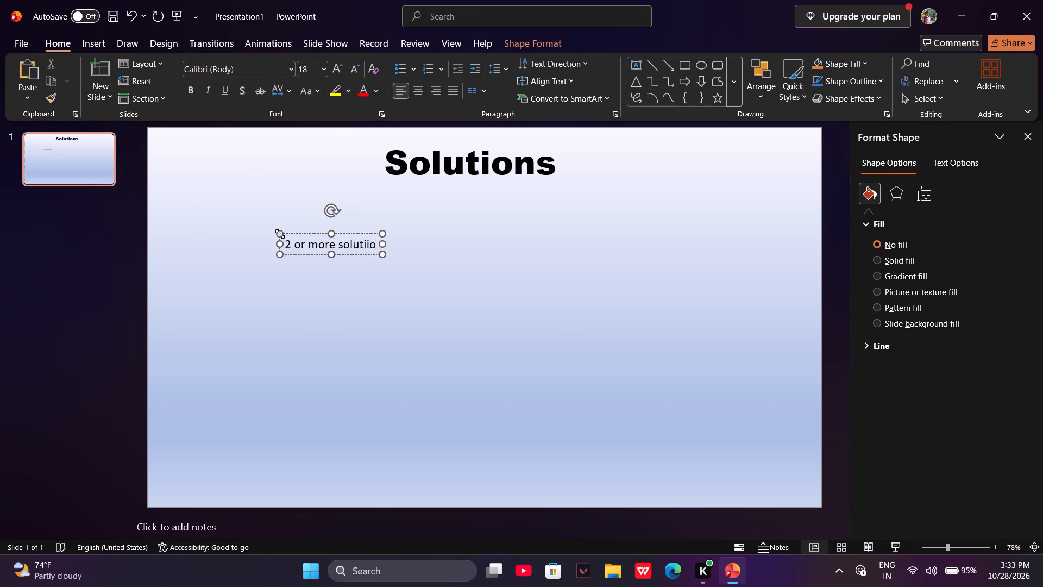
pyautogui.press('BackSpace')
pyautogui.press('BackSpace')
pyautogui.write('on with')
pyautogui.press('space')
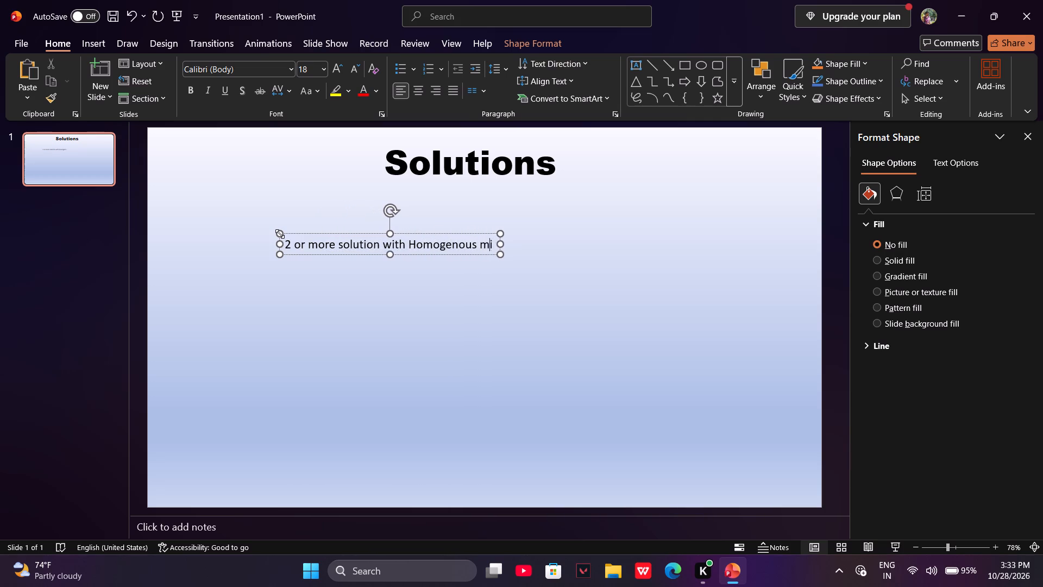
pyautogui.press('BackSpace')
pyautogui.press('g')
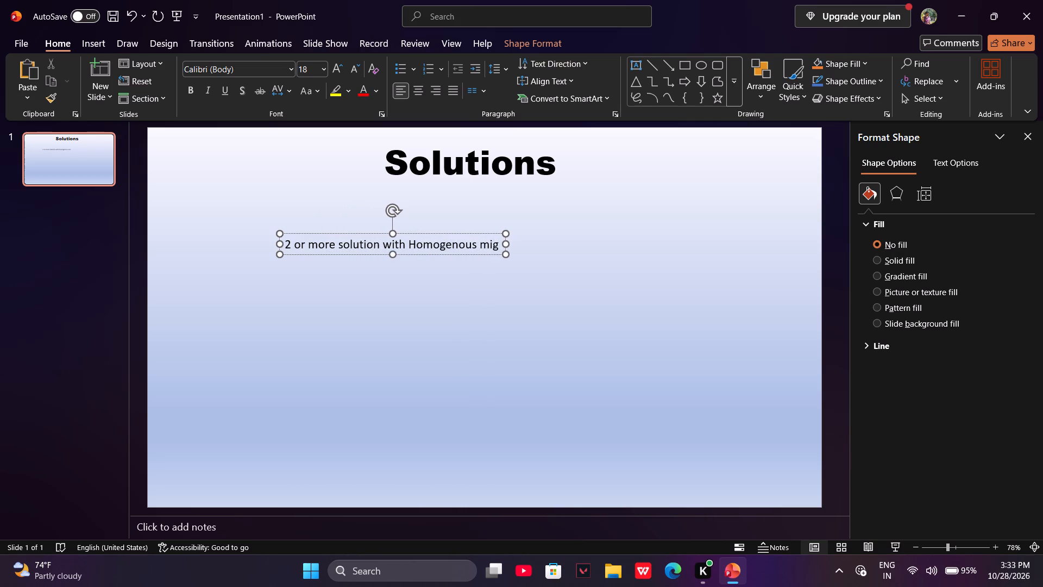
pyautogui.write('zture')
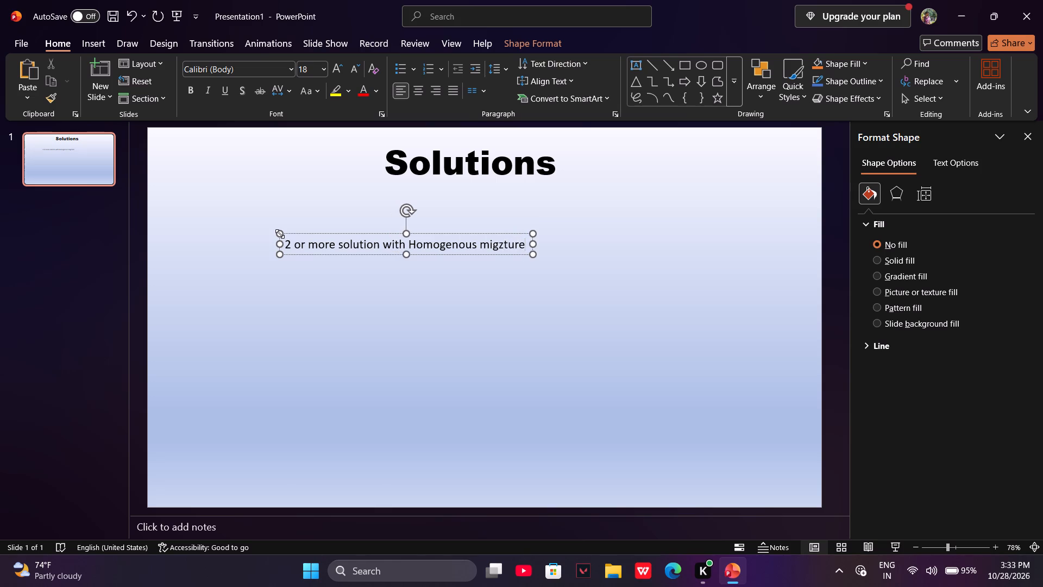
pyautogui.press('Return')
pyautogui.press('BackSpace')
pyautogui.click(337, 280)
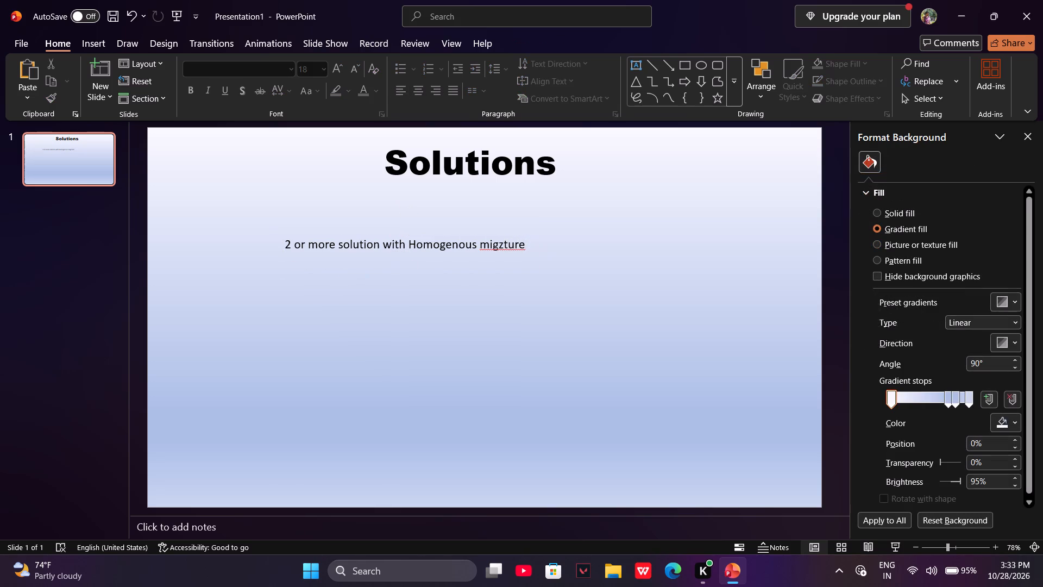
pyautogui.click(502, 245)
pyautogui.rightClick(502, 245)
pyautogui.click(529, 254)
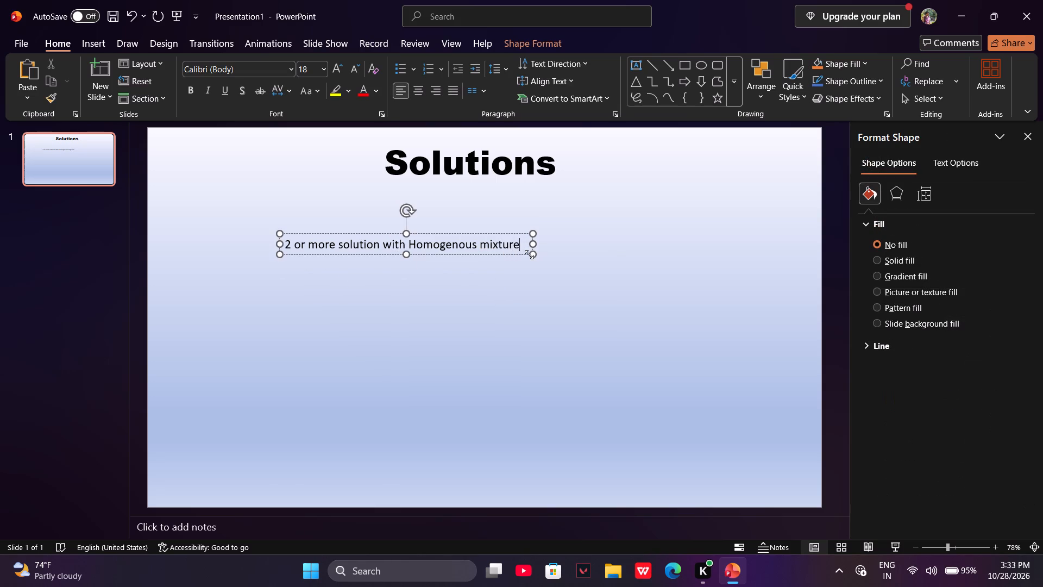
# Widen the "2 or more solution" text box to nearly half the slide's width, keeping its left edge in place.
pyautogui.moveTo(535, 246); pyautogui.dragTo(594, 248)
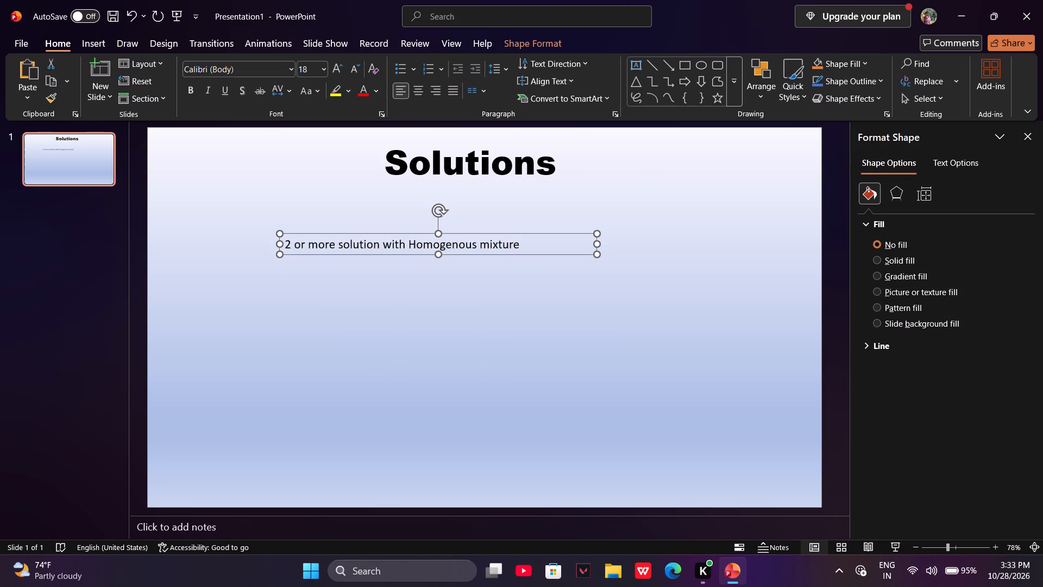
# Set the font of the "2 or more solution with Homogenous mixture" text to Ink Free.
pyautogui.click(296, 69)
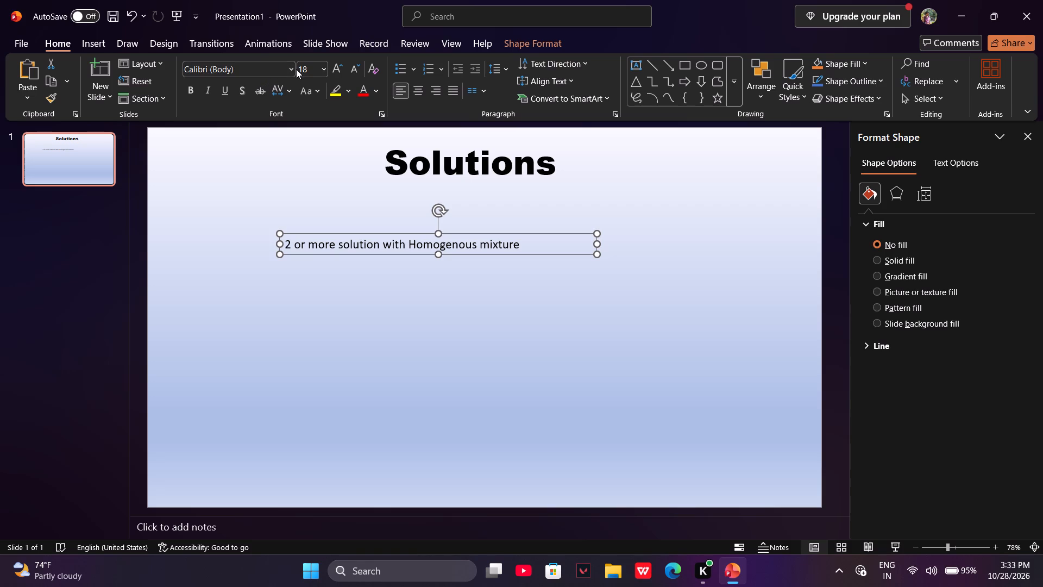
pyautogui.click(291, 69)
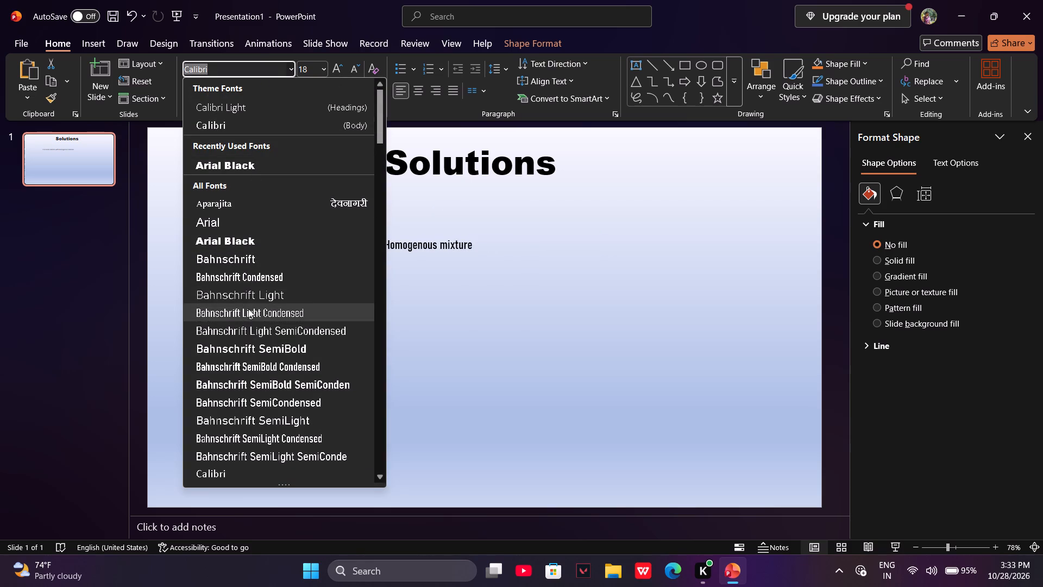
pyautogui.scroll(-1, 240, 439)
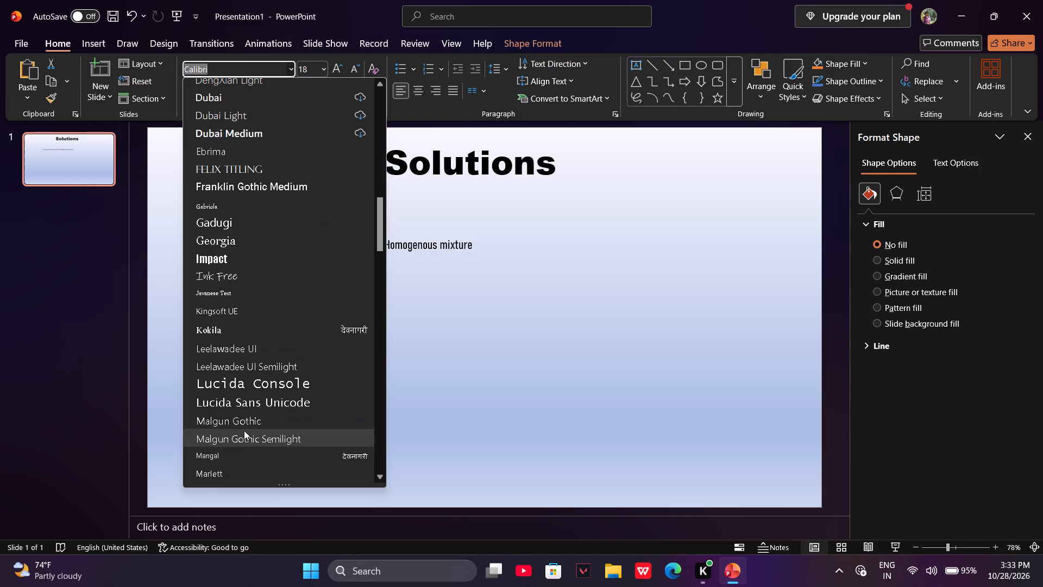
pyautogui.click(240, 279)
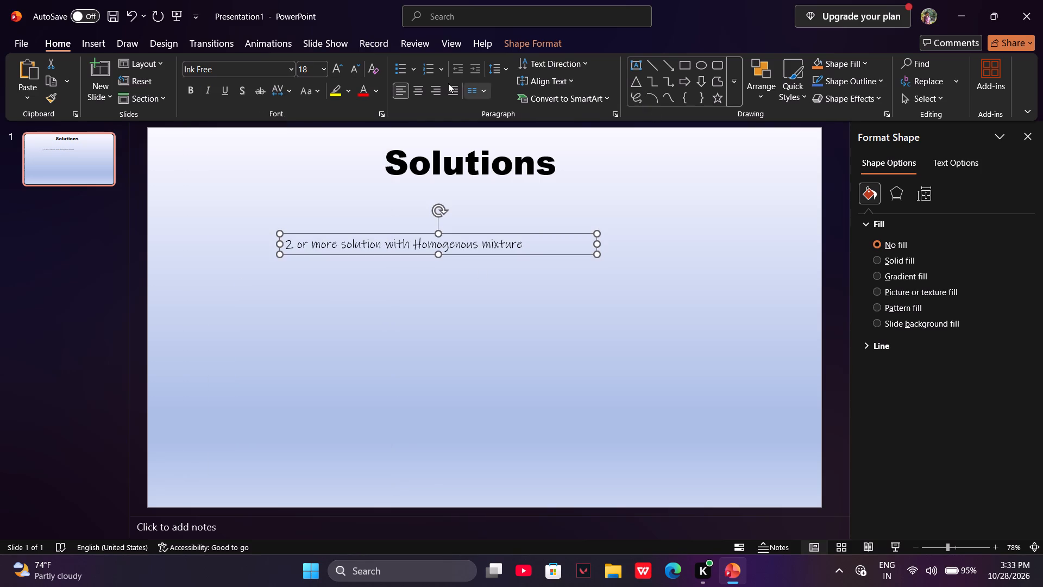
# Format the "2 or more solution with Homogenous mixture" line as a round bullet point.
pyautogui.click(406, 72)
pyautogui.click(441, 323)
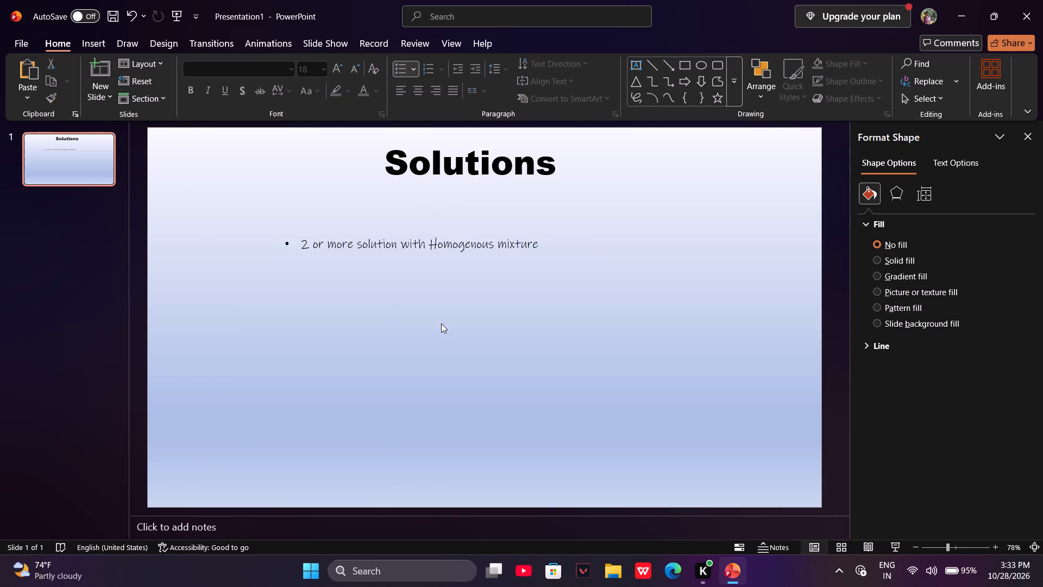
# Move the bulleted text box up and toward the slide's left edge, just below the level of the "Solutions" heading.
pyautogui.click(337, 248)
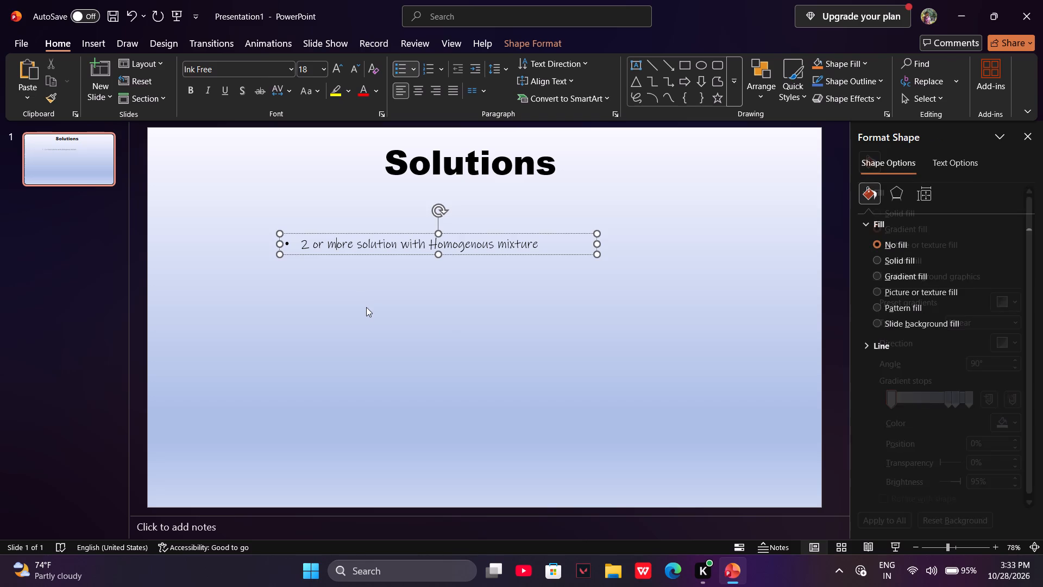
pyautogui.click(366, 307)
pyautogui.click(316, 242)
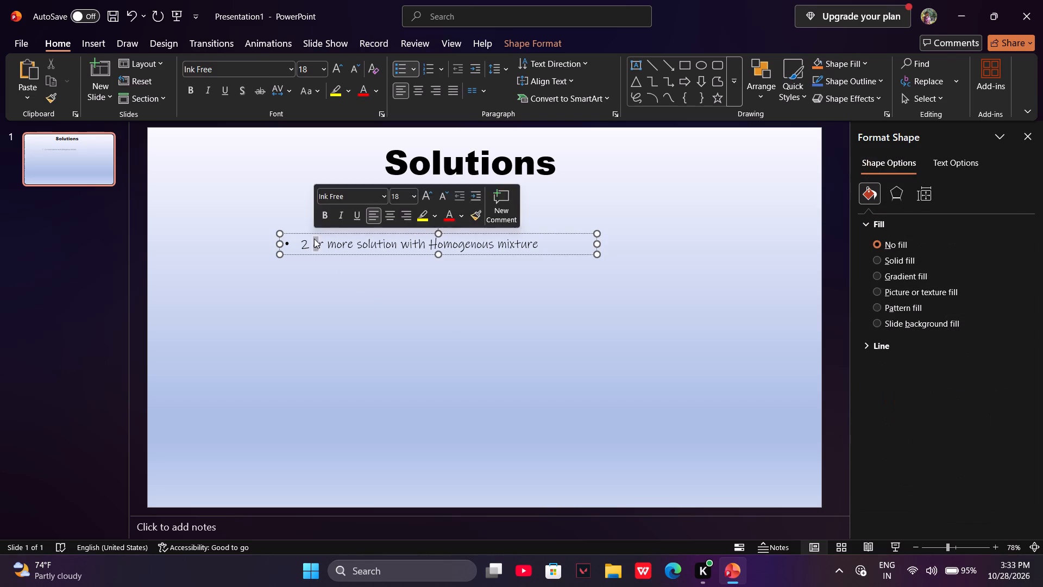
pyautogui.click(311, 270)
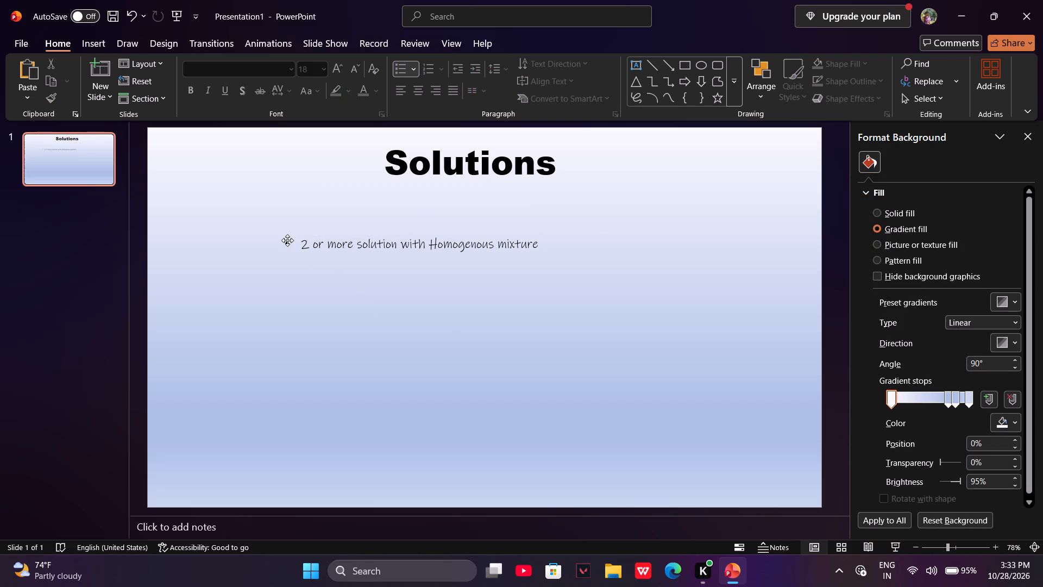
pyautogui.moveTo(288, 242); pyautogui.dragTo(286, 273)
pyautogui.click(286, 273)
pyautogui.moveTo(309, 252); pyautogui.dragTo(280, 227)
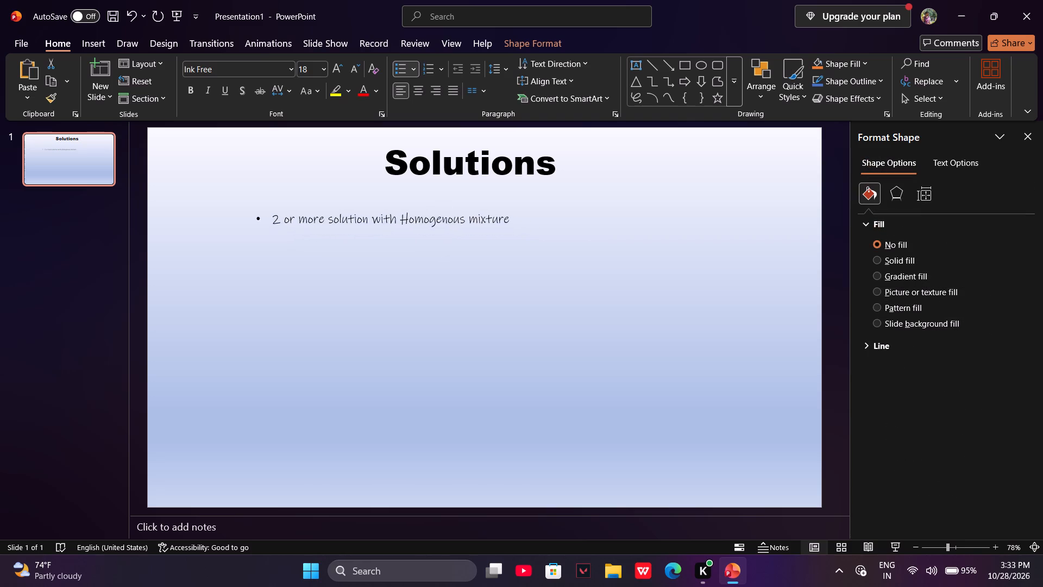
pyautogui.moveTo(280, 227); pyautogui.dragTo(171, 238)
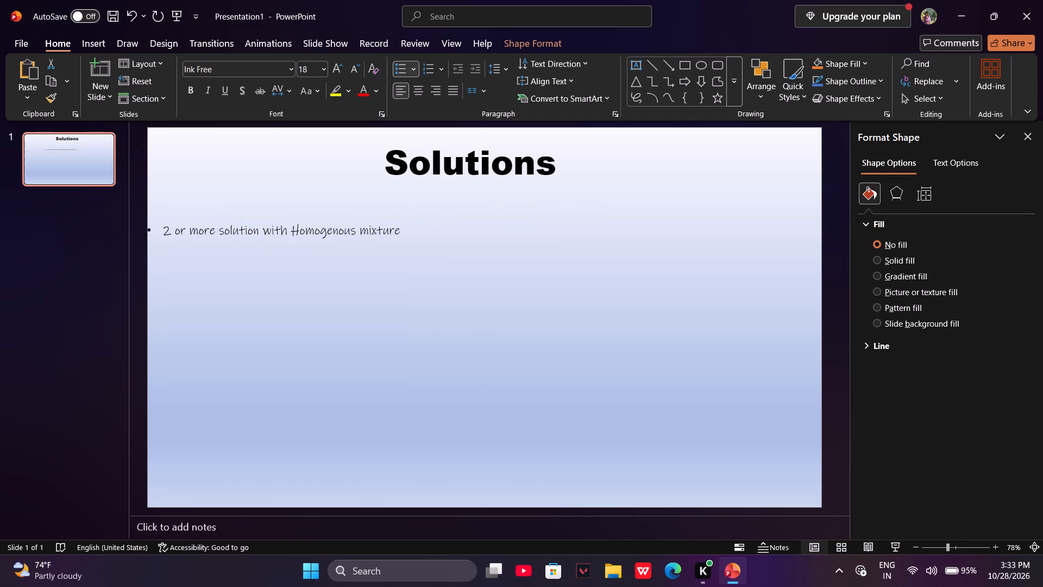
pyautogui.moveTo(171, 238); pyautogui.dragTo(215, 228)
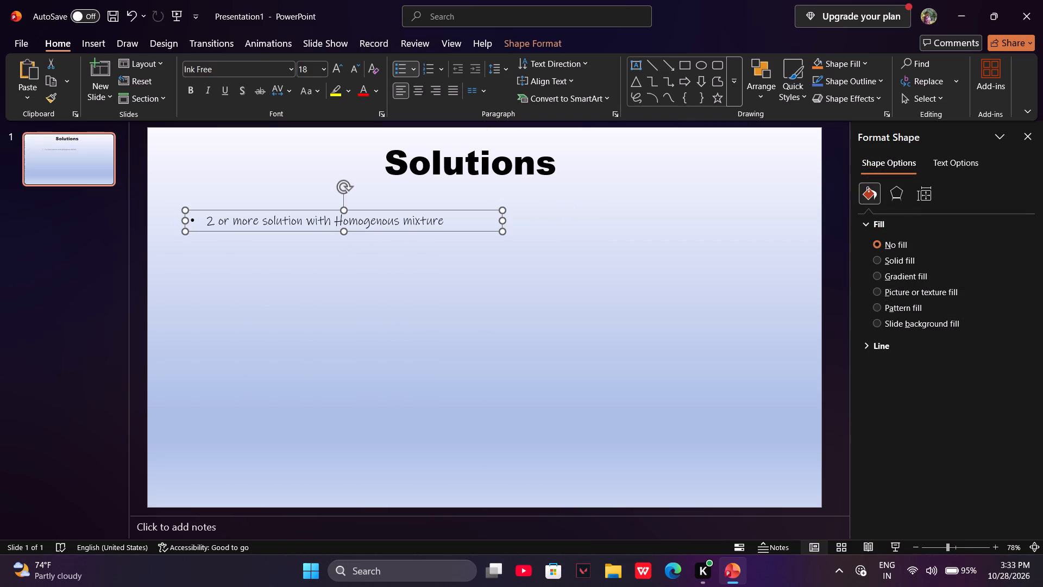
pyautogui.click(242, 290)
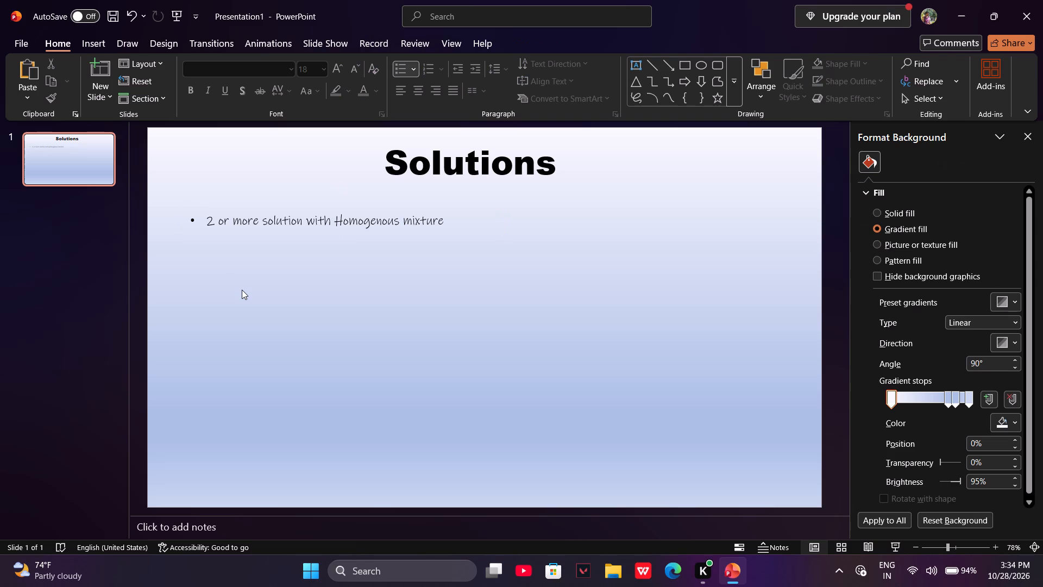
# Search the online 3D models for "beaker" and insert the model of a flask and beaker with blue liquid.
pyautogui.click(109, 42)
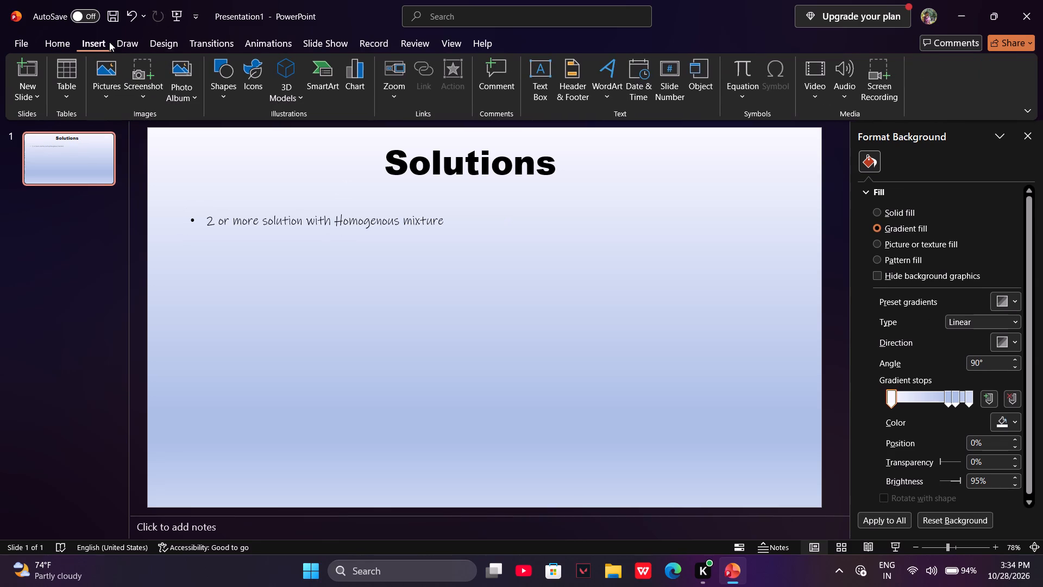
pyautogui.click(109, 42)
pyautogui.click(280, 80)
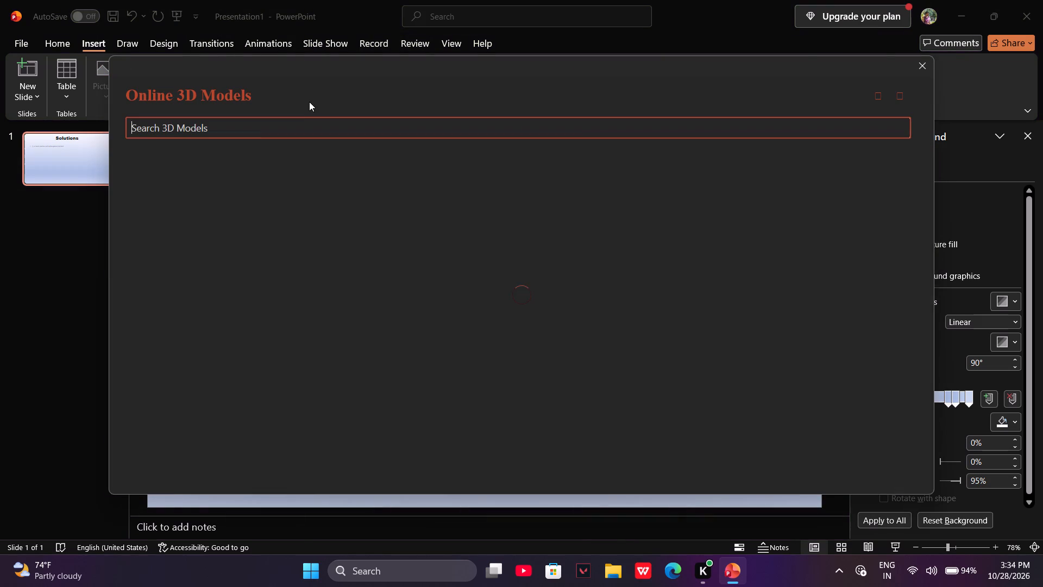
pyautogui.write('beaker')
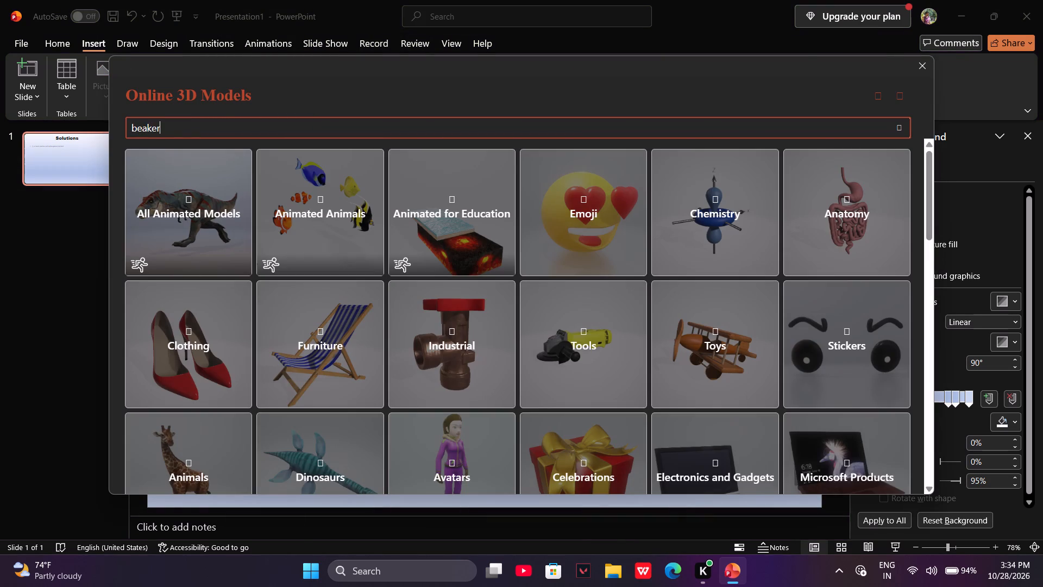
pyautogui.press('Return')
pyautogui.click(225, 217)
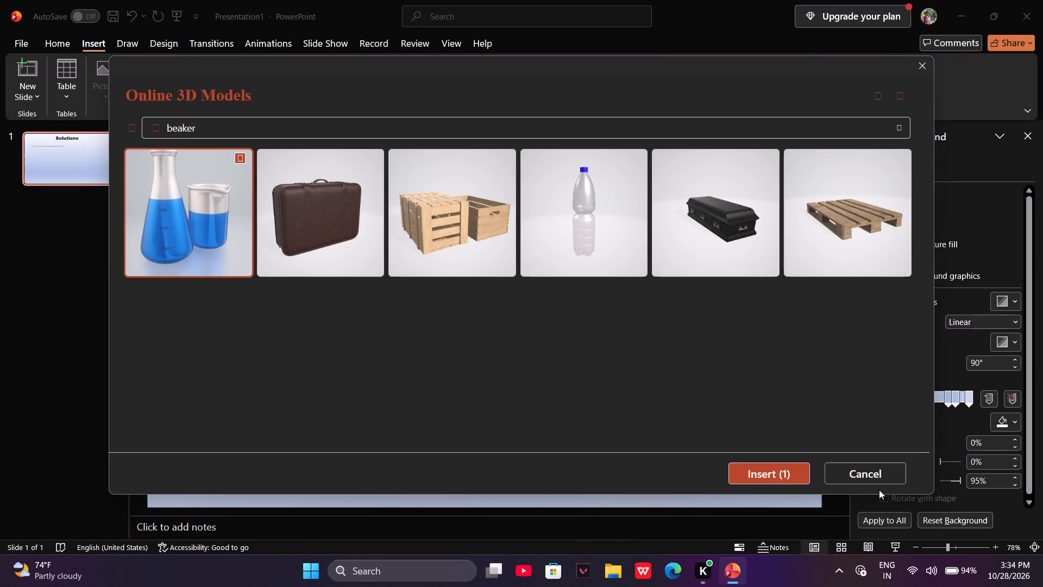
pyautogui.click(782, 480)
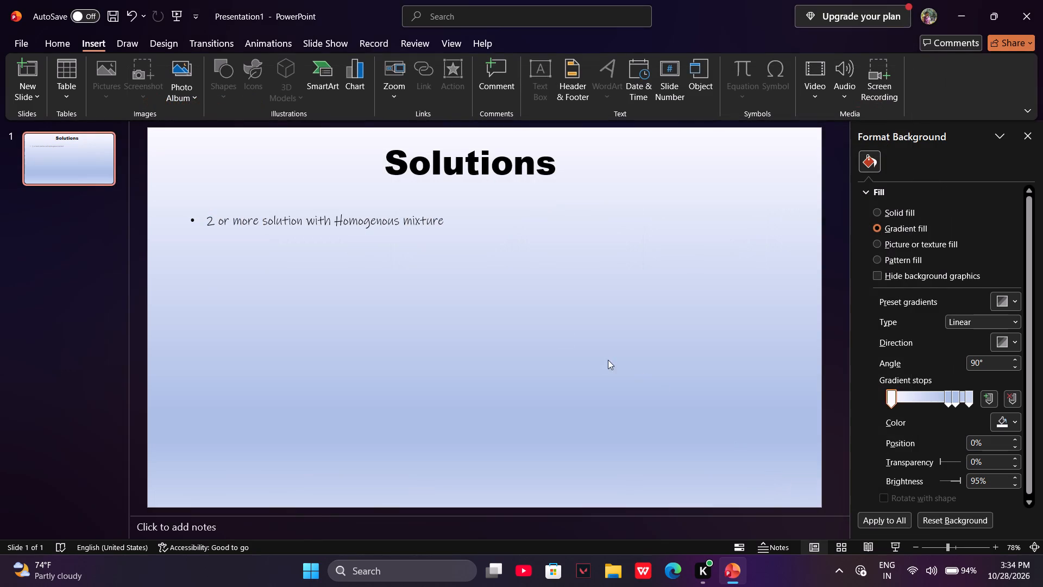
# Shrink the flask-and-beaker model to about 2.61" high by 2.65" wide and place it in the slide's upper right area.
pyautogui.moveTo(522, 317); pyautogui.dragTo(607, 310)
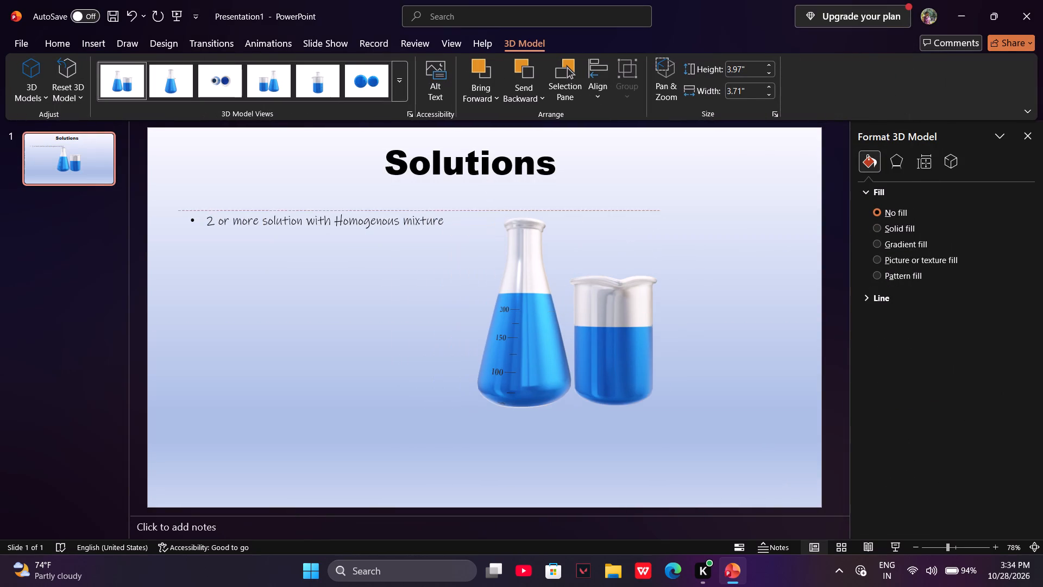
pyautogui.moveTo(607, 310); pyautogui.dragTo(662, 296)
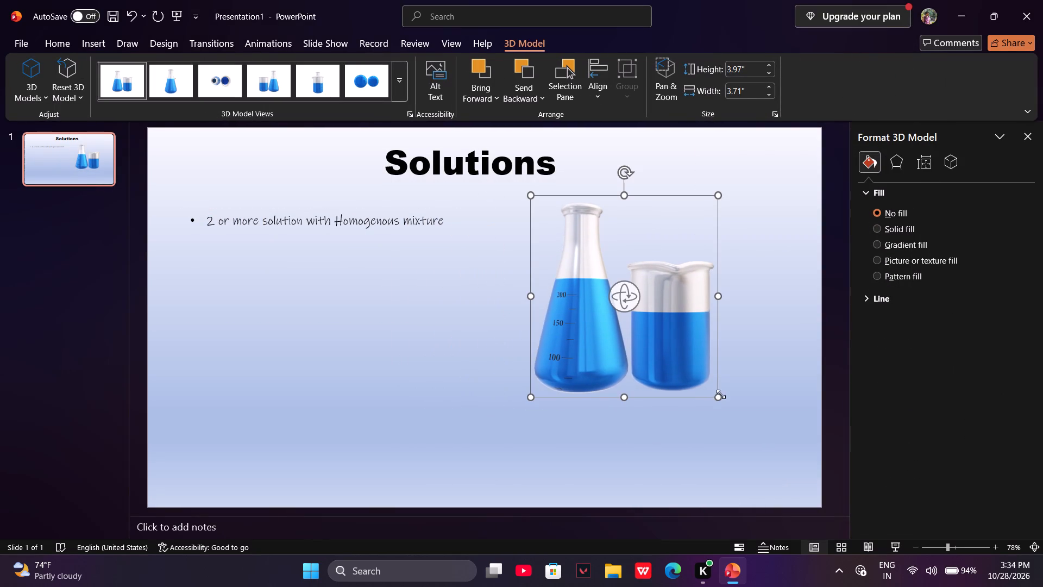
pyautogui.moveTo(721, 394); pyautogui.dragTo(664, 328)
pyautogui.moveTo(612, 267); pyautogui.dragTo(654, 257)
pyautogui.click(654, 257)
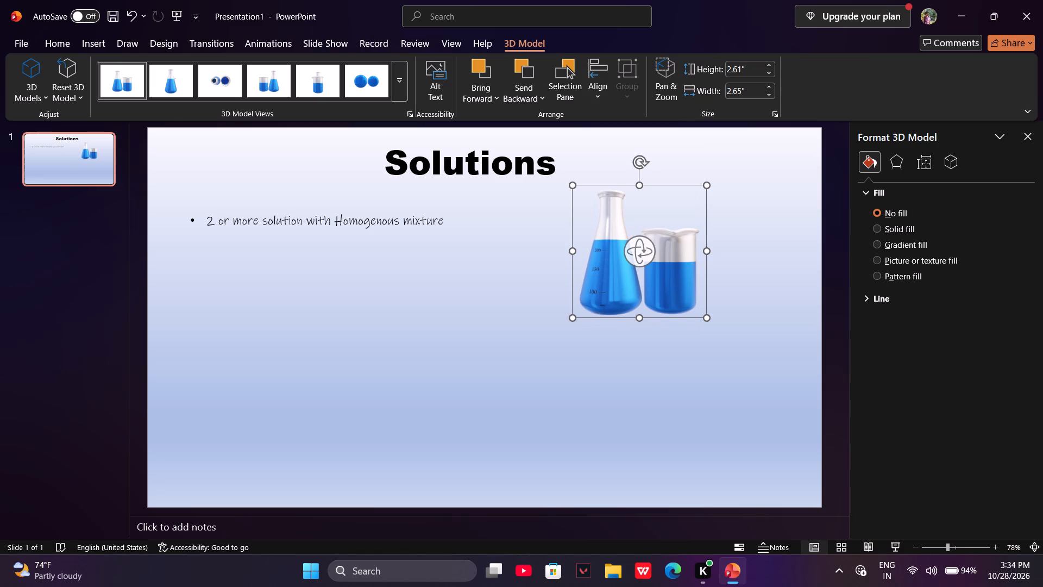
# Apply the Push transition to the slide.
pyautogui.click(228, 40)
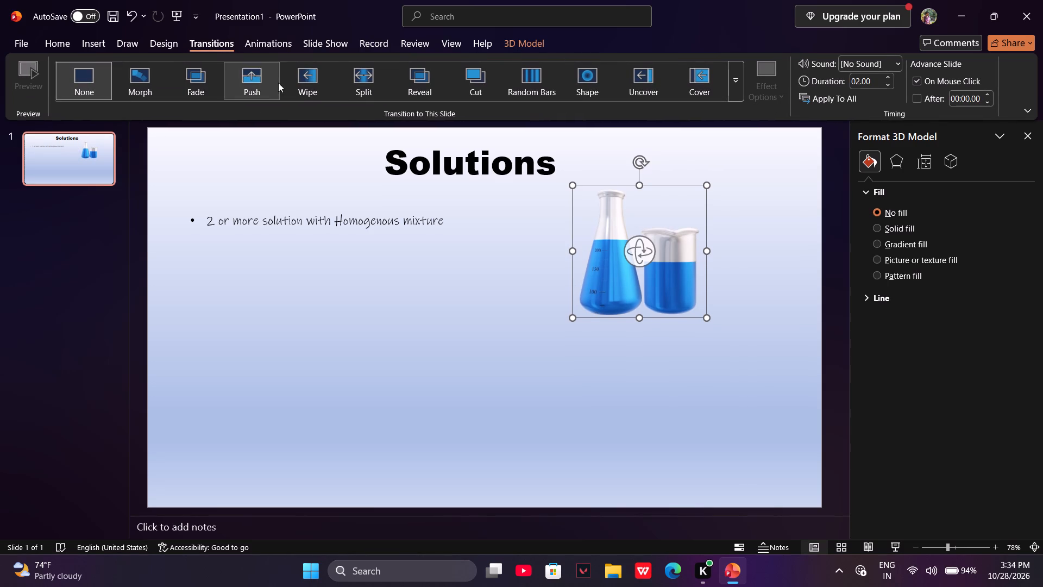
pyautogui.click(255, 80)
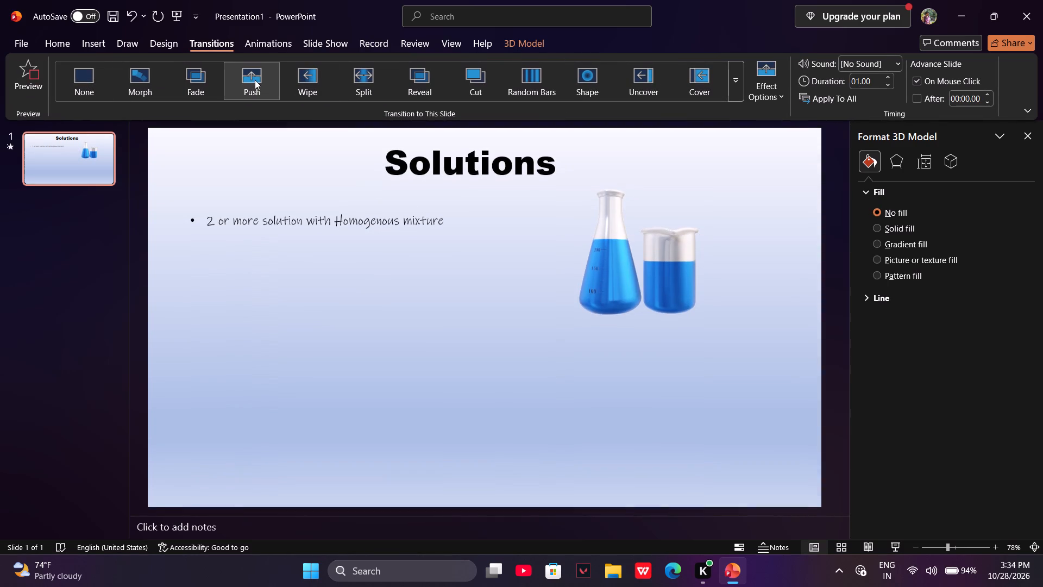
# Apply the Fly In entrance animation to the flask-and-beaker model.
pyautogui.click(619, 260)
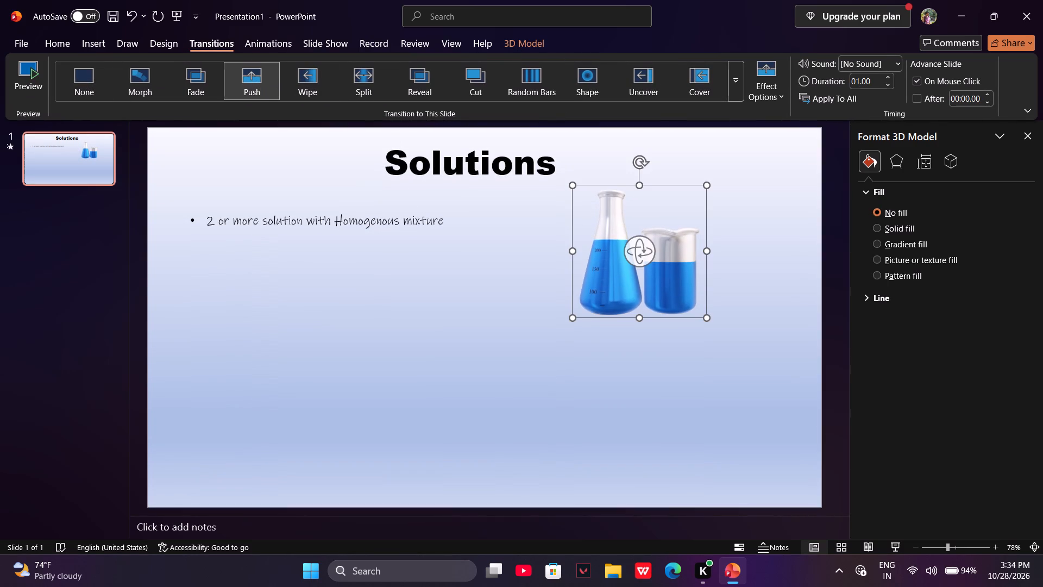
pyautogui.click(282, 39)
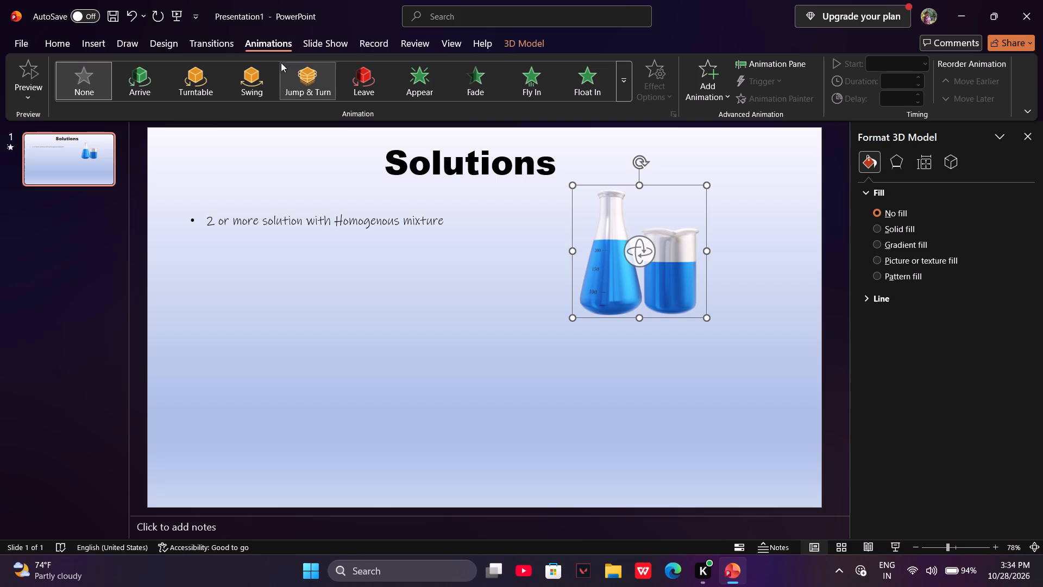
pyautogui.click(427, 90)
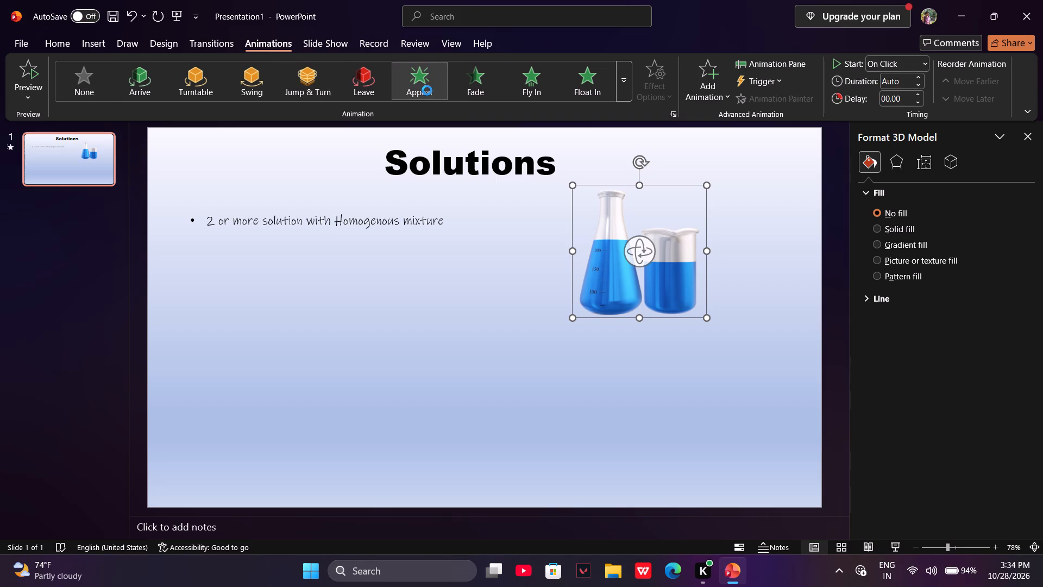
pyautogui.click(471, 92)
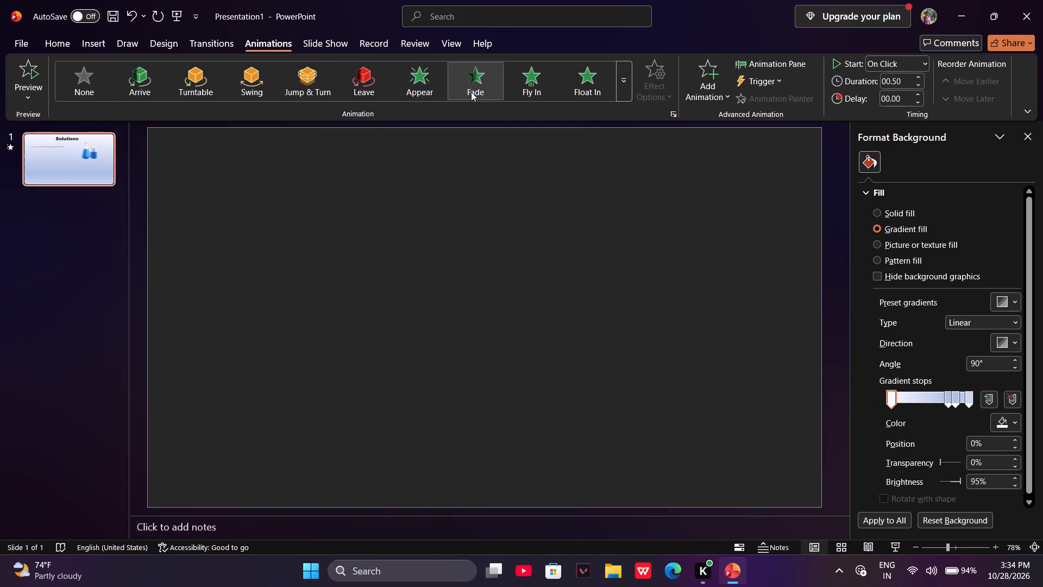
pyautogui.click(471, 92)
pyautogui.click(524, 93)
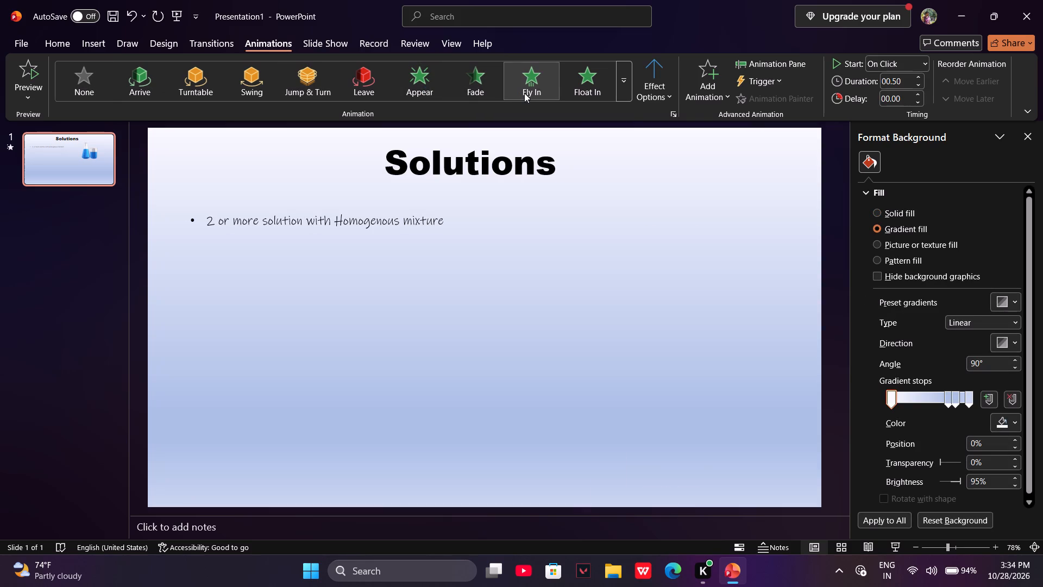
# Apply the Wipe entrance animation to the "Solutions" heading.
pyautogui.click(447, 160)
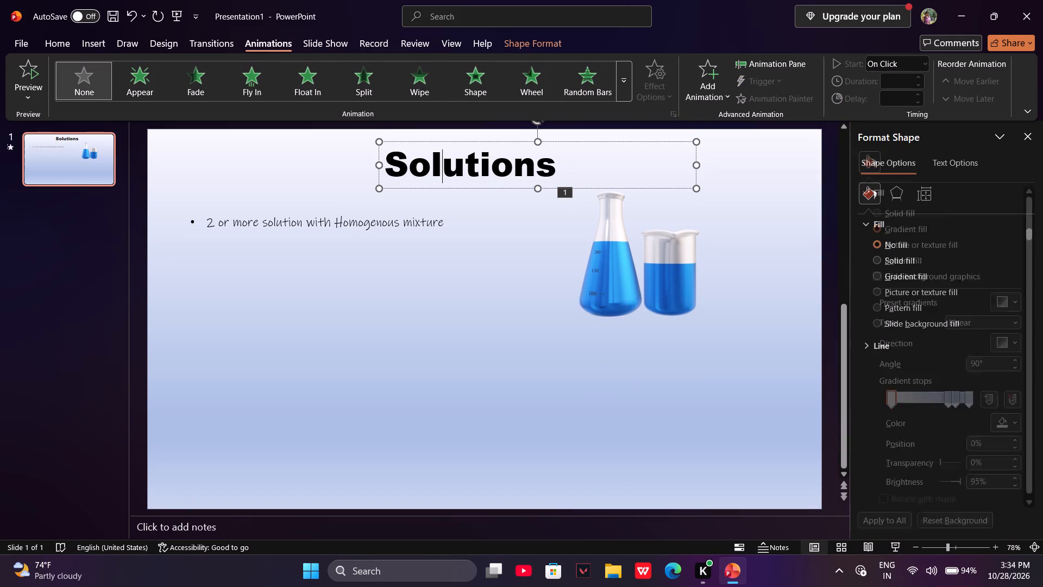
pyautogui.click(211, 39)
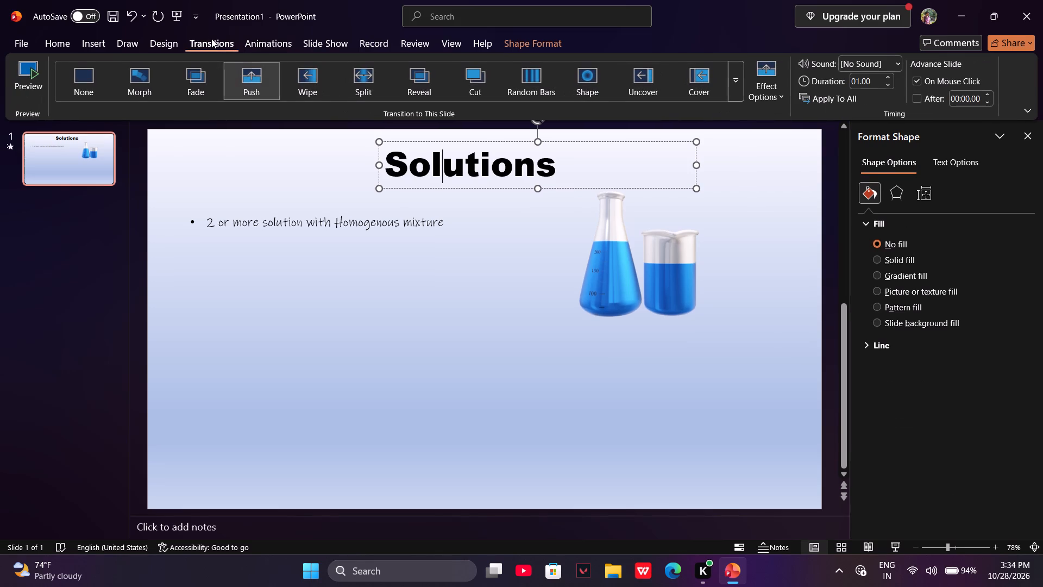
pyautogui.click(250, 44)
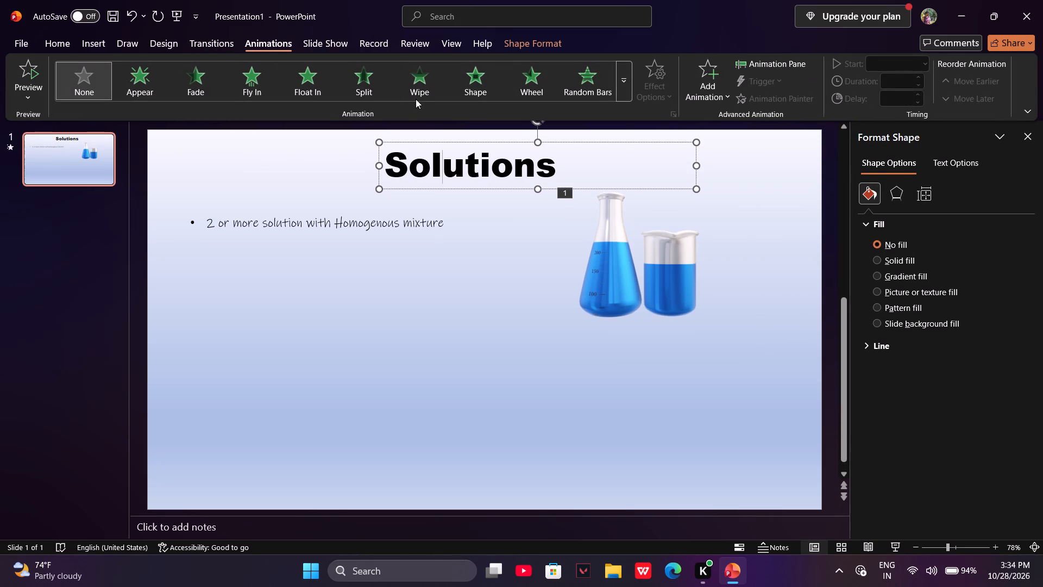
pyautogui.click(426, 94)
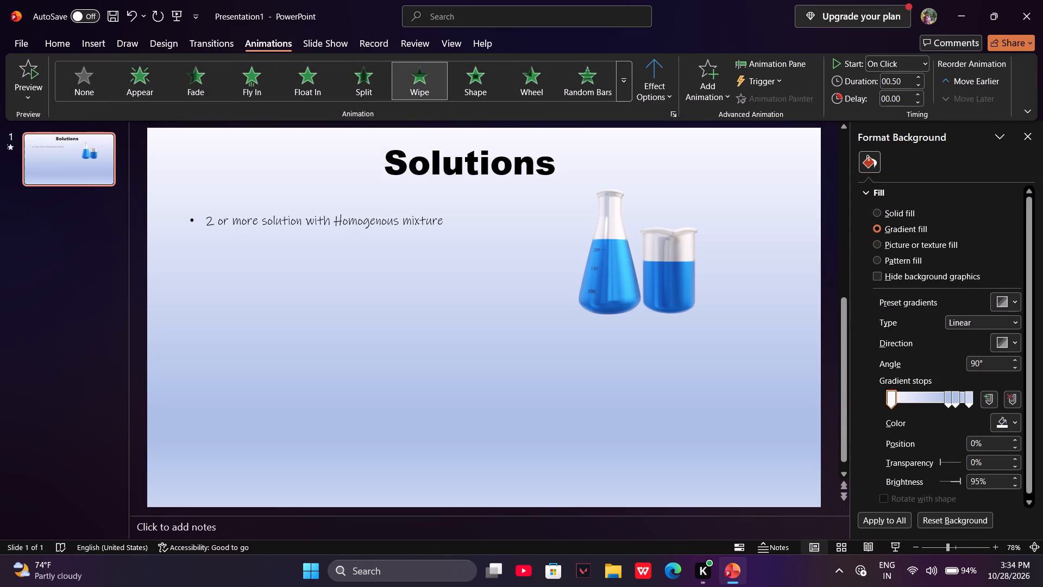
# Apply the Wipe entrance animation to the bulleted definition text box.
pyautogui.click(361, 225)
pyautogui.click(442, 86)
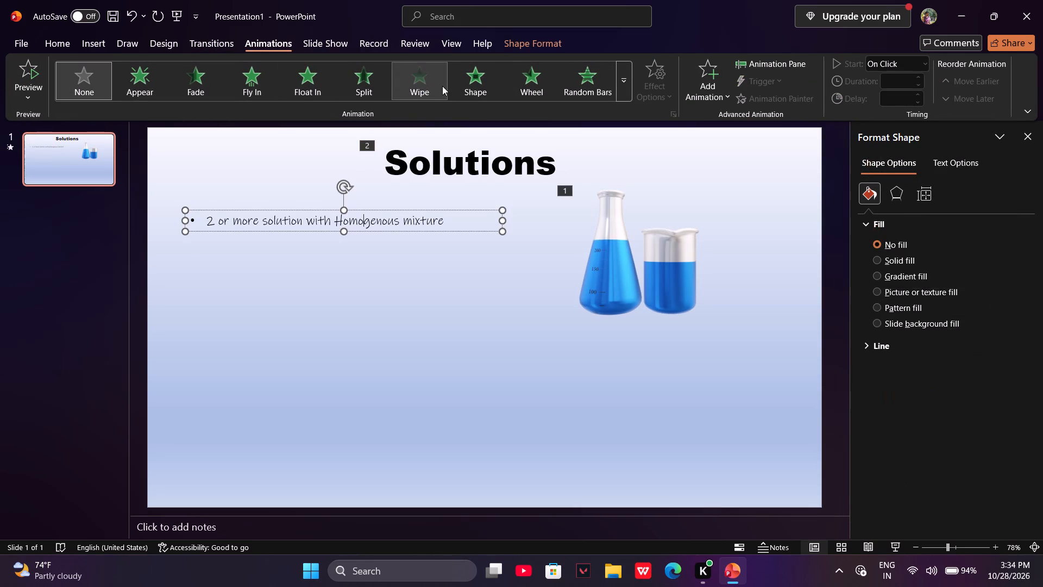
pyautogui.click(404, 340)
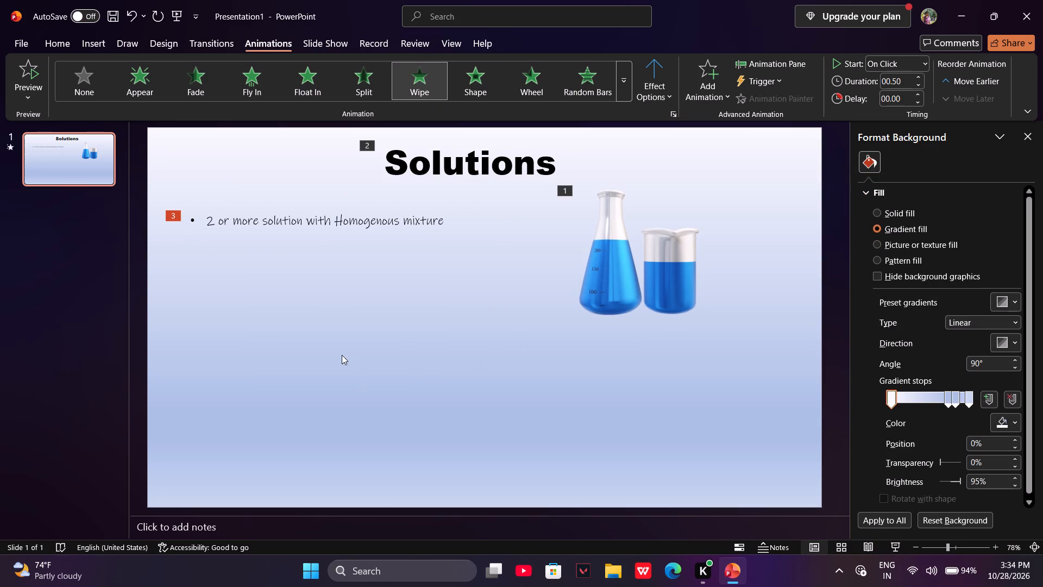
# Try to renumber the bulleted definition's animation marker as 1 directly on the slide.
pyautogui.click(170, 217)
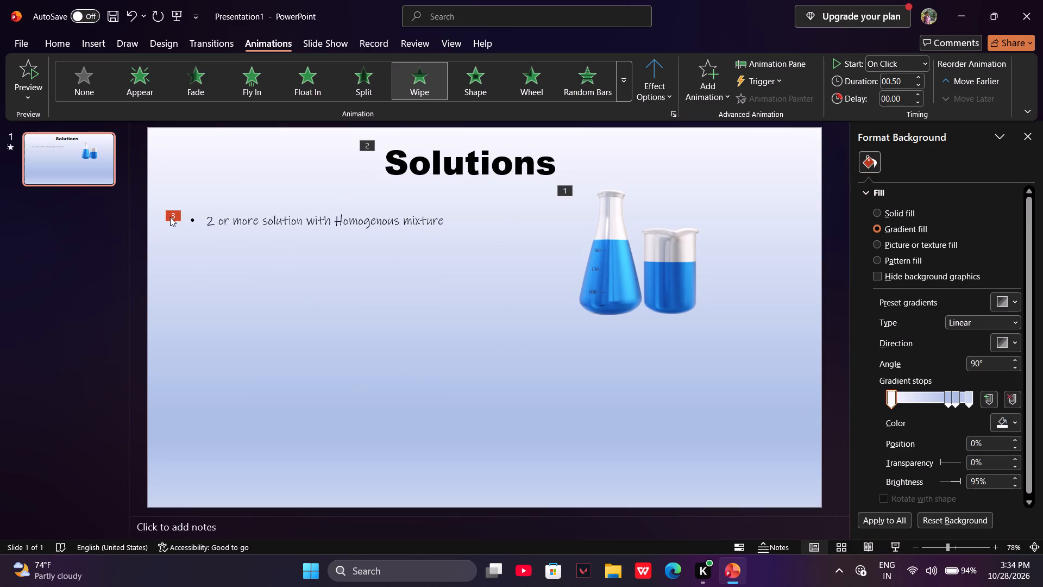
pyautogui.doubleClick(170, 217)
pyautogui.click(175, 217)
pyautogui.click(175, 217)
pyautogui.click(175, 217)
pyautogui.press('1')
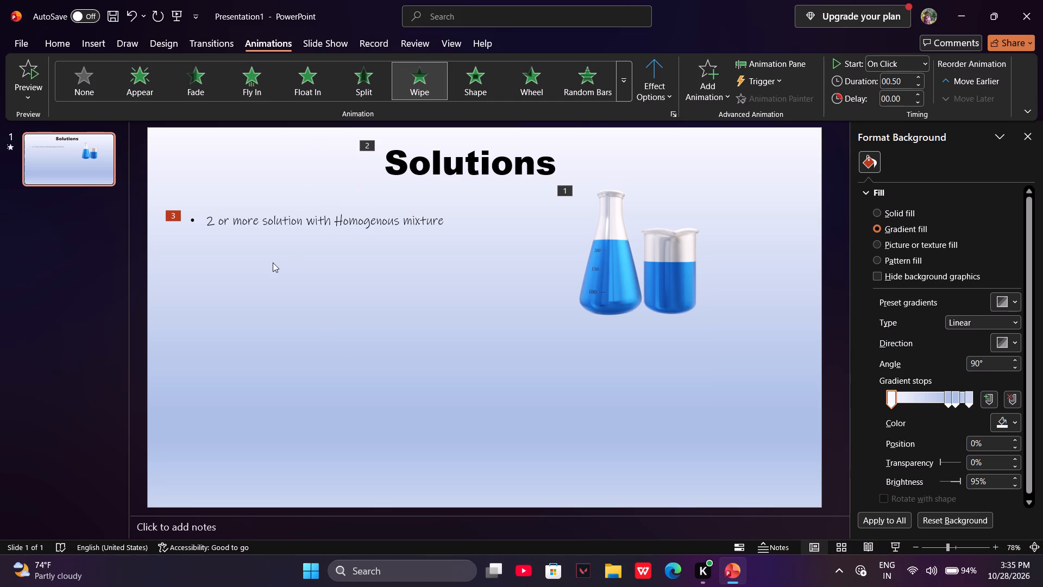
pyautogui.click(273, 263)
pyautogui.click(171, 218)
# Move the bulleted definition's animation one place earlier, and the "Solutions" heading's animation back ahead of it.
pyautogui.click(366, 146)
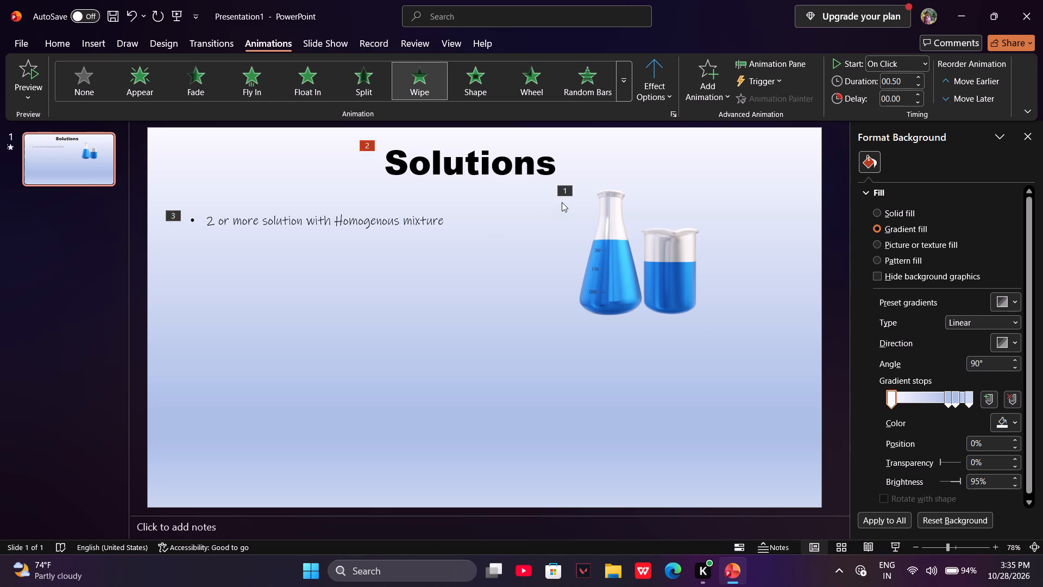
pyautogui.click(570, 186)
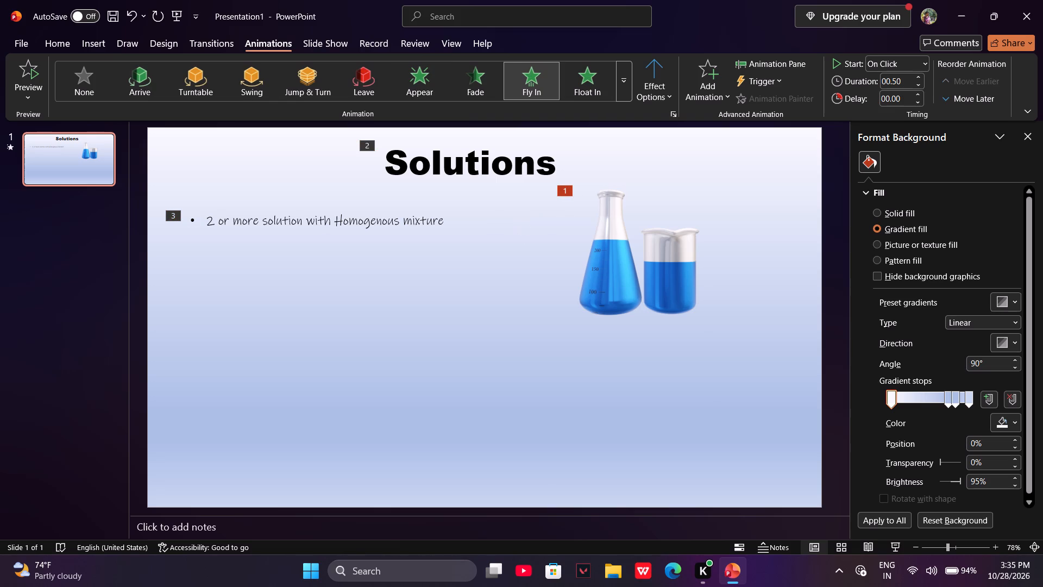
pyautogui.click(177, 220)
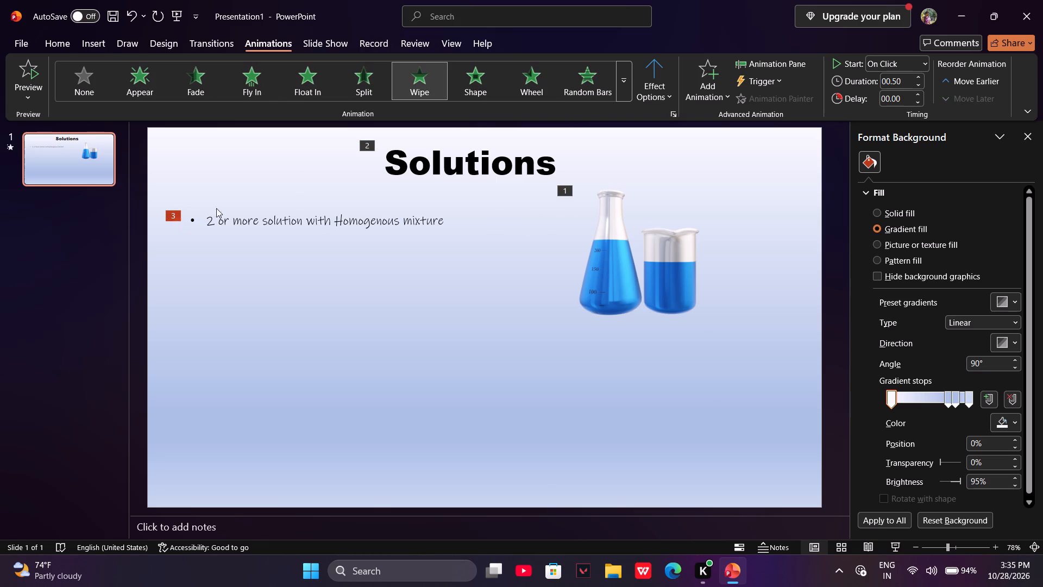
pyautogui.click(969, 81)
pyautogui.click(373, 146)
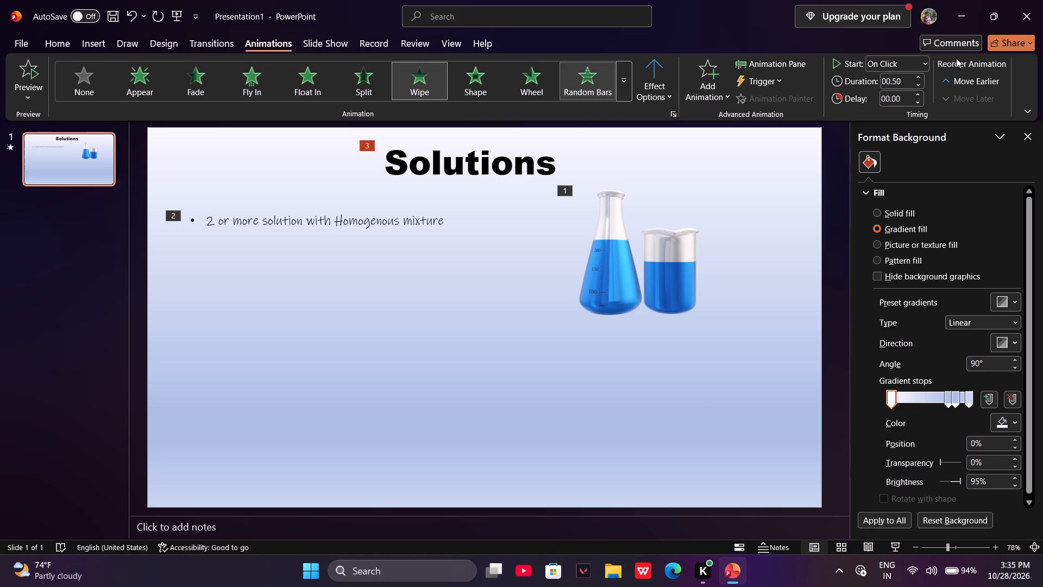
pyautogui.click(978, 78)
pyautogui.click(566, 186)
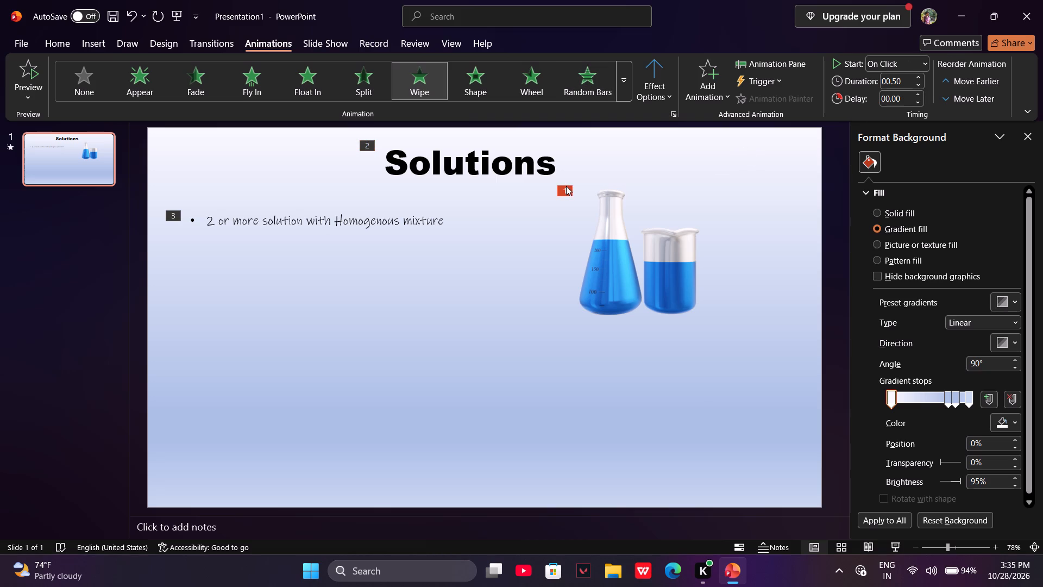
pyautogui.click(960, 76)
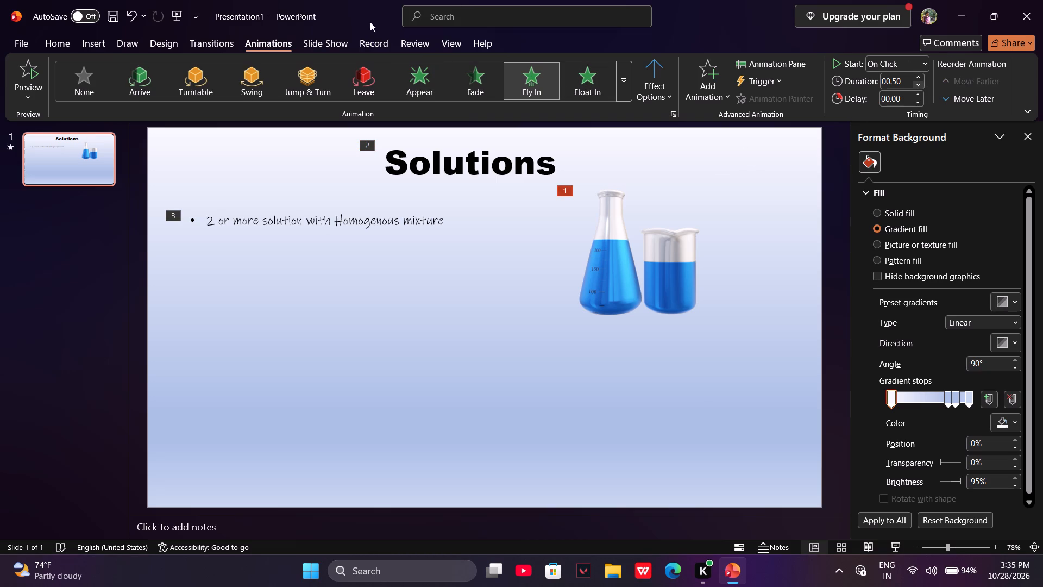
# Play the slide show from the beginning, advance through the slide's animations and return to editing.
pyautogui.click(179, 10)
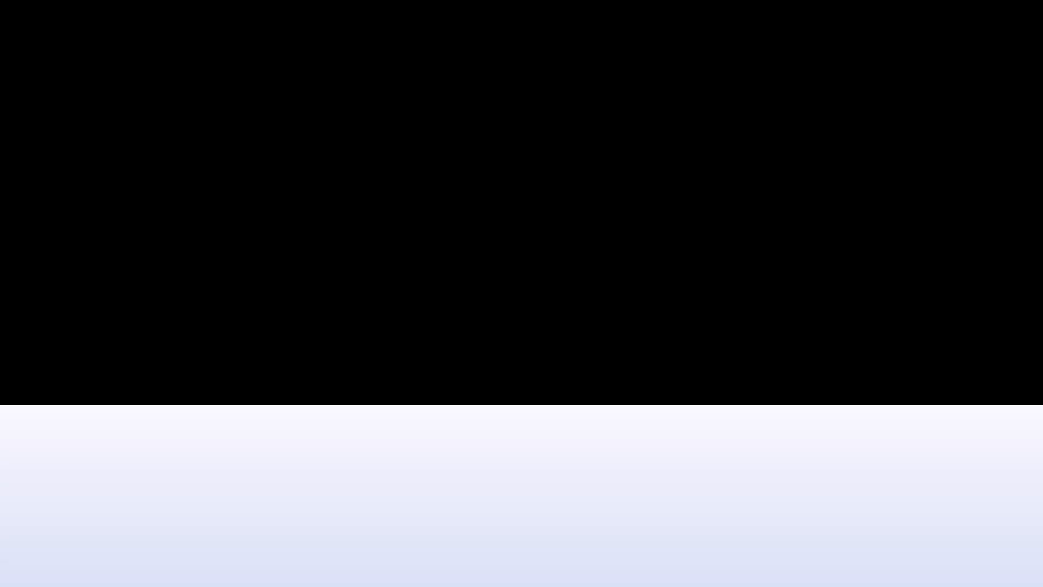
pyautogui.press('space')
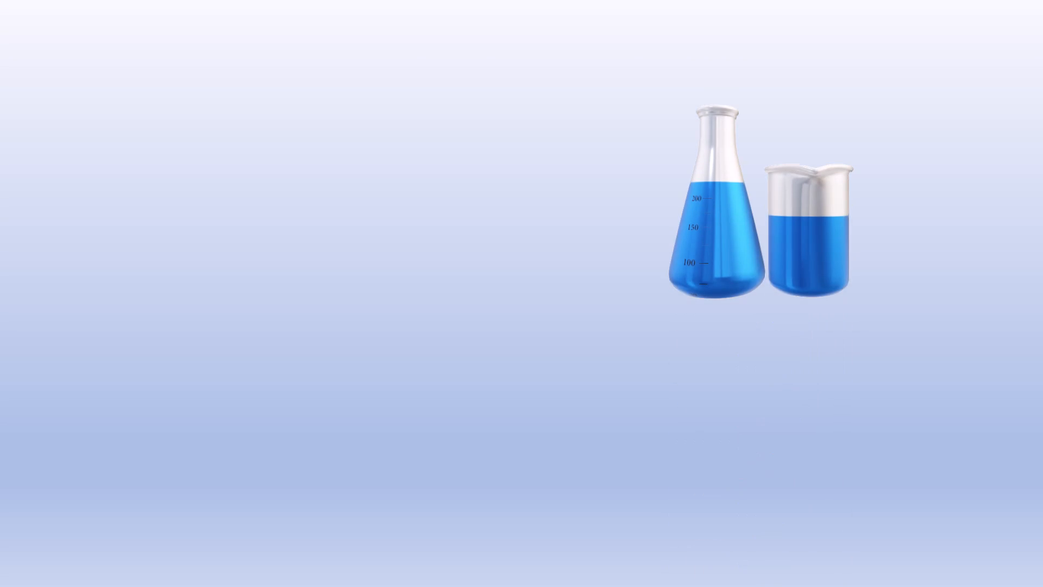
pyautogui.press('space')
pyautogui.press('space')
pyautogui.press('Escape')
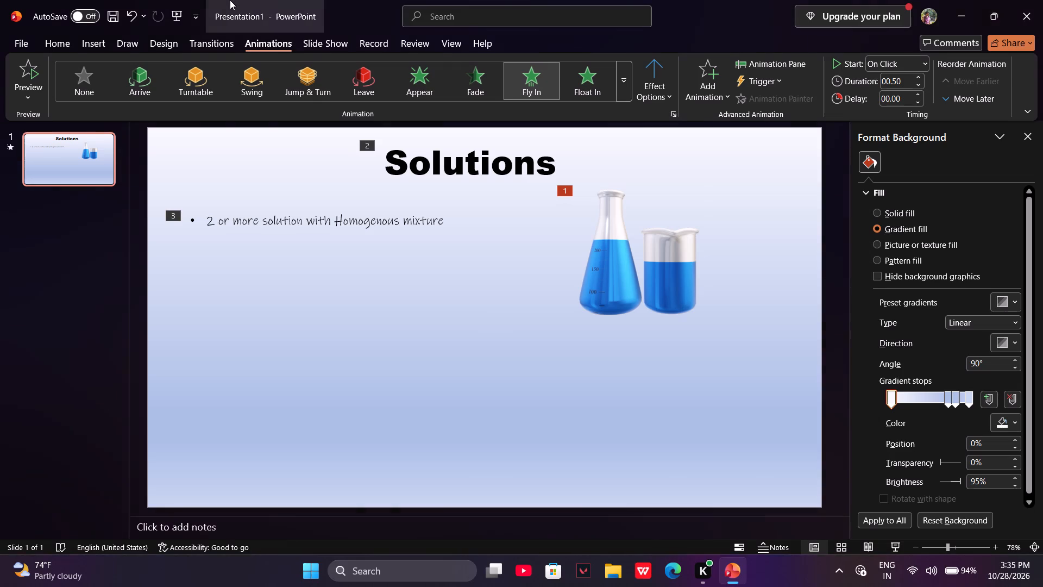
# Reorder the animations so the "Solutions" heading plays first, the bulleted definition second and the flask-and-beaker model third.
pyautogui.click(418, 170)
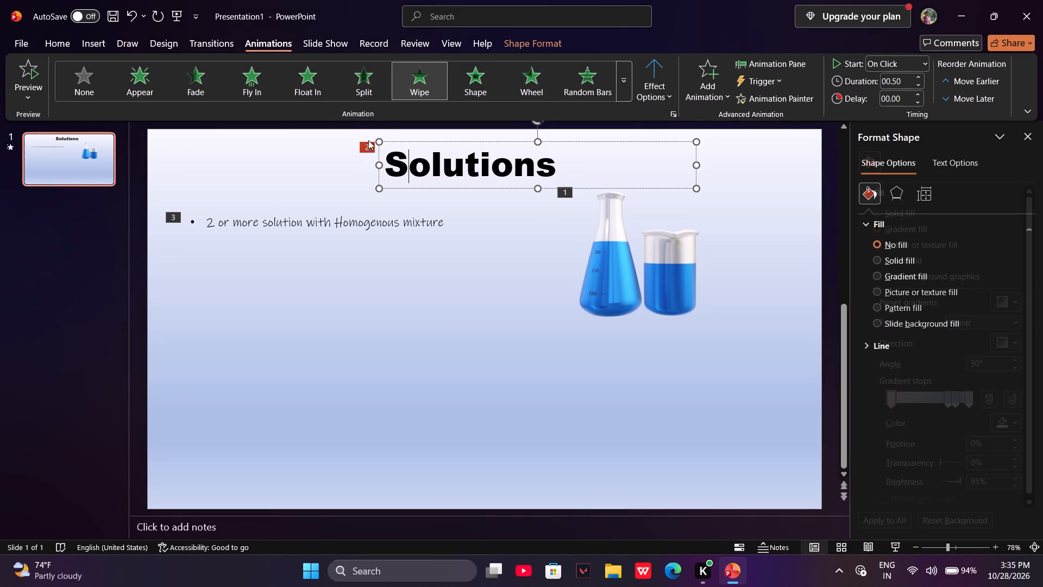
pyautogui.click(372, 146)
pyautogui.click(967, 90)
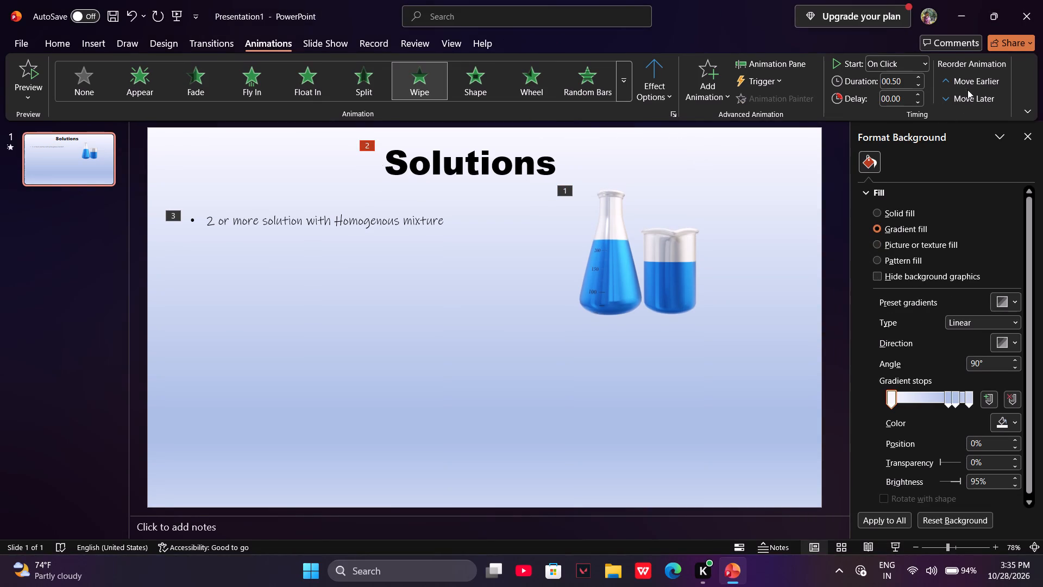
pyautogui.click(969, 83)
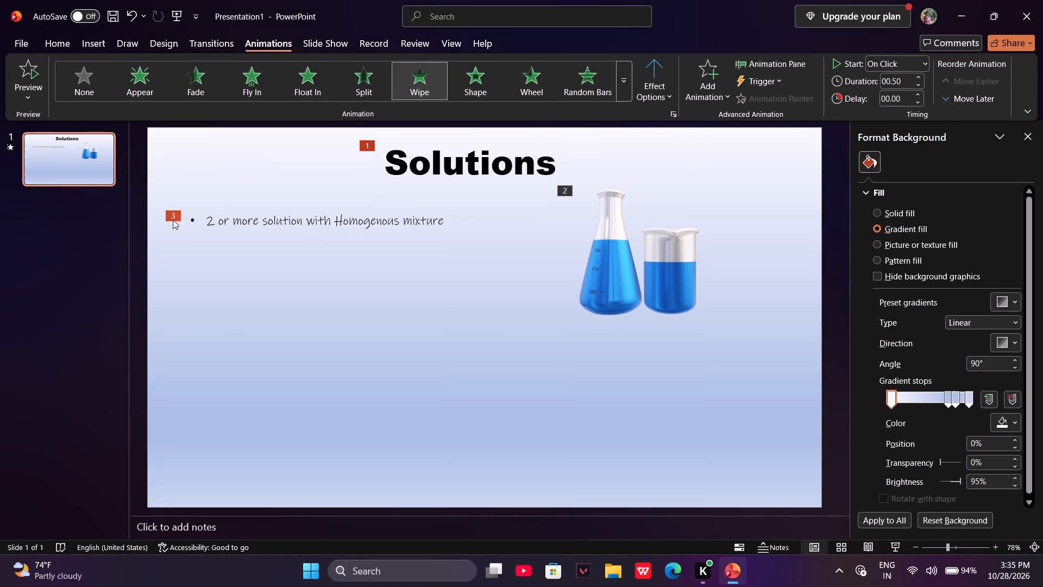
pyautogui.click(174, 218)
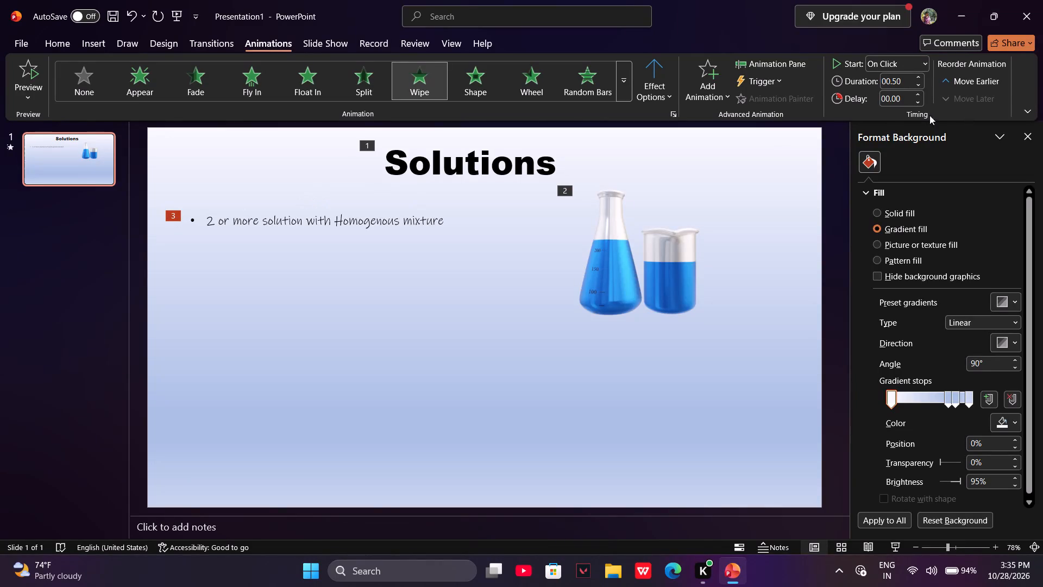
pyautogui.click(570, 192)
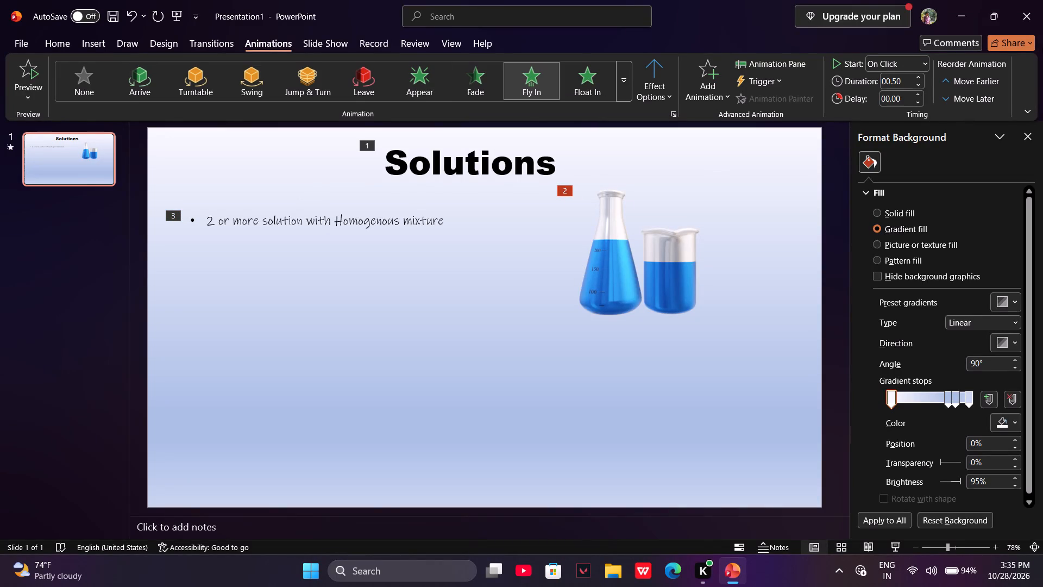
pyautogui.click(966, 94)
pyautogui.click(717, 171)
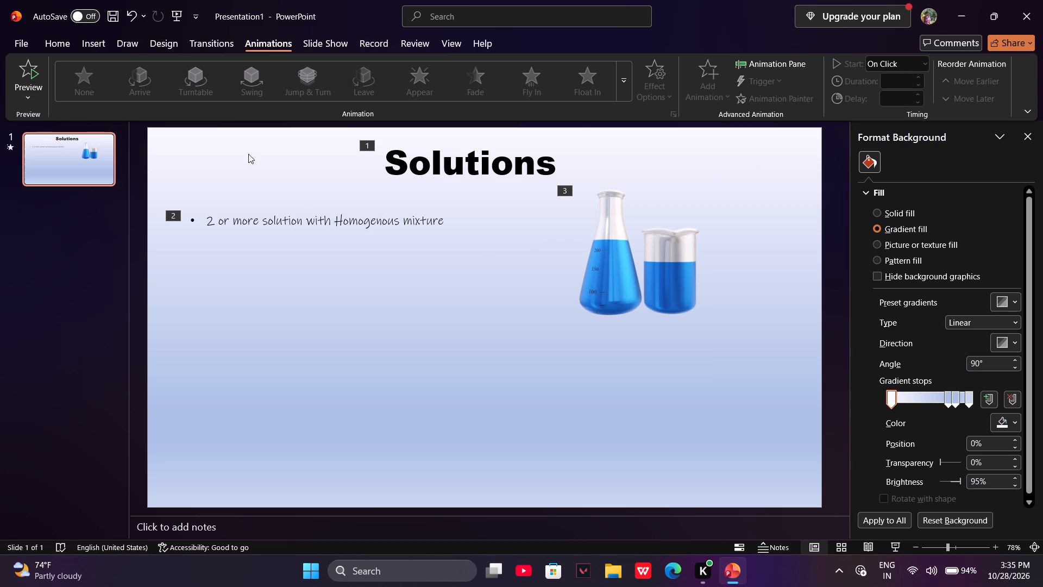
# Insert a text box below the bulleted definition and enter "Gaseous Solutios ~ gas gas" in it.
pyautogui.click(84, 40)
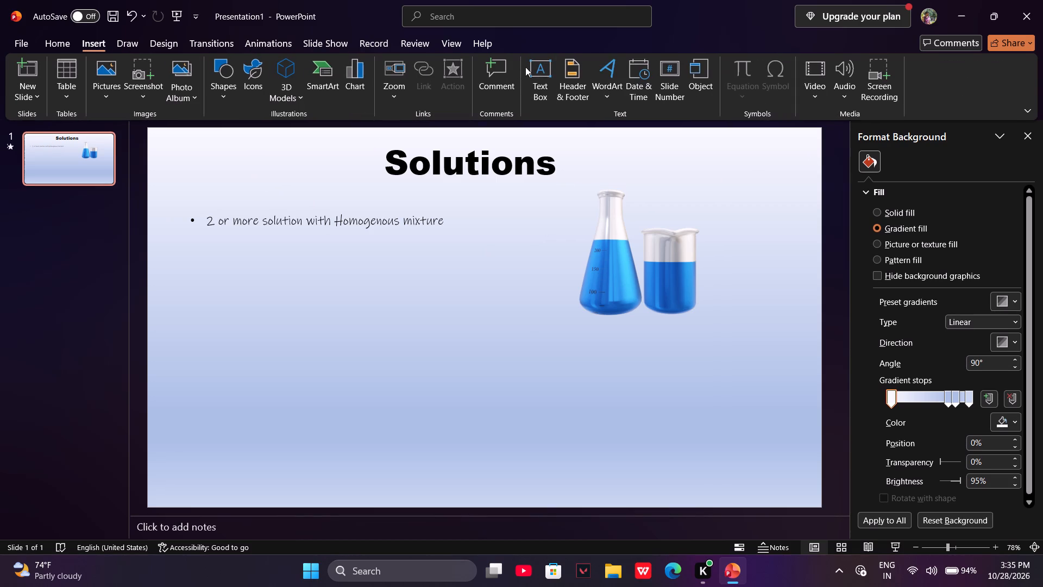
pyautogui.click(544, 67)
pyautogui.click(256, 280)
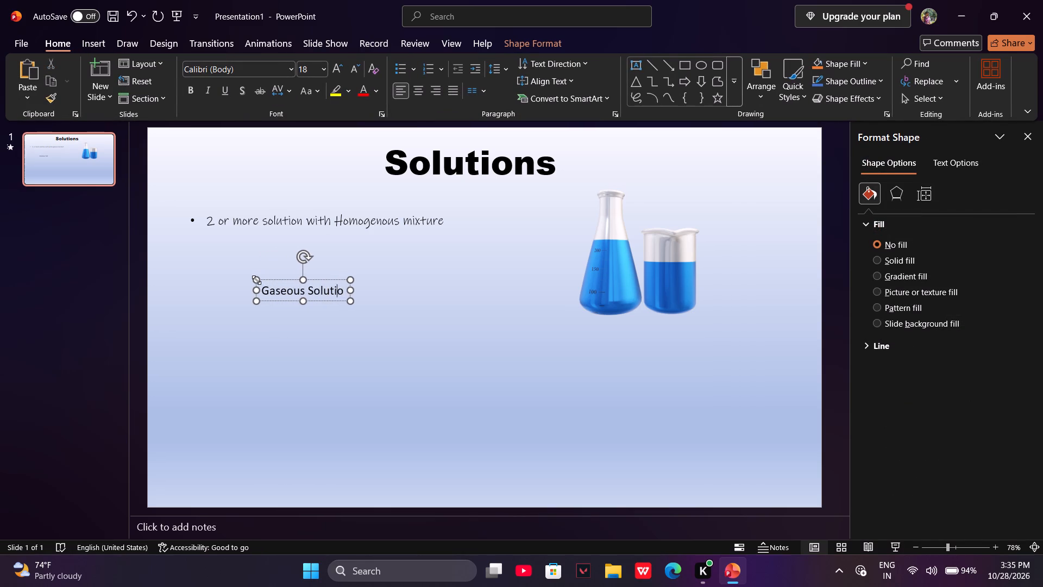
pyautogui.press('BackSpace')
pyautogui.press('BackSpace')
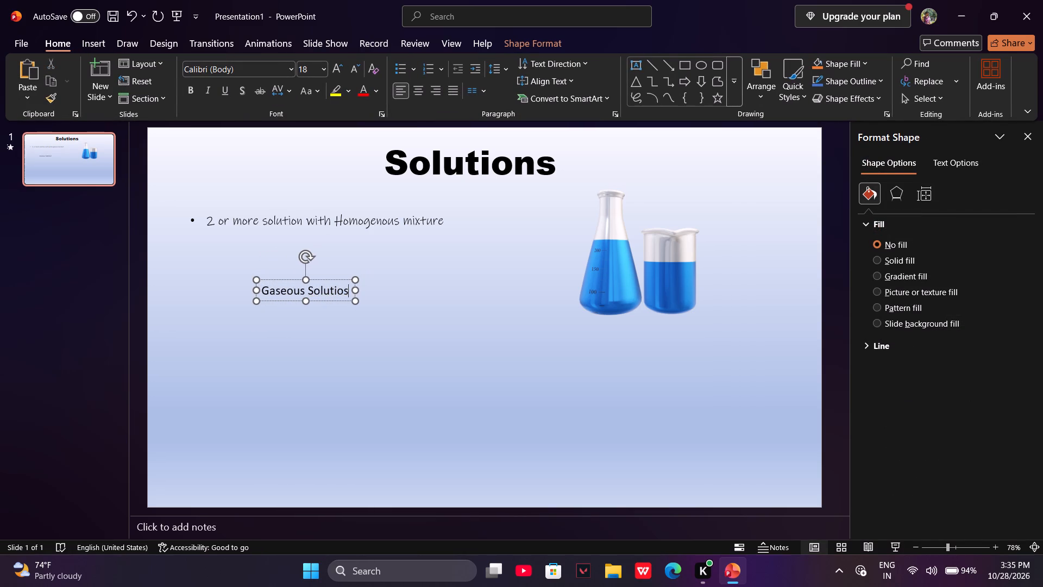
pyautogui.hotkey('shift', 'space')
pyautogui.press('BackSpace')
pyautogui.press('space')
pyautogui.write('~')
pyautogui.press('space')
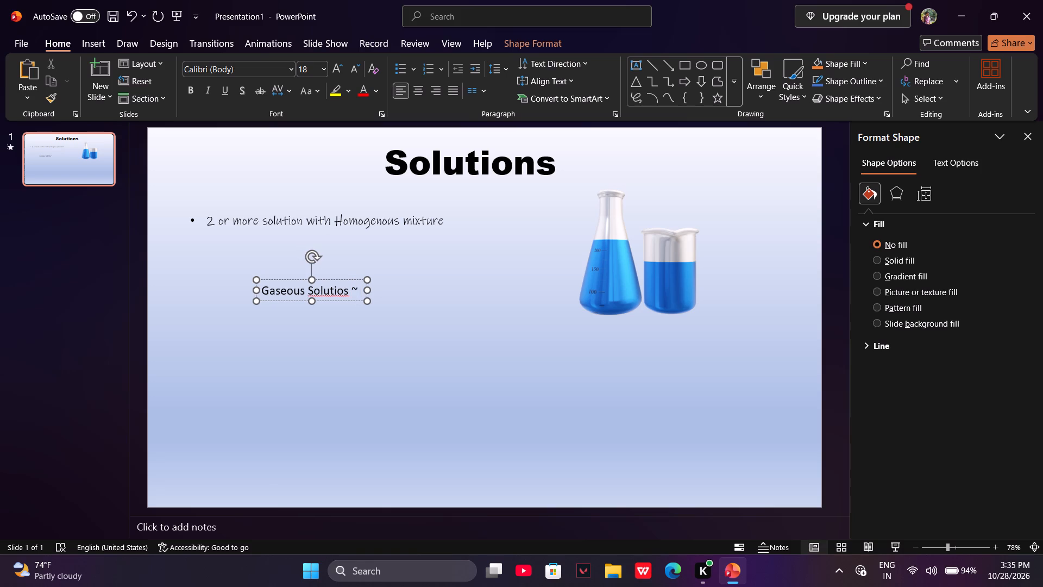
pyautogui.write('GAS')
pyautogui.press('BackSpace')
pyautogui.write('gas gas')
pyautogui.press('space')
# Add a second line reading "Liquid Solution ~ Solid Gas" to the gaseous-solutions text box.
pyautogui.hotkey('shift', 'Return')
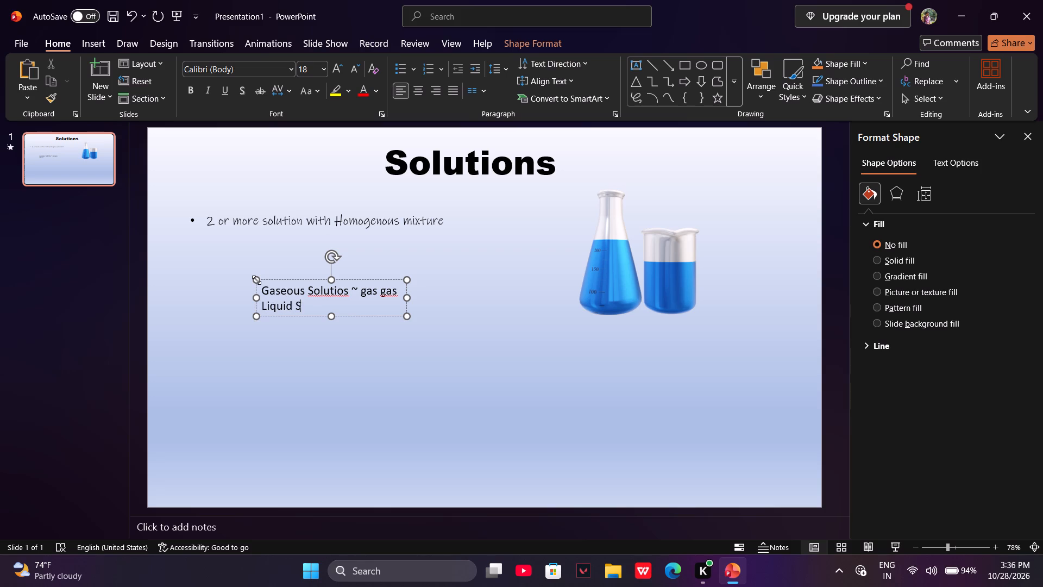
pyautogui.press('BackSpace')
pyautogui.press('o')
pyautogui.press('BackSpace')
pyautogui.press('n')
pyautogui.press('BackSpace')
pyautogui.press('BackSpace')
pyautogui.press('BackSpace')
pyautogui.write('~!')
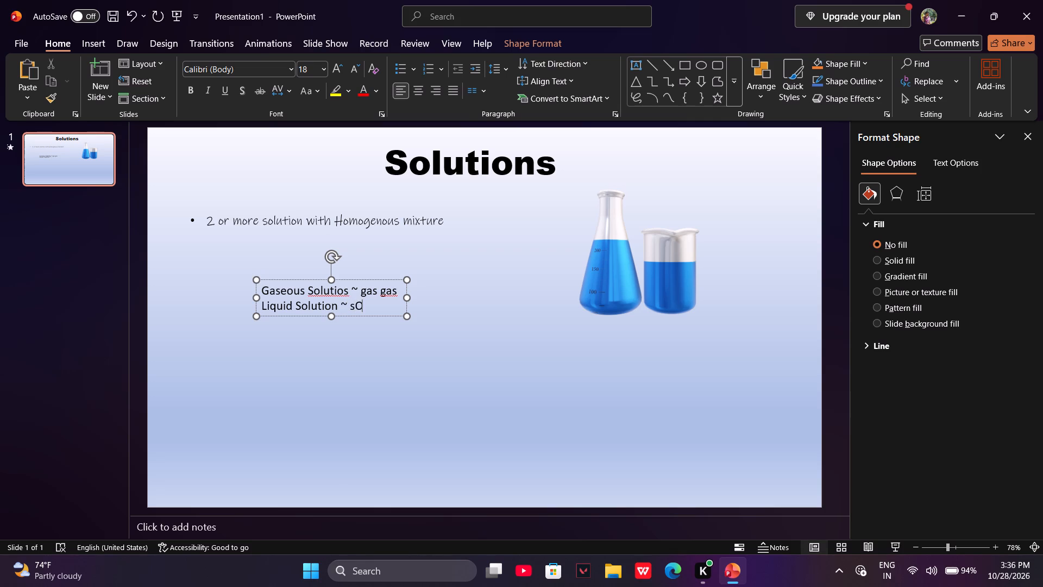
pyautogui.press('BackSpace')
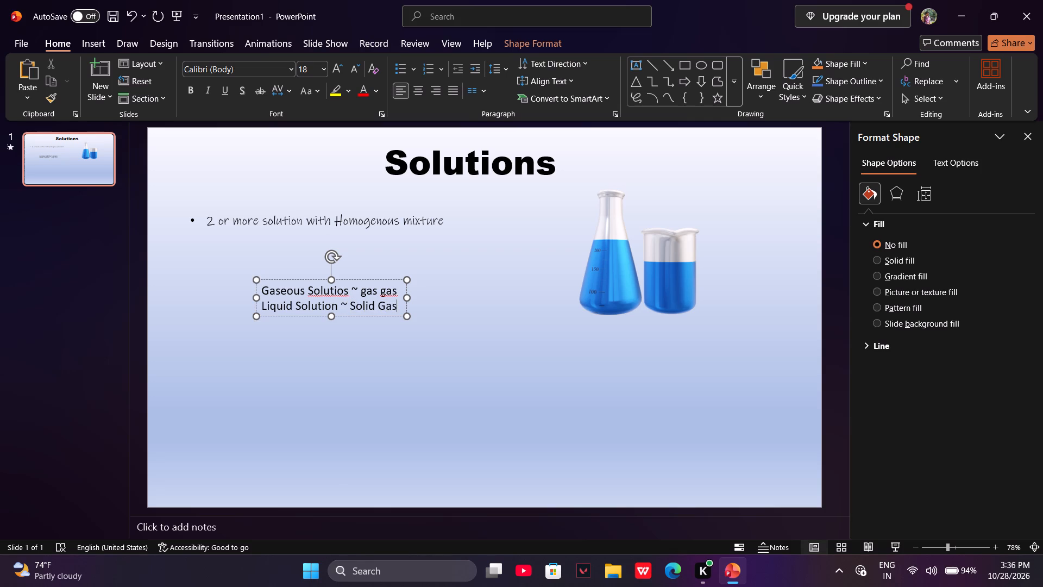
# Capitalize both "gas" words in the first line so it ends with "Gas Gas".
pyautogui.click(367, 297)
pyautogui.press('Right')
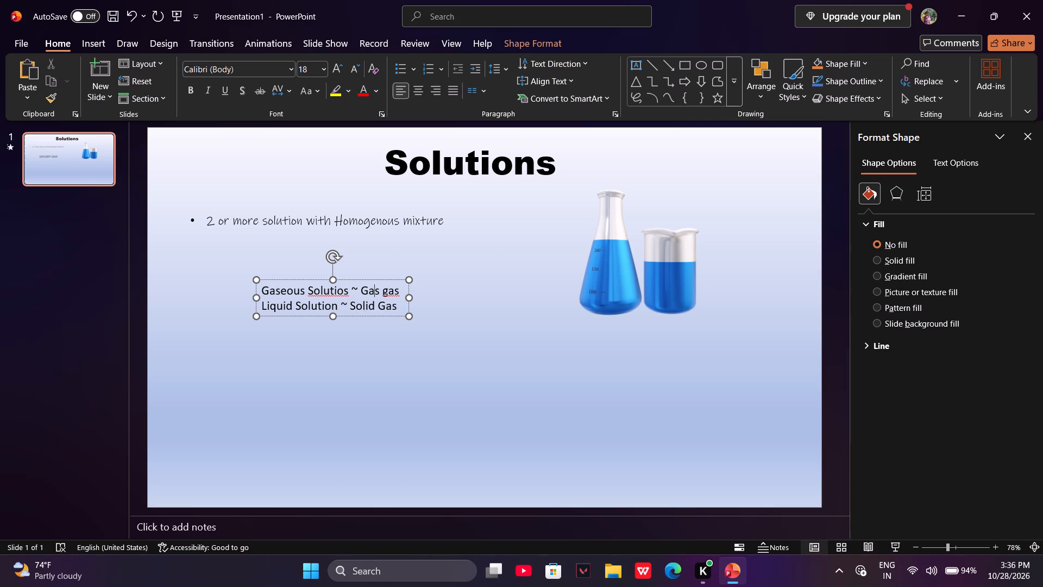
pyautogui.press('Right')
pyautogui.press('Right')
pyautogui.press('Right')
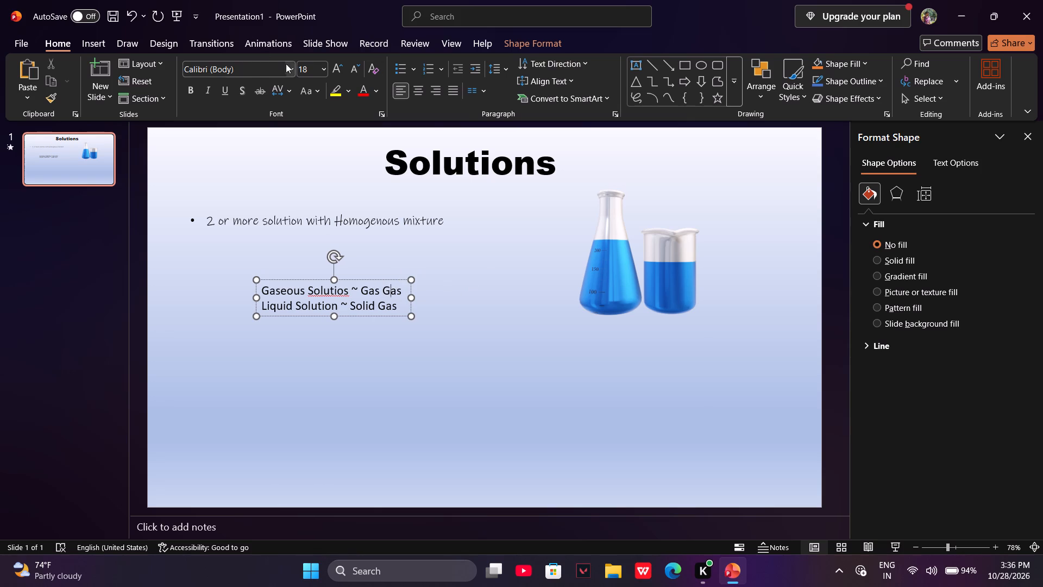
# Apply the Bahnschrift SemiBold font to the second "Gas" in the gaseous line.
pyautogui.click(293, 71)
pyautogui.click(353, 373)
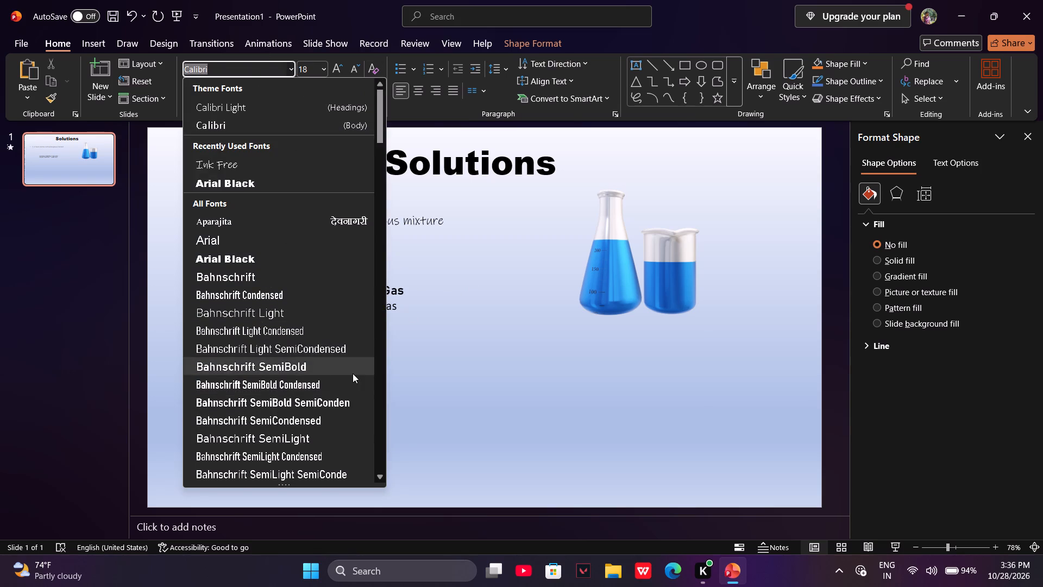
# Set the font of the whole gaseous and liquid solutions text box to Ink Free.
pyautogui.moveTo(462, 384); pyautogui.dragTo(221, 256)
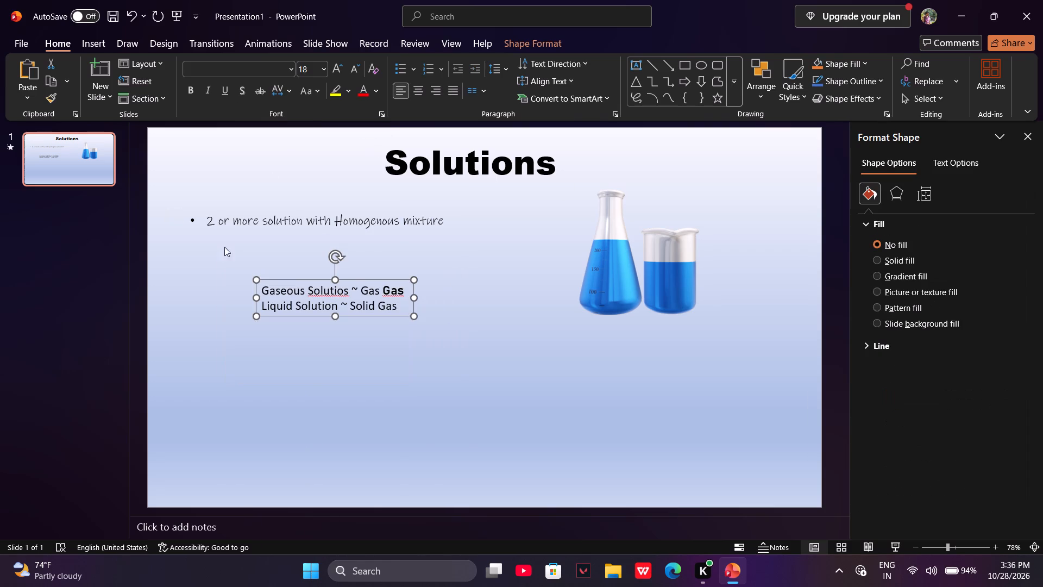
pyautogui.click(293, 74)
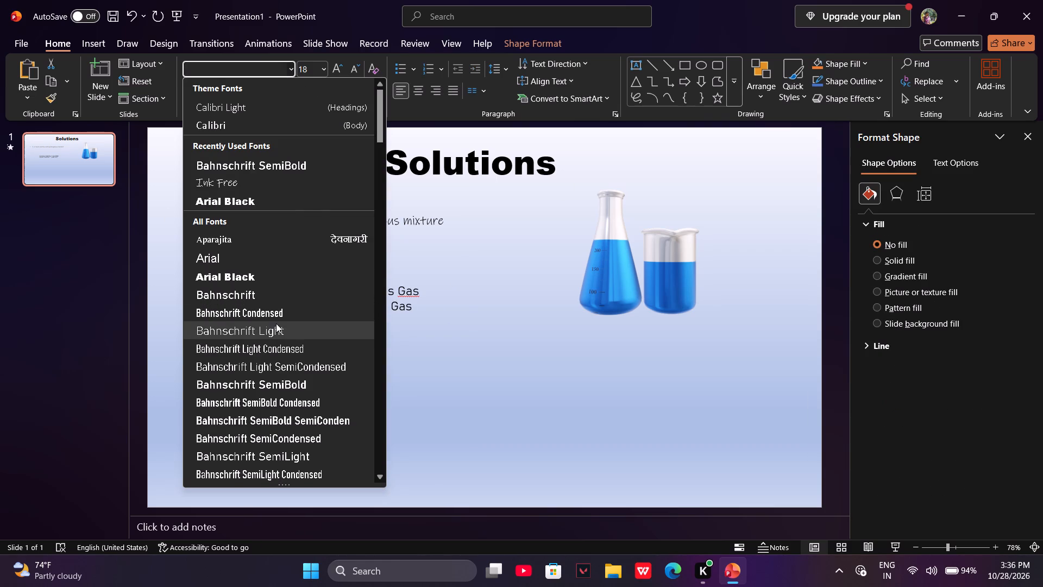
pyautogui.click(231, 187)
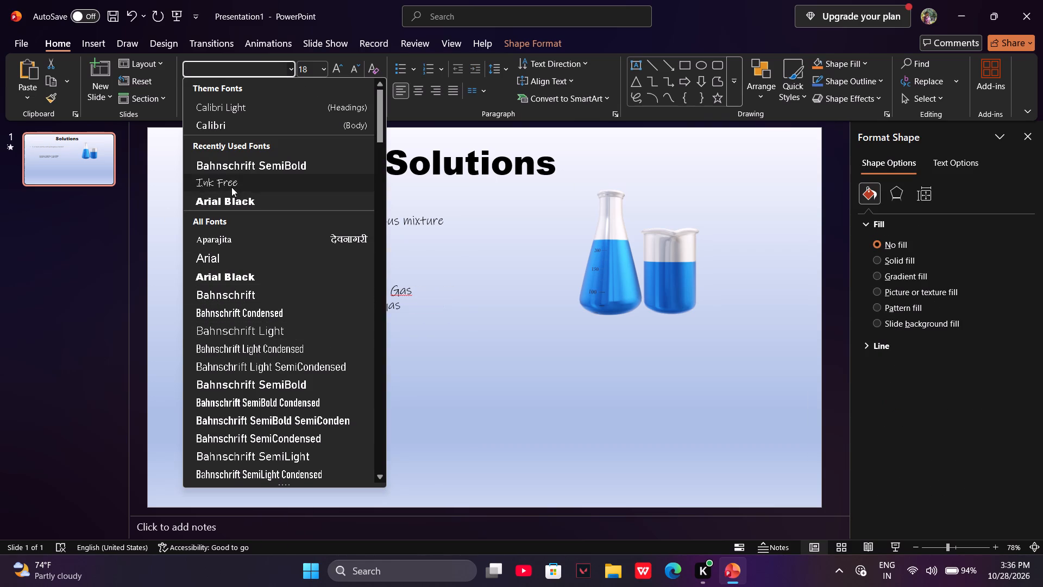
pyautogui.click(359, 390)
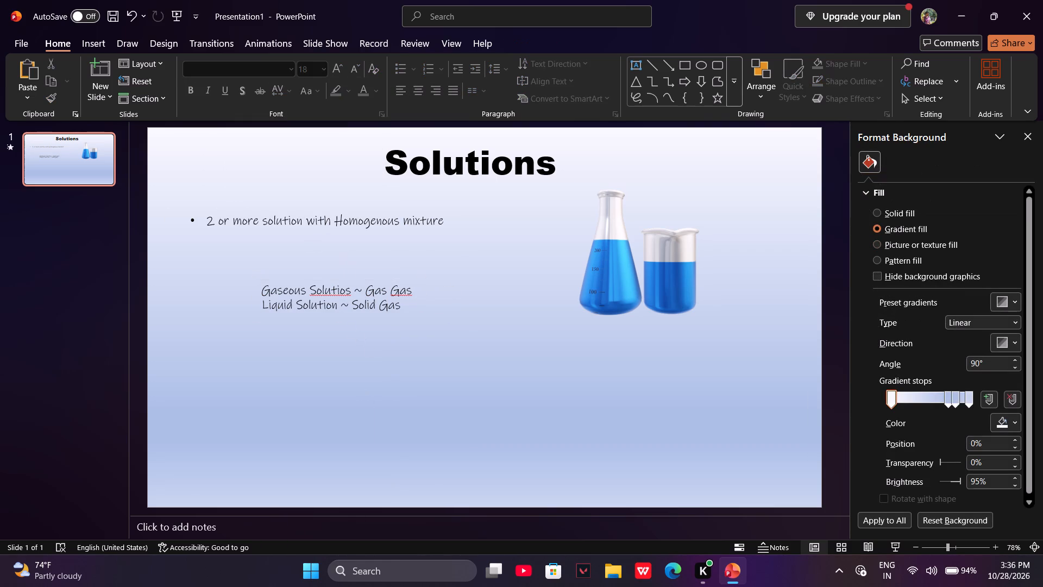
# Correct the misspelled word "Solutios" to "Solutions" using the spelling suggestion.
pyautogui.click(327, 292)
pyautogui.click(327, 292)
pyautogui.rightClick(327, 292)
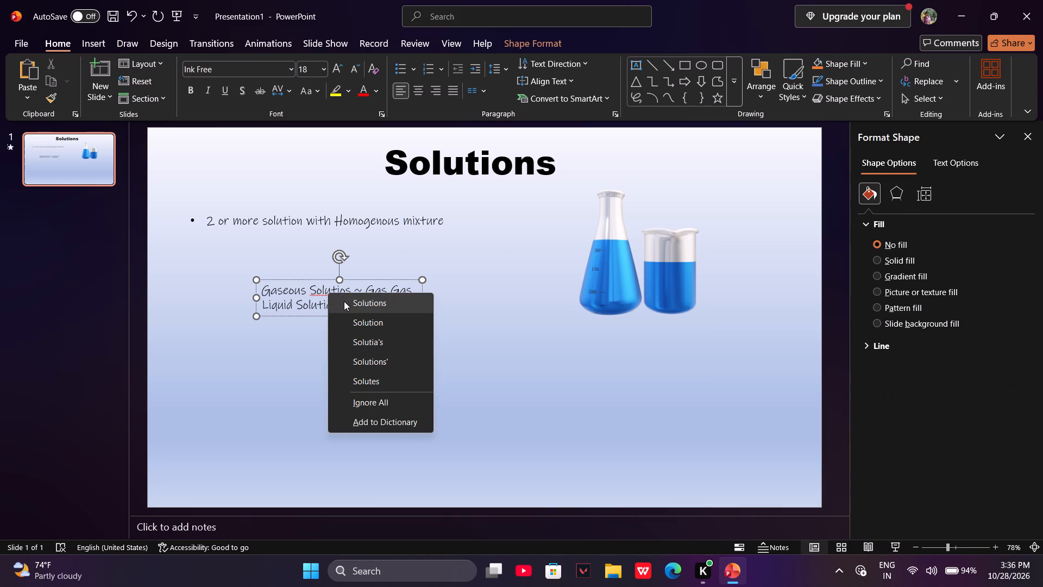
pyautogui.click(344, 301)
# Delete the repeated word "Gas" from the end of the gaseous solutions line.
pyautogui.click(401, 288)
pyautogui.rightClick(401, 288)
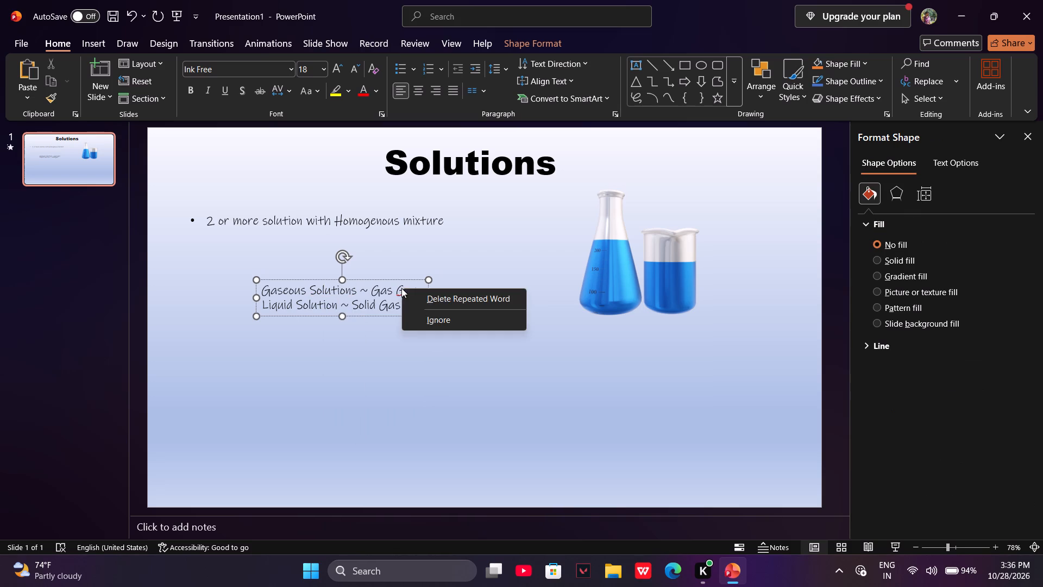
pyautogui.click(417, 293)
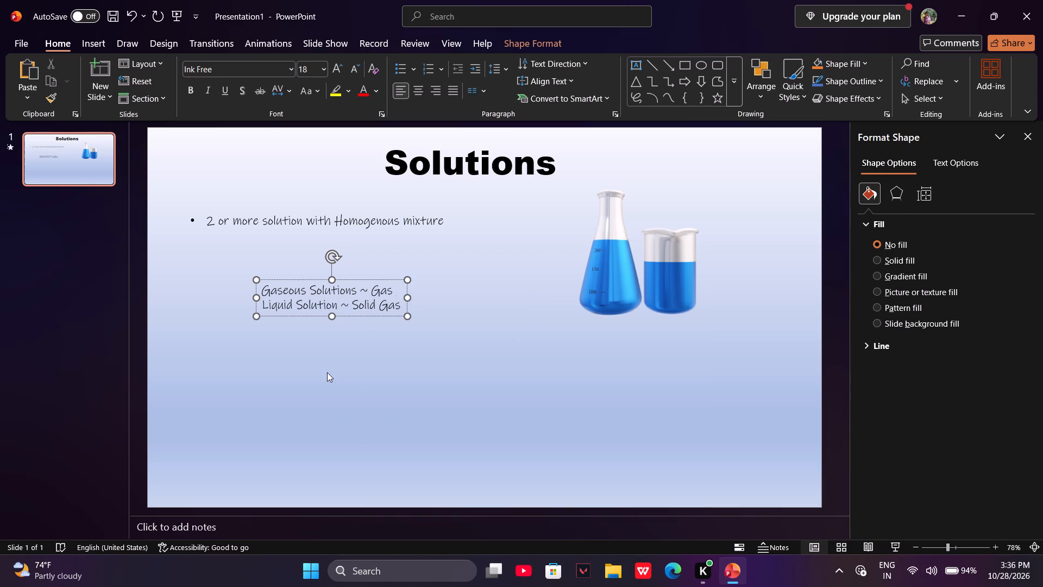
pyautogui.click(327, 372)
# Move the gaseous and liquid solutions text box up and left, directly beneath the bulleted definition.
pyautogui.doubleClick(262, 293)
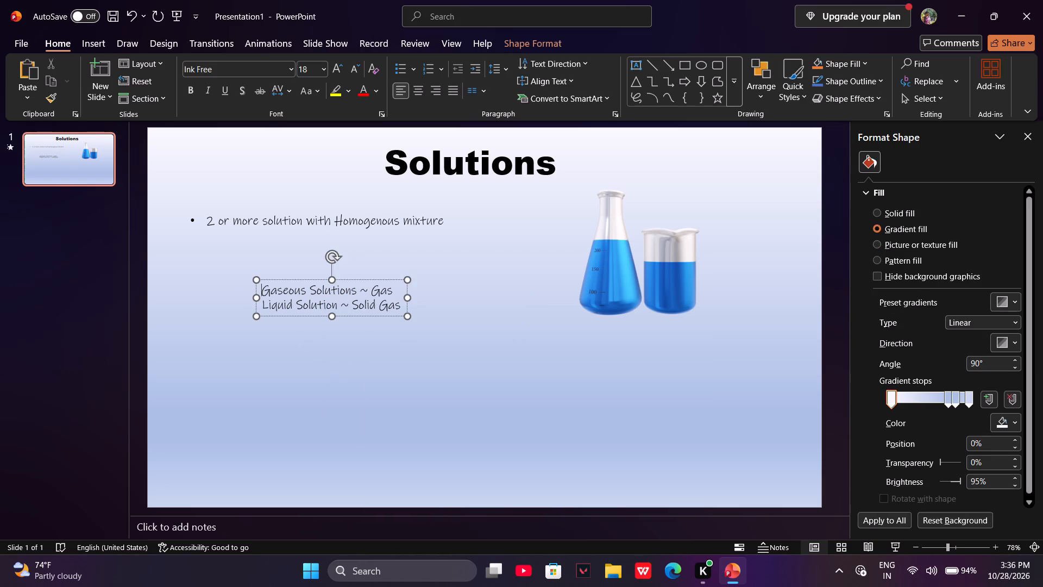
pyautogui.click(224, 304)
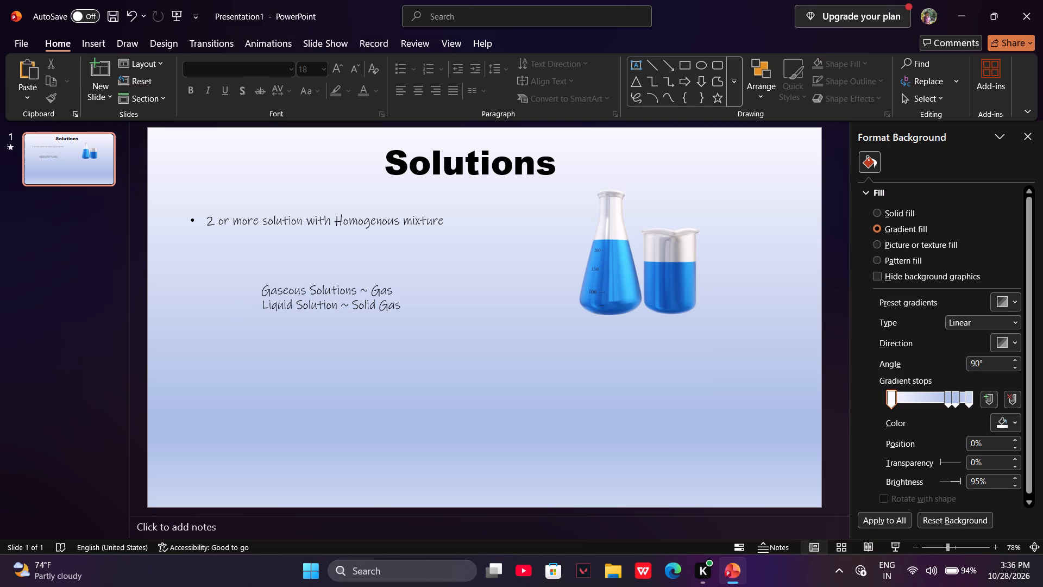
pyautogui.click(261, 292)
pyautogui.click(239, 290)
pyautogui.moveTo(255, 291); pyautogui.dragTo(191, 254)
pyautogui.click(269, 345)
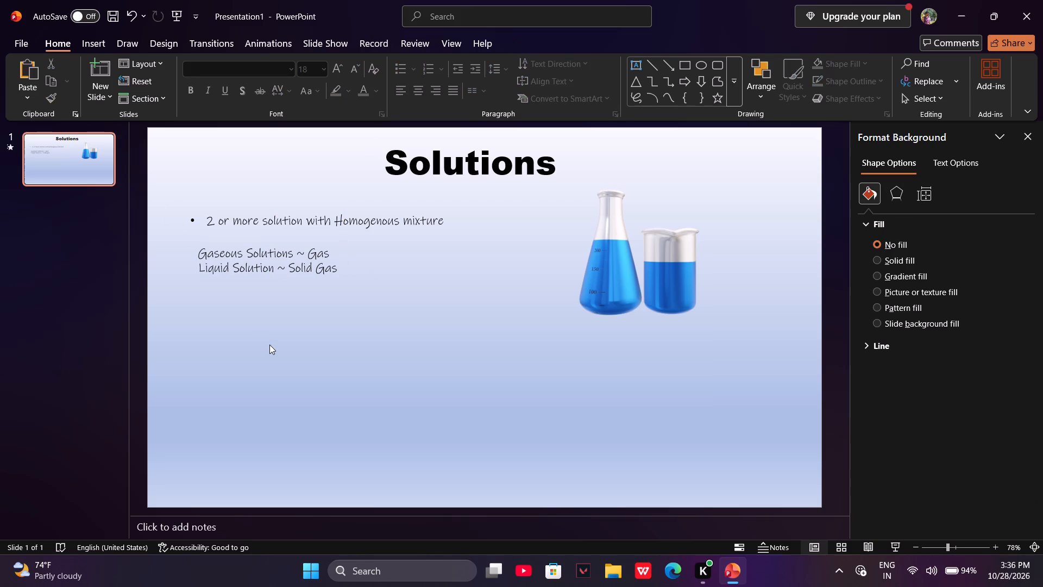
# Insert another text box below the liquid solution line, with its font set to Ink Free.
pyautogui.click(92, 45)
pyautogui.click(536, 64)
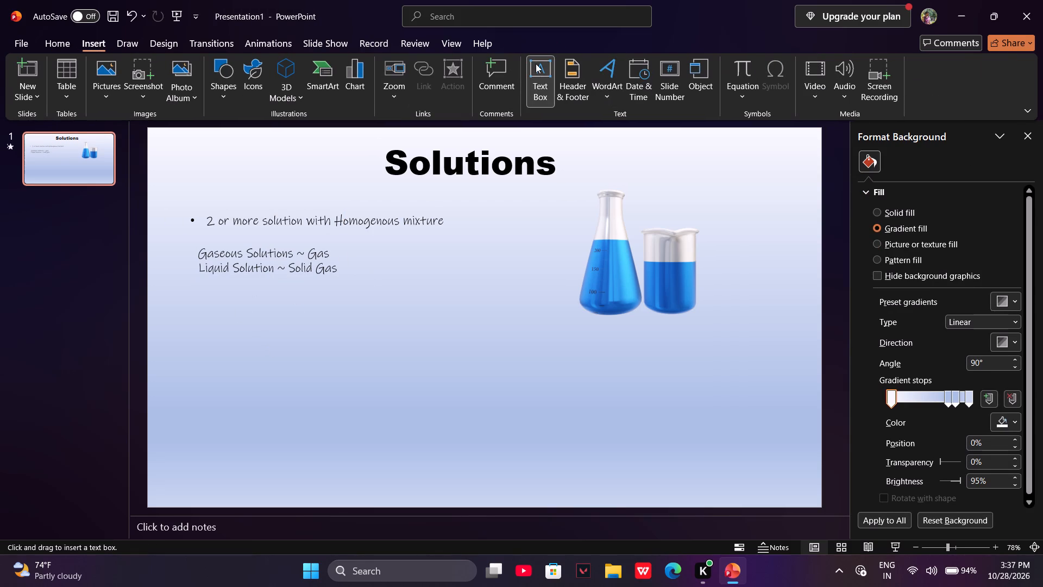
pyautogui.click(293, 328)
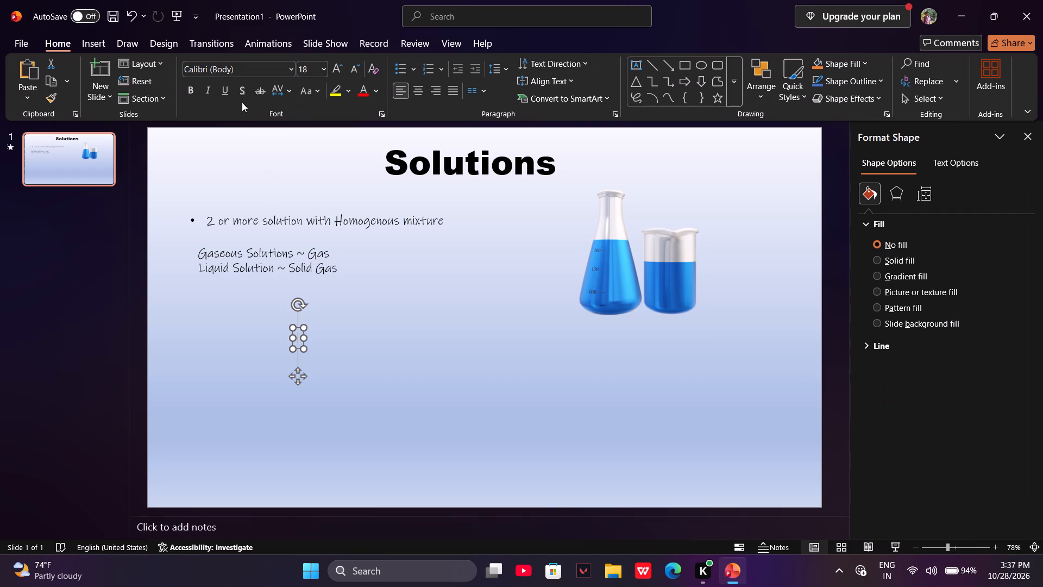
pyautogui.click(290, 69)
pyautogui.click(250, 158)
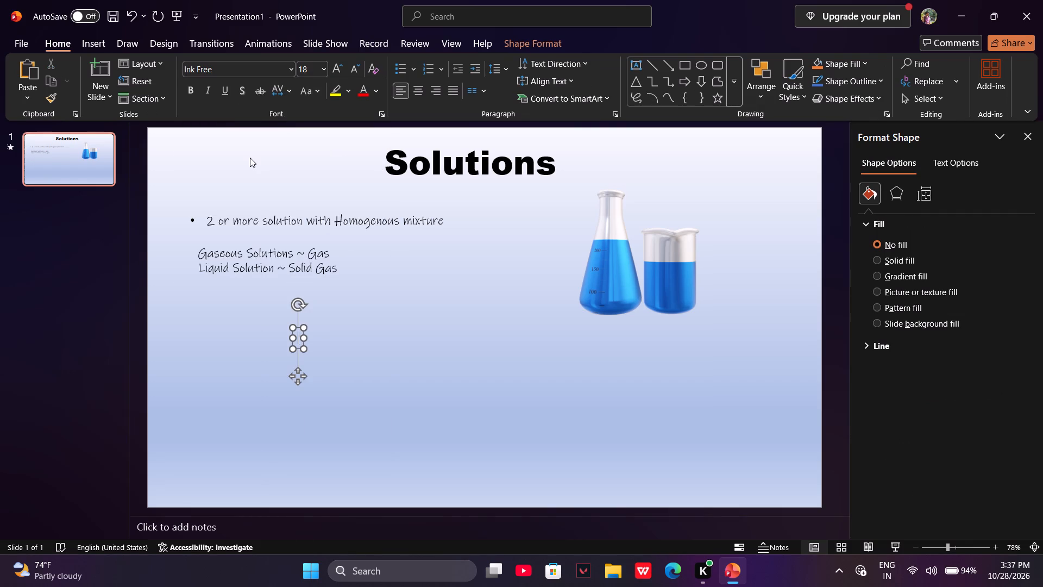
# Enter "Solid Solution" in the new text box.
pyautogui.press('p')
pyautogui.press('BackSpace')
pyautogui.press('p')
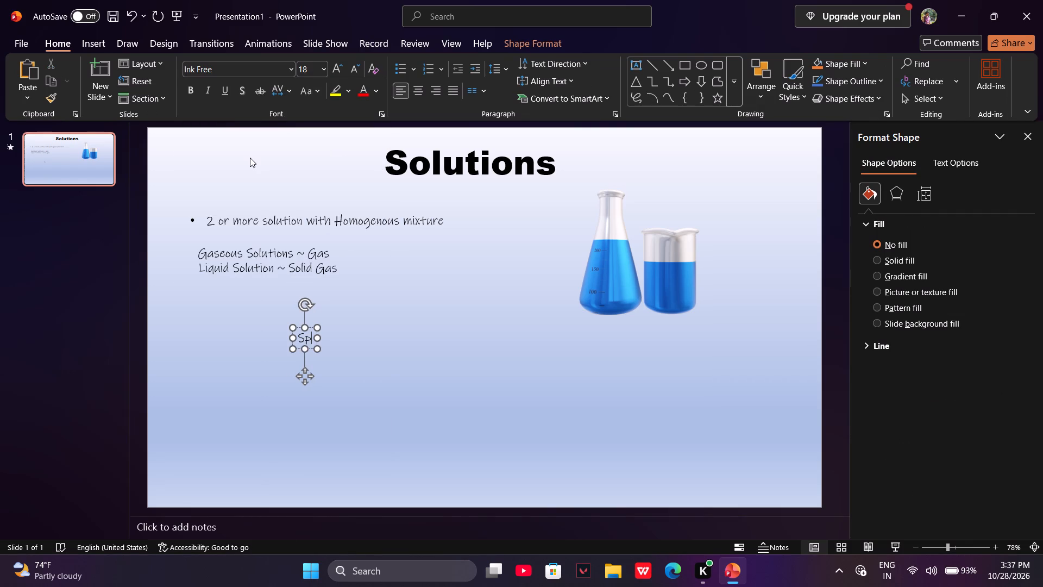
pyautogui.press('BackSpace')
pyautogui.write('olid')
pyautogui.press('space')
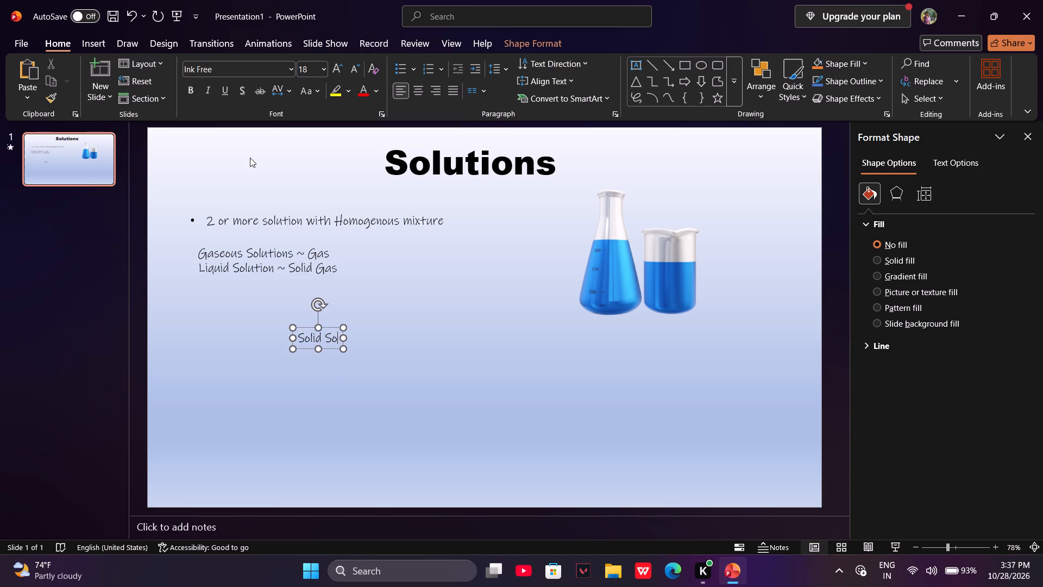
pyautogui.write('utiop')
pyautogui.press('BackSpace')
pyautogui.write('ns')
pyautogui.press('BackSpace')
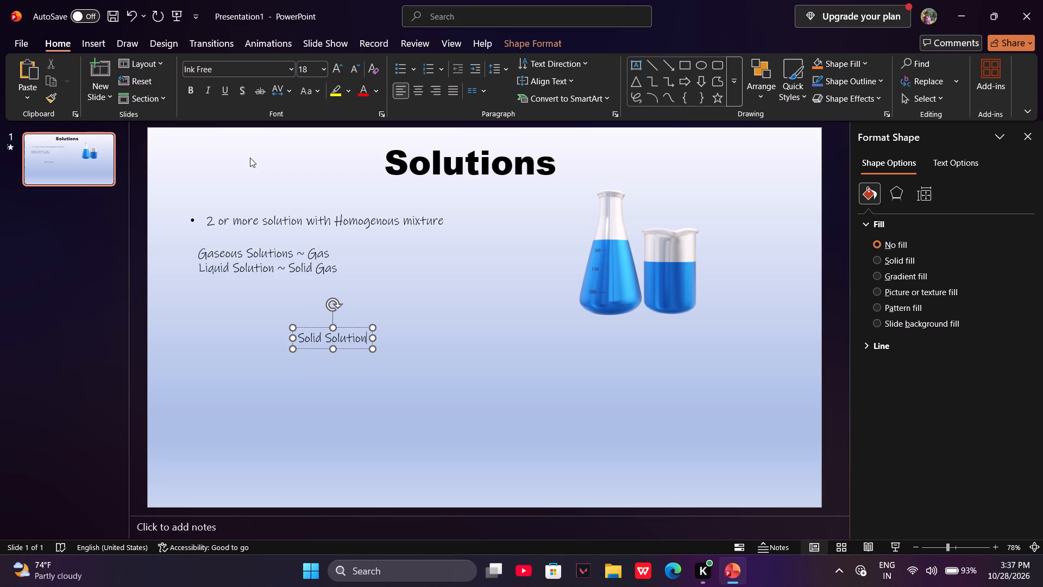
# Extend the solid solution text so it reads "Solid Solution ~ Gas Solid".
pyautogui.click(312, 212)
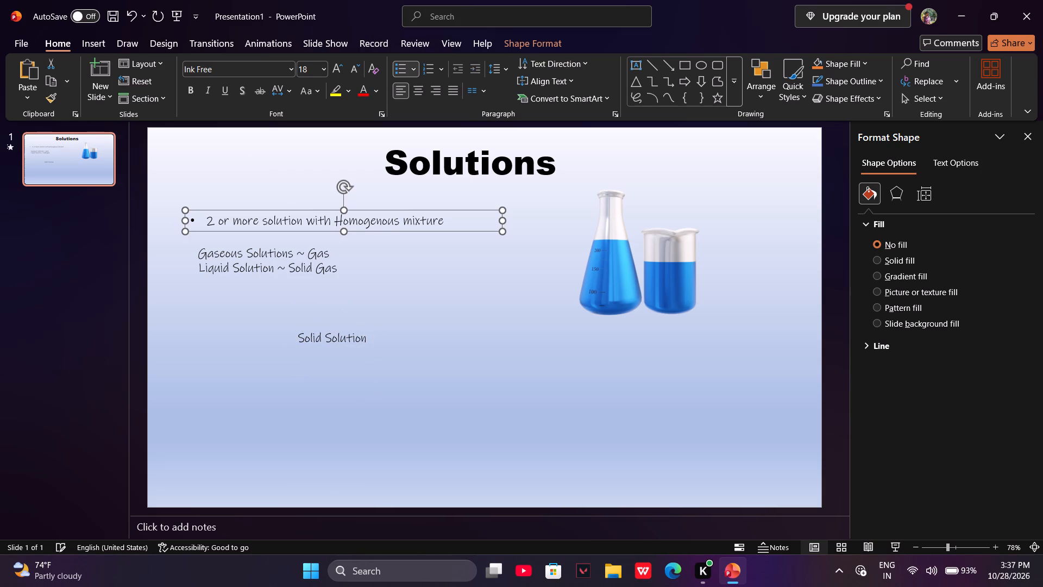
pyautogui.click(367, 344)
pyautogui.click(367, 344)
pyautogui.hotkey('shift', '!')
pyautogui.press('BackSpace')
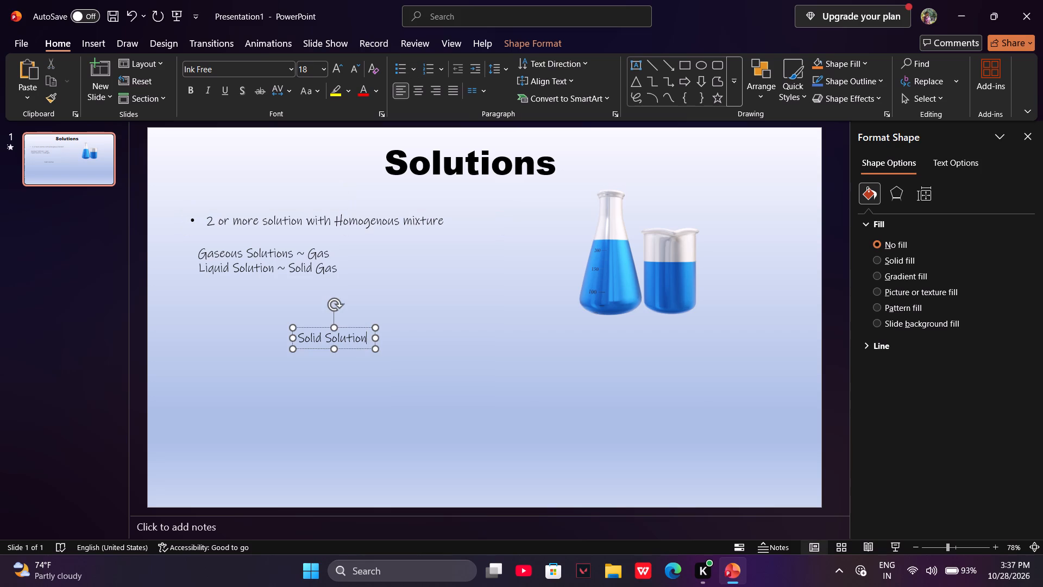
pyautogui.press('space')
pyautogui.write('~')
pyautogui.press('space')
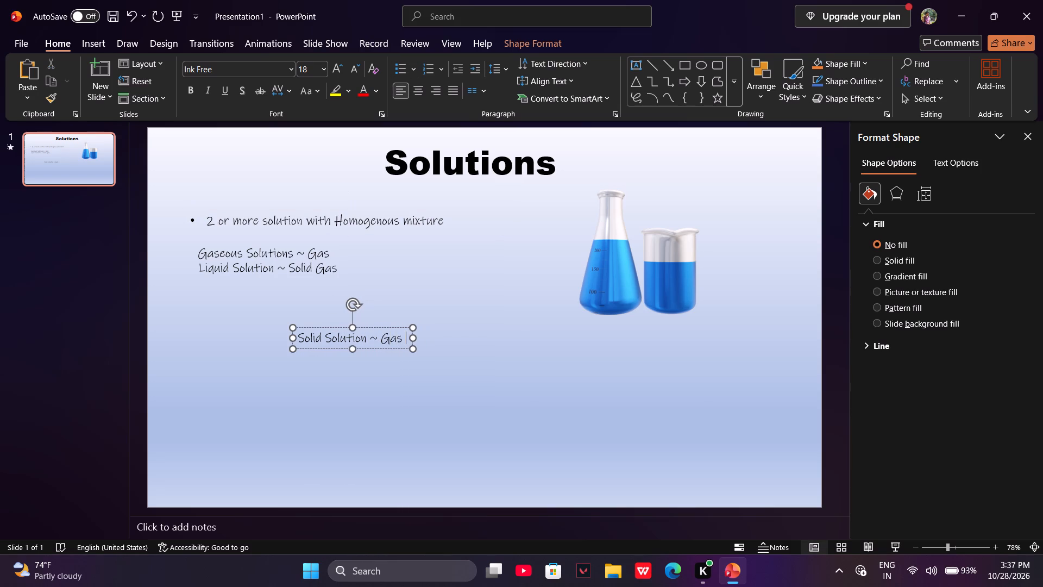
pyautogui.press('BackSpace')
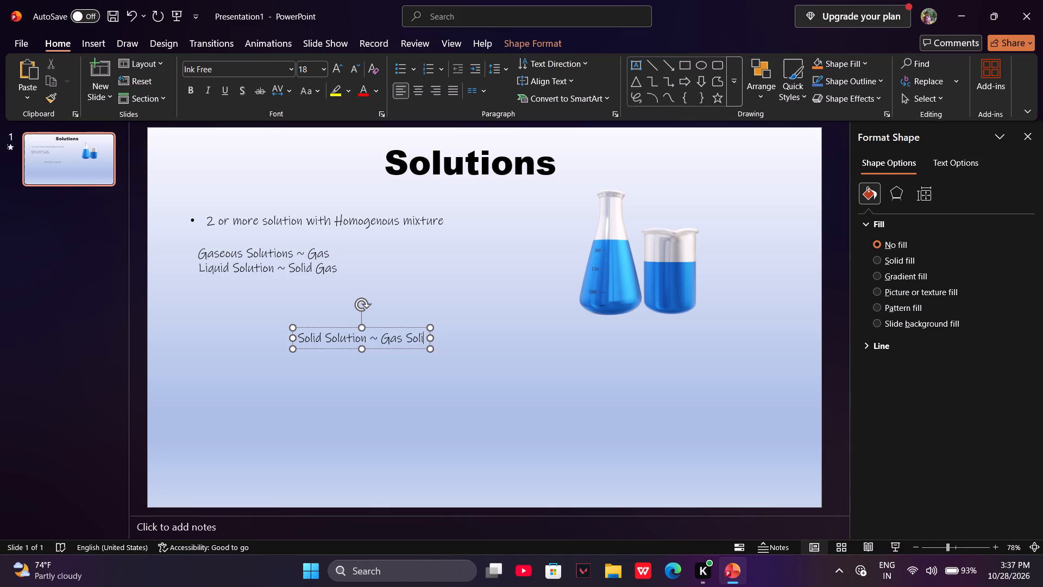
pyautogui.press('d')
pyautogui.click(384, 401)
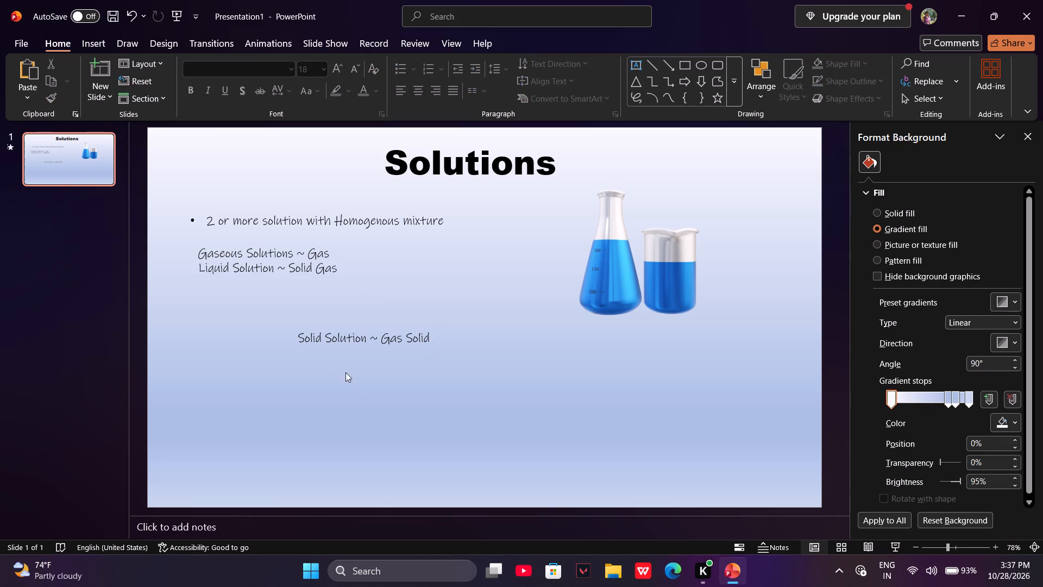
# Move the "Solid Solution ~ Gas Solid" text box directly beneath the liquid solution line, aligned with the lines above.
pyautogui.moveTo(320, 347); pyautogui.dragTo(247, 345)
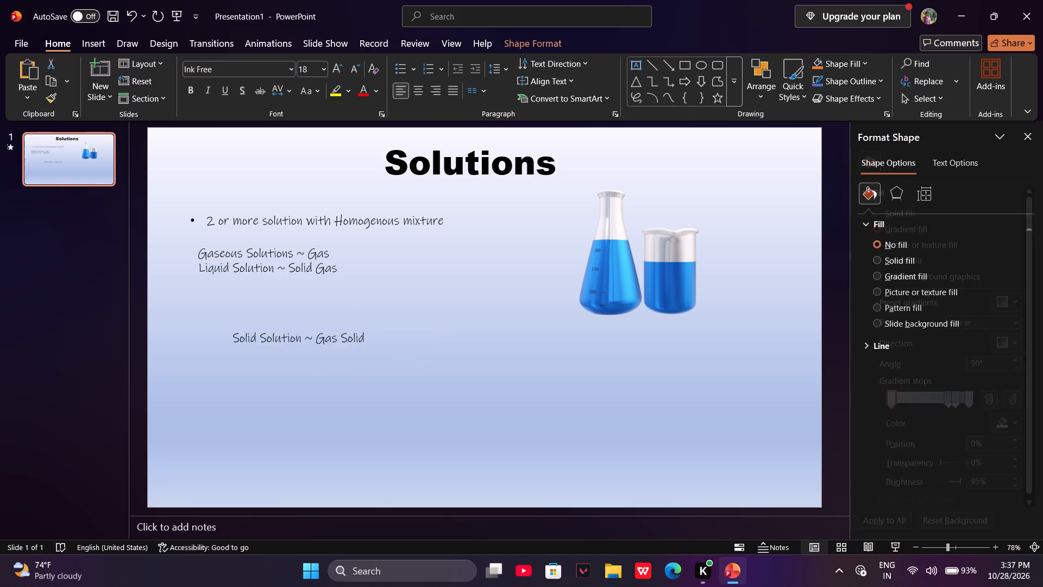
pyautogui.moveTo(247, 345); pyautogui.dragTo(224, 294)
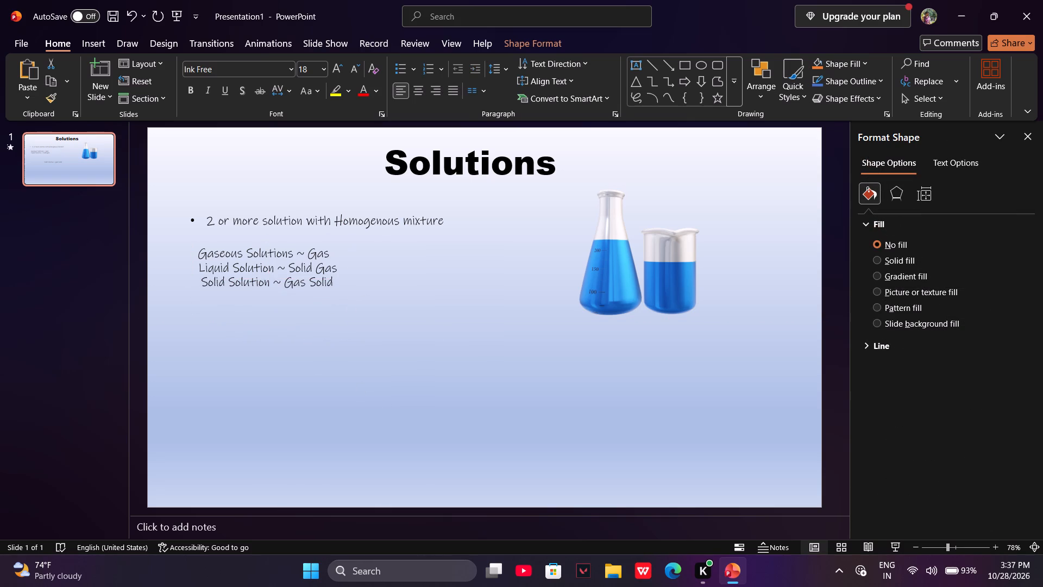
pyautogui.moveTo(224, 294); pyautogui.dragTo(220, 296)
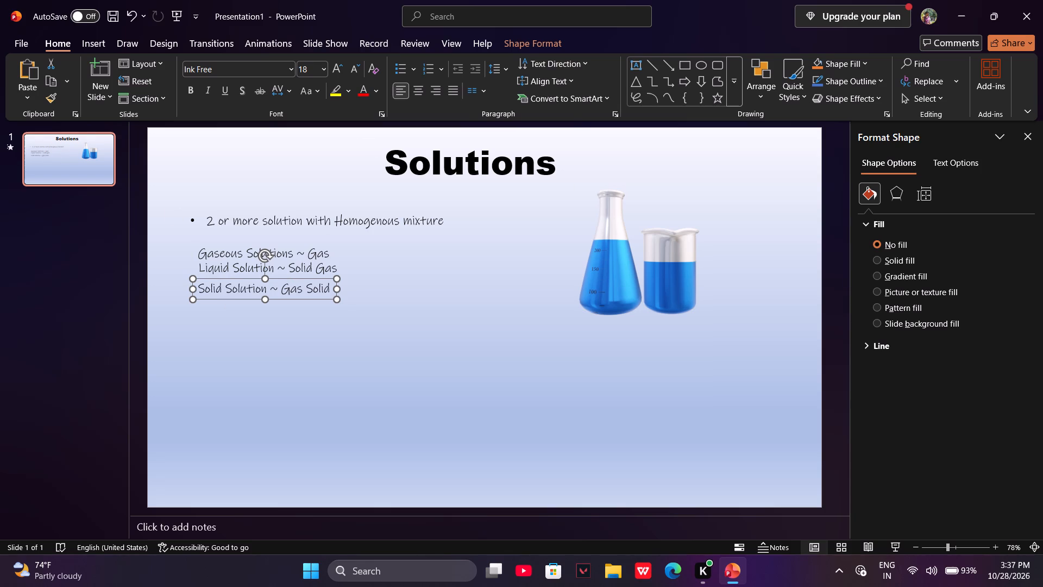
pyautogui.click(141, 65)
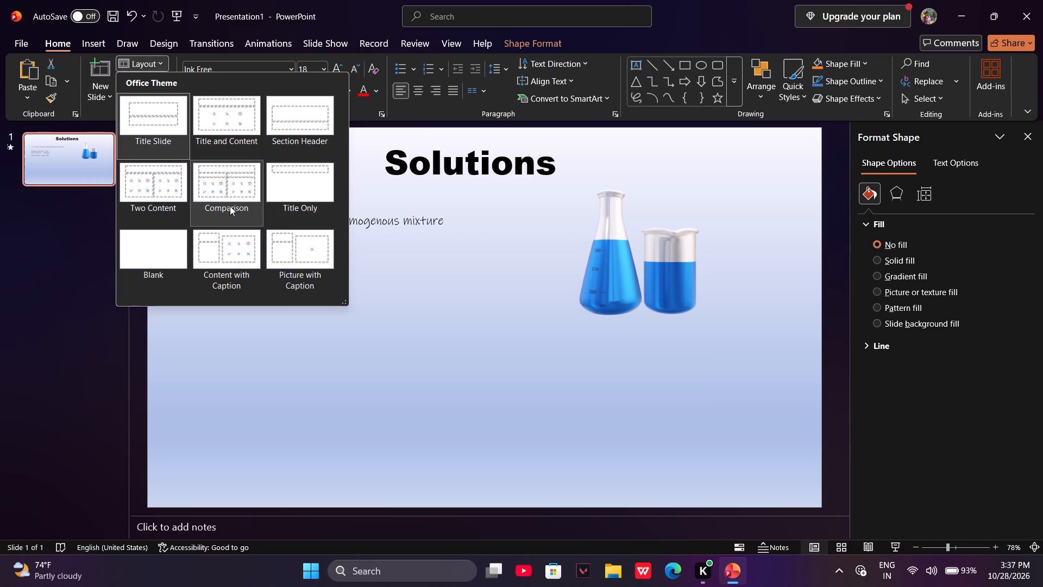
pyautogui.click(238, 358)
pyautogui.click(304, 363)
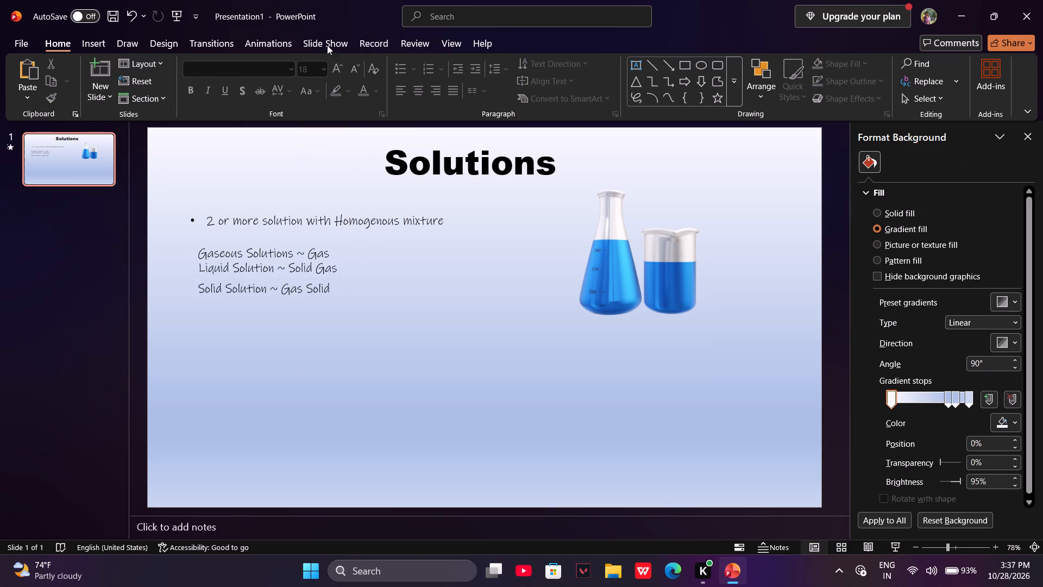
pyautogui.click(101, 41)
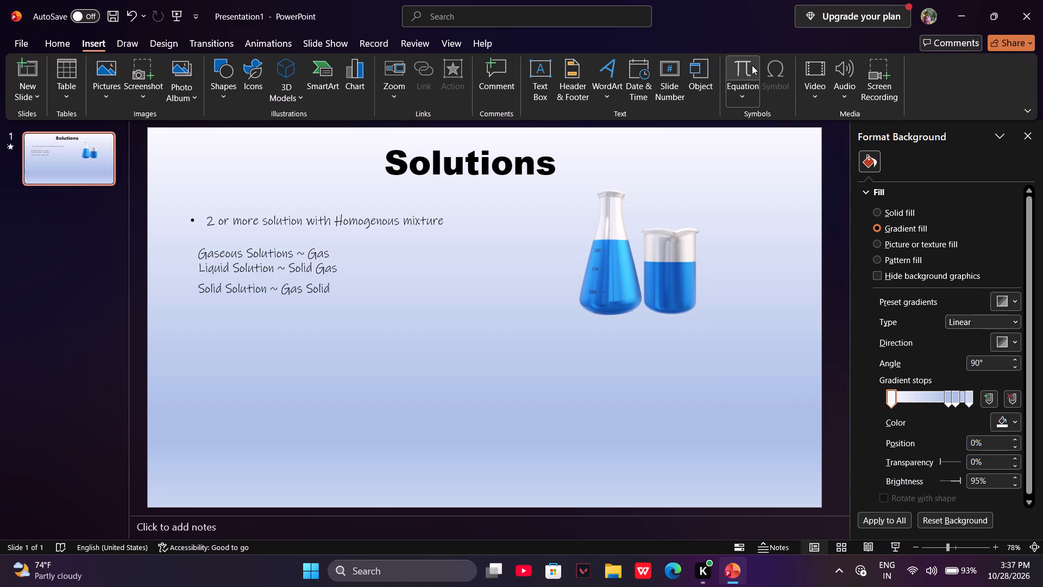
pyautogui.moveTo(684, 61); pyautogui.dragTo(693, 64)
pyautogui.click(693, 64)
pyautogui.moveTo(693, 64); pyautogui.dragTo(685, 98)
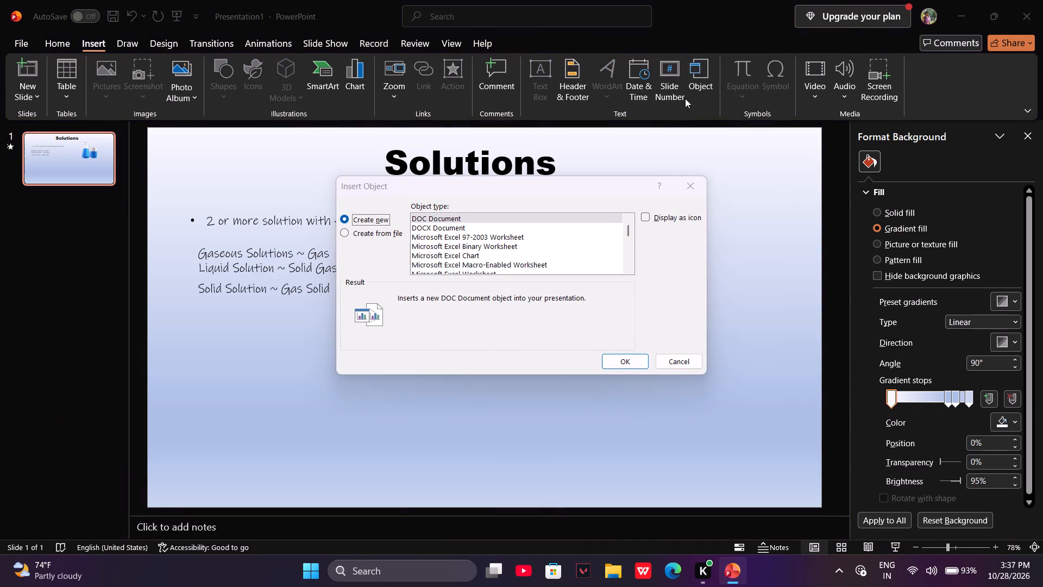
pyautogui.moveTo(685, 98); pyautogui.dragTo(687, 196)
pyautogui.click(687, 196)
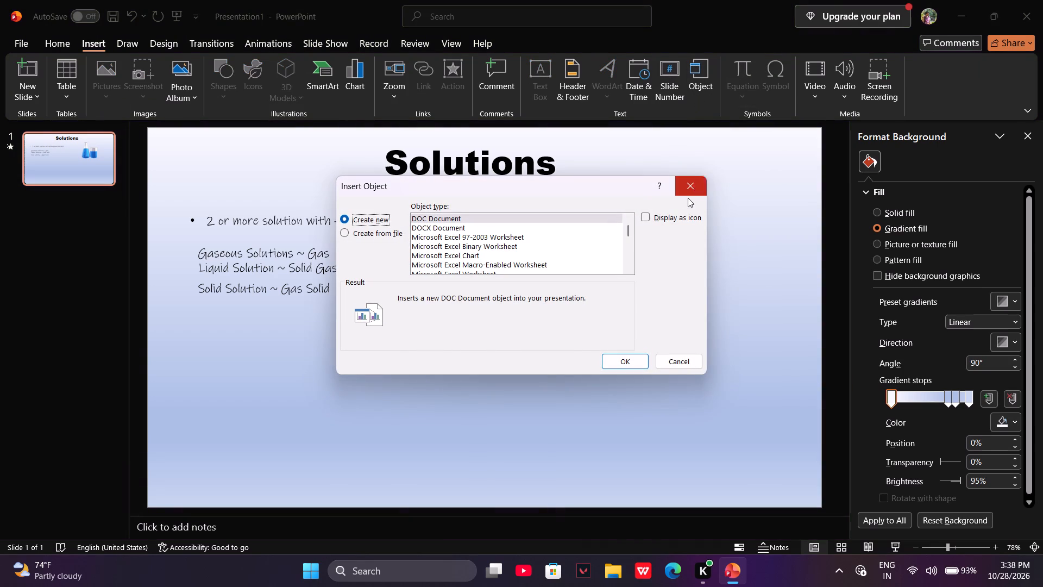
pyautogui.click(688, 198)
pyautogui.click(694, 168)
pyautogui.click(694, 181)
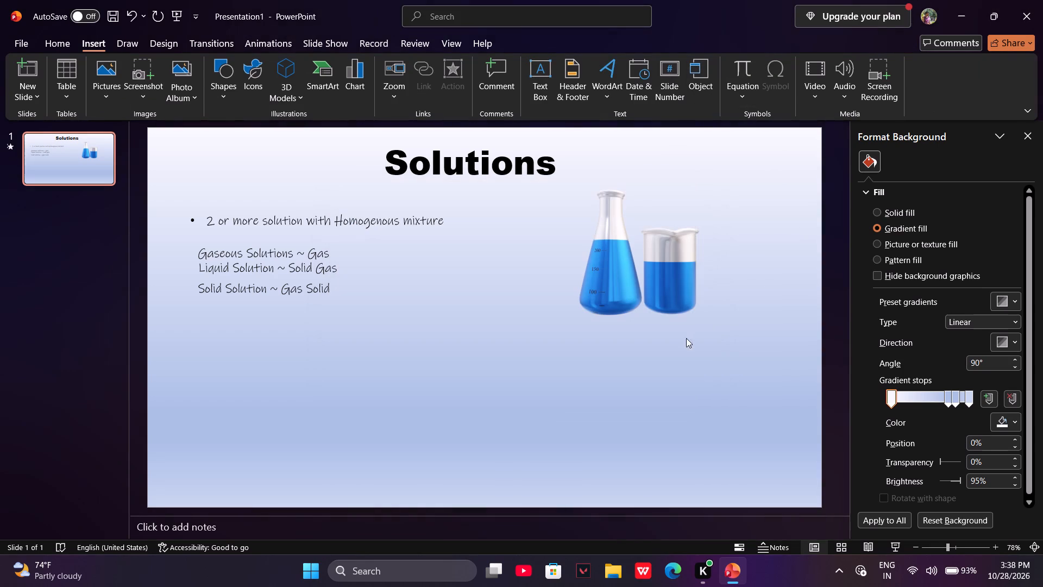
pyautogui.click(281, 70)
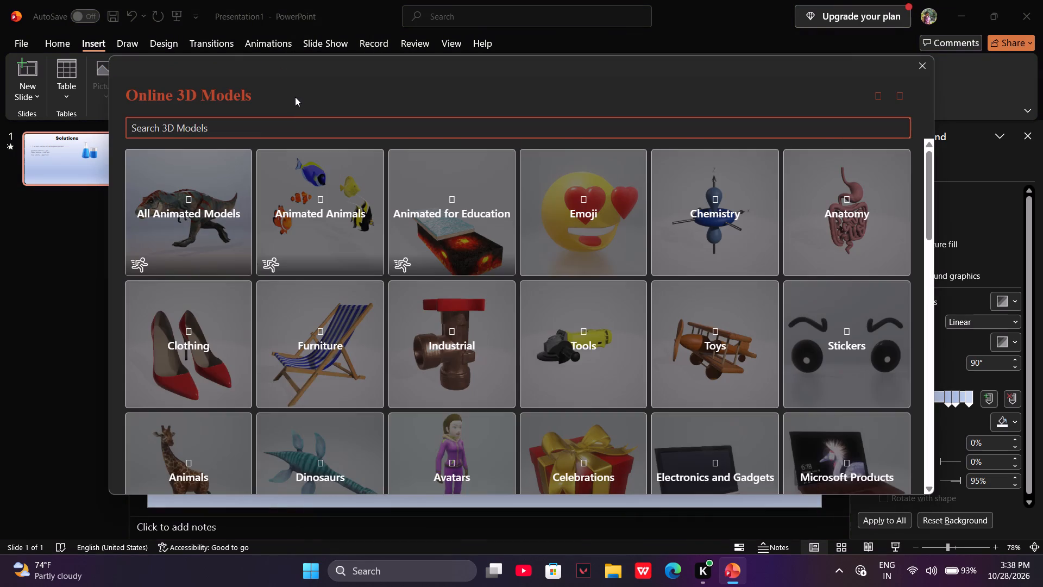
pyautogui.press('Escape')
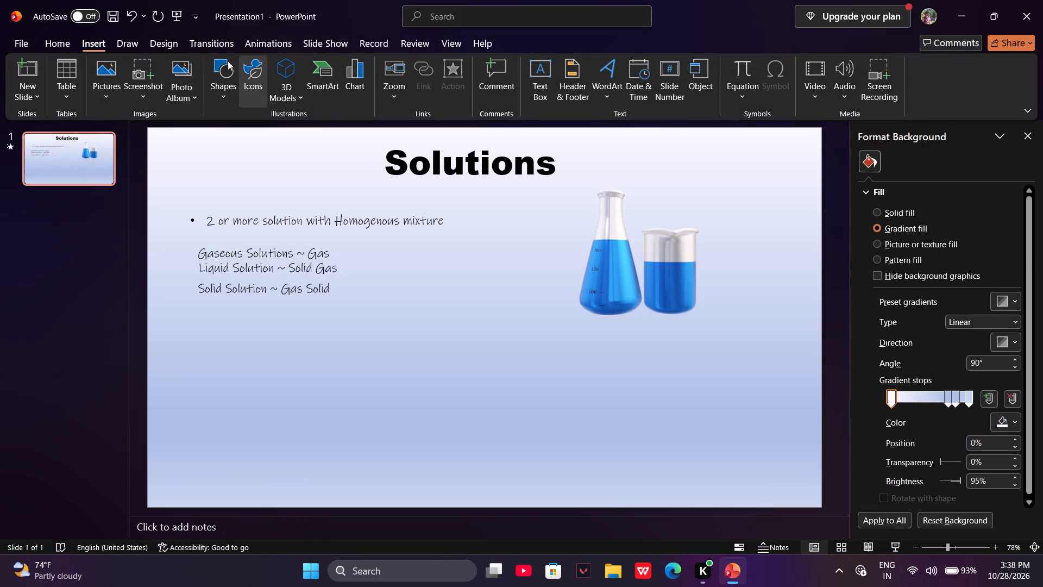
# Insert a text box below the solution-type lines and enter "Solubility of Solid In Liquid" in it.
pyautogui.click(545, 70)
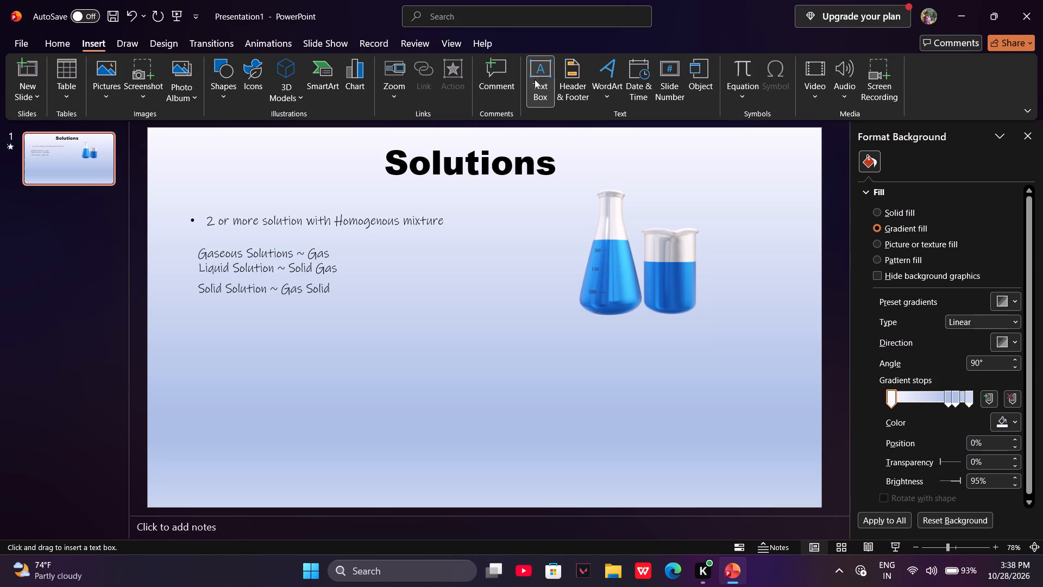
pyautogui.click(335, 346)
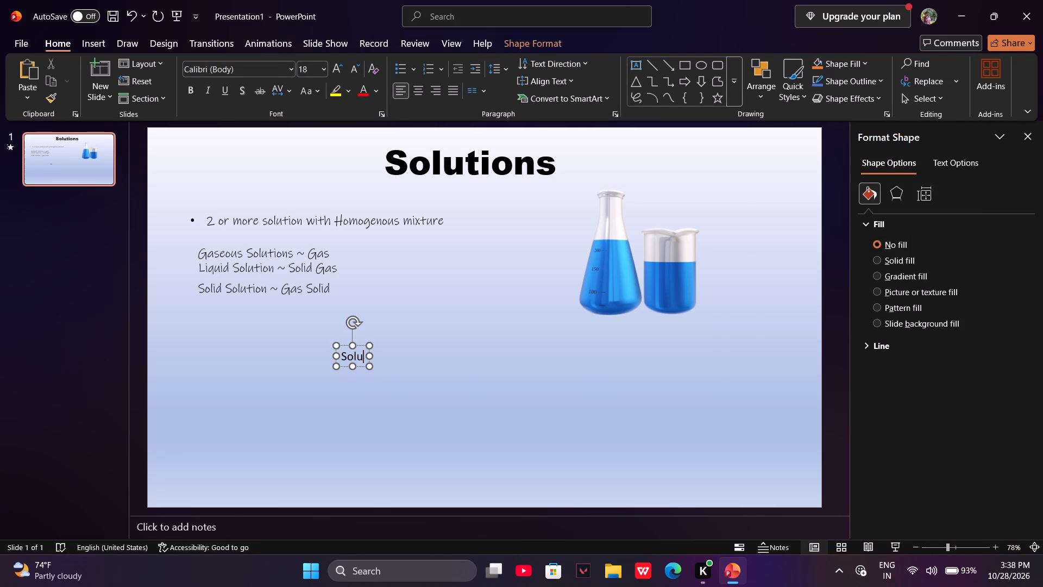
pyautogui.press('BackSpace')
pyautogui.write('bii')
pyautogui.press('BackSpace')
pyautogui.write('liy o')
pyautogui.press('BackSpace')
pyautogui.press('BackSpace')
pyautogui.press('BackSpace')
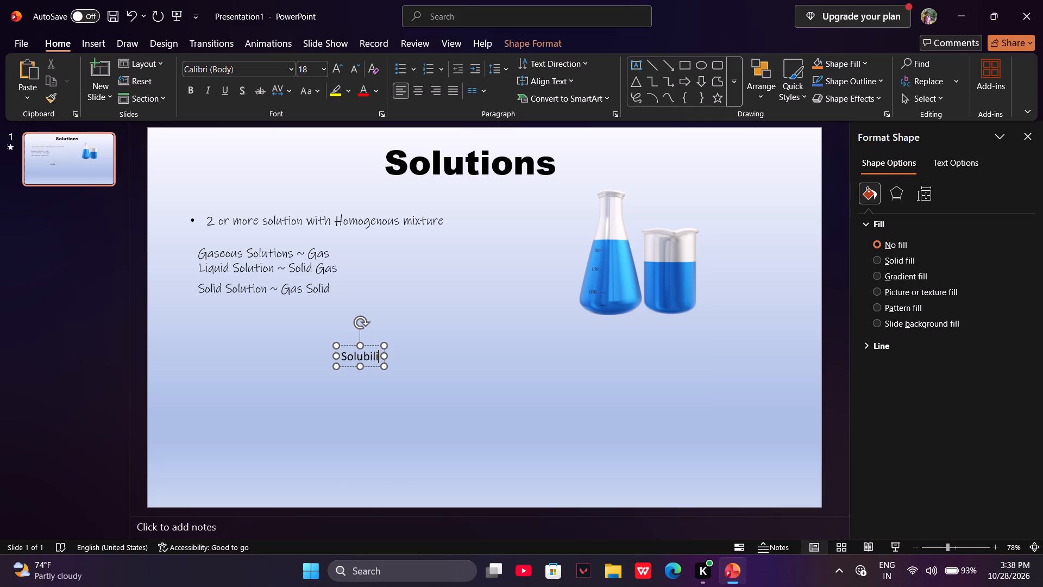
pyautogui.write('ty po')
pyautogui.press('BackSpace')
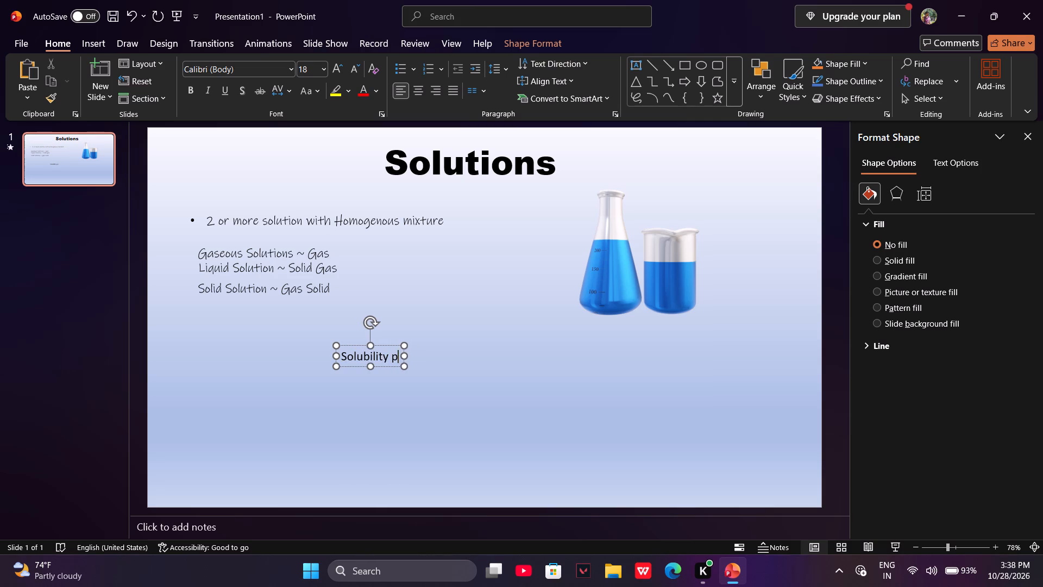
pyautogui.press('BackSpace')
pyautogui.write('of')
pyautogui.press('space')
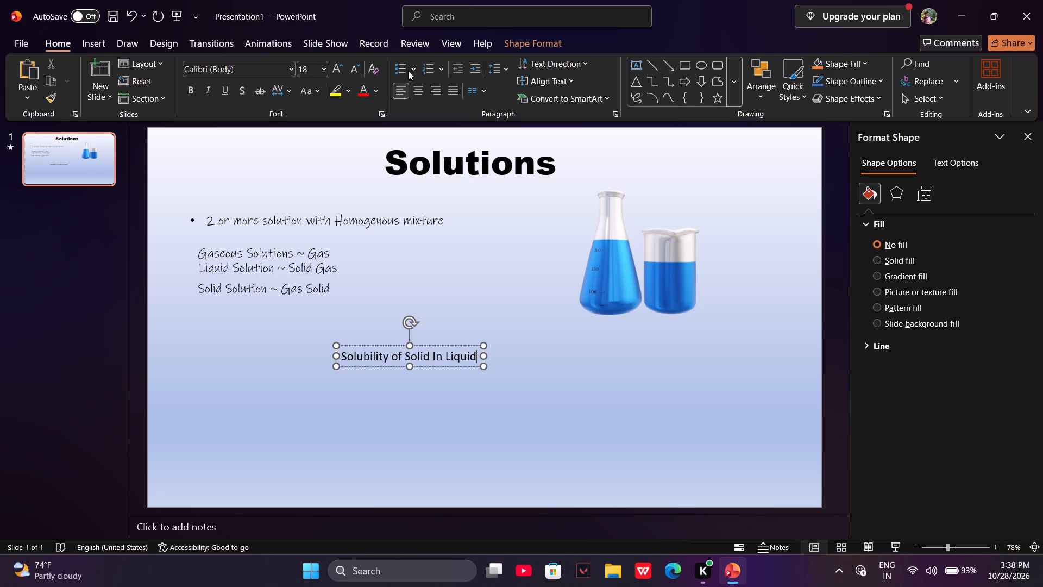
# Set the font of the "Solubility of Solid In Liquid" text to Arial Black.
pyautogui.click(290, 72)
pyautogui.click(277, 202)
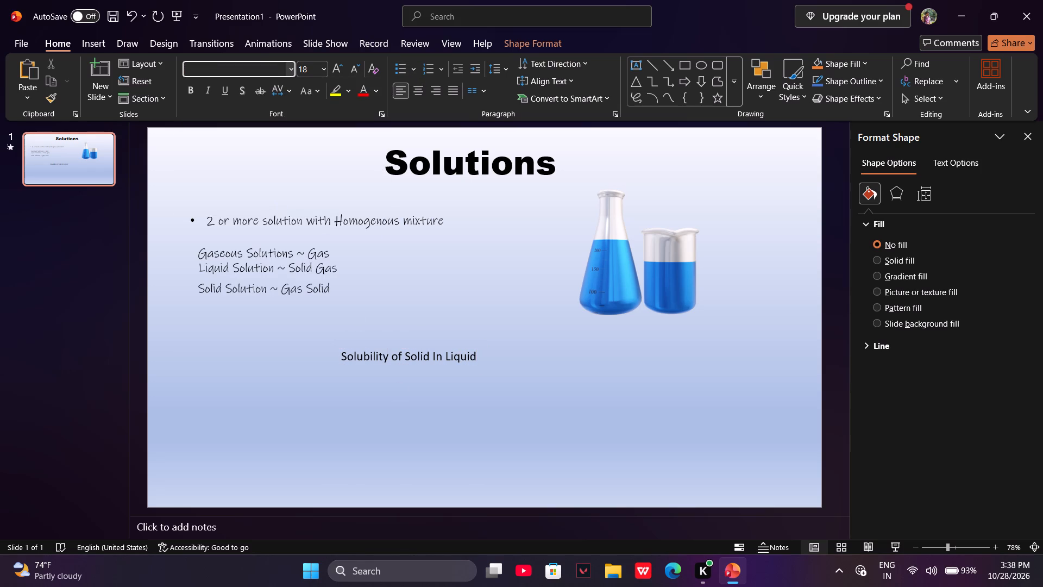
pyautogui.moveTo(524, 414); pyautogui.dragTo(329, 334)
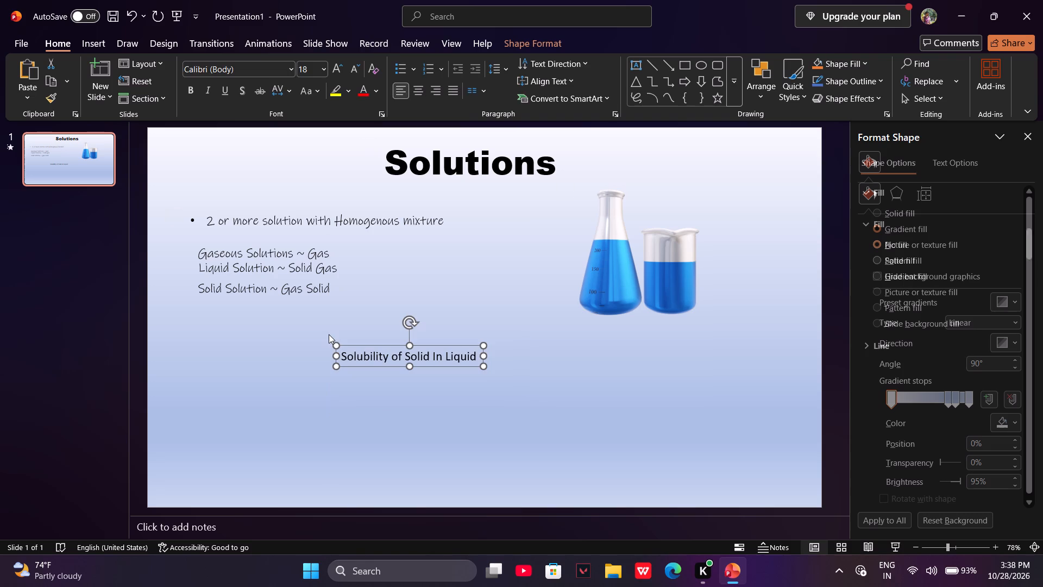
pyautogui.click(288, 63)
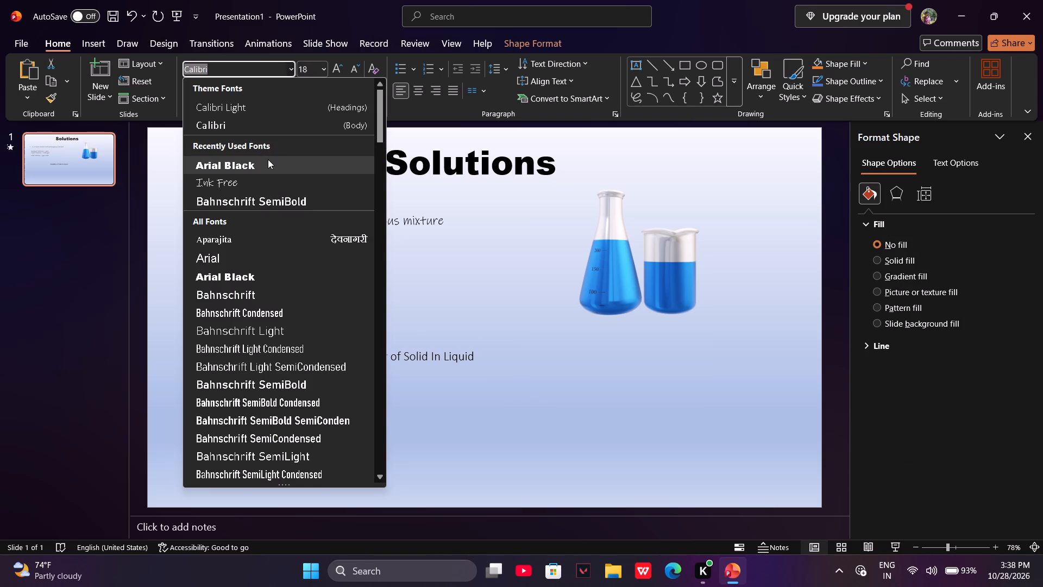
pyautogui.doubleClick(268, 159)
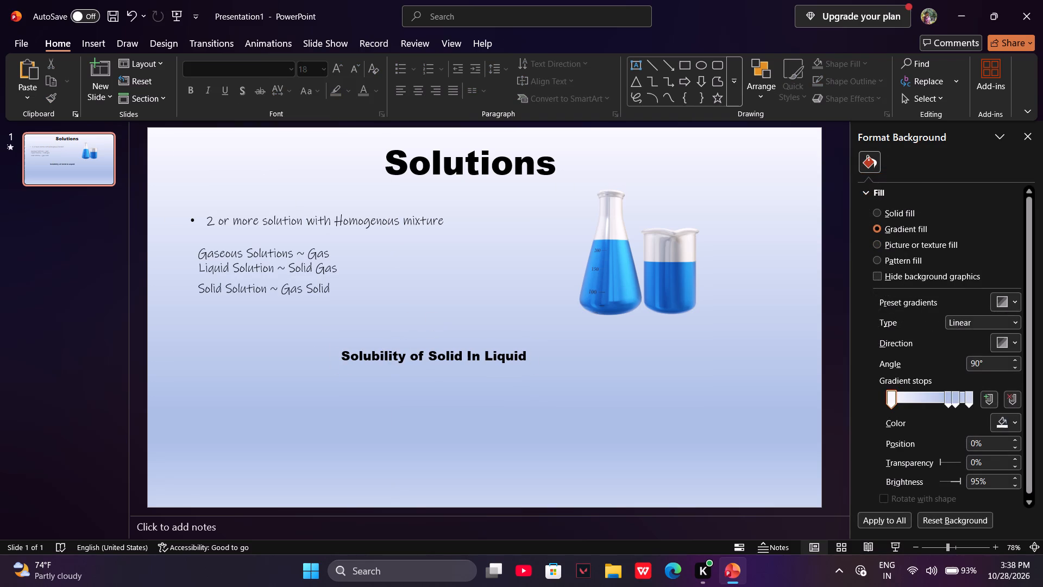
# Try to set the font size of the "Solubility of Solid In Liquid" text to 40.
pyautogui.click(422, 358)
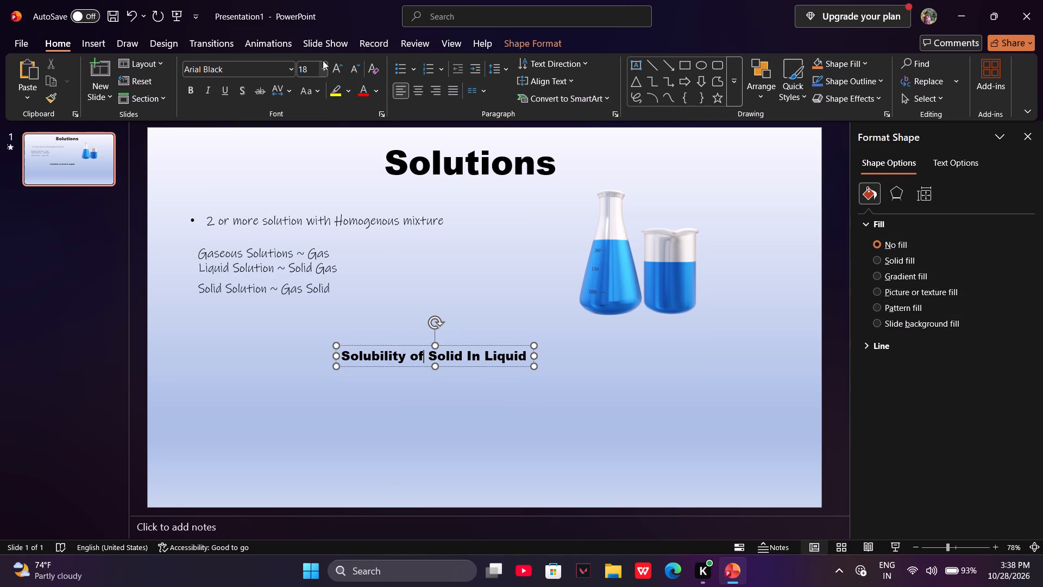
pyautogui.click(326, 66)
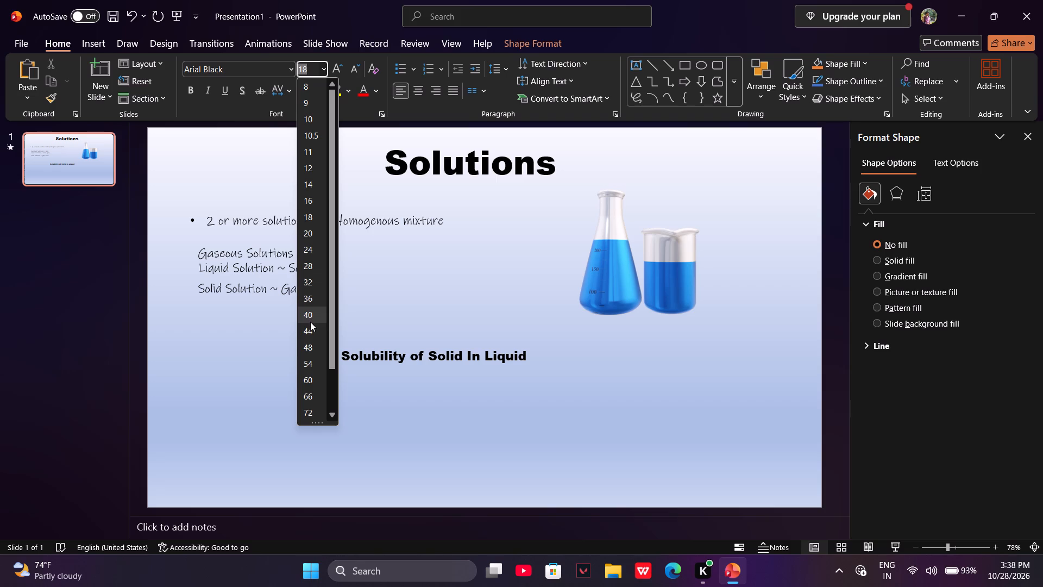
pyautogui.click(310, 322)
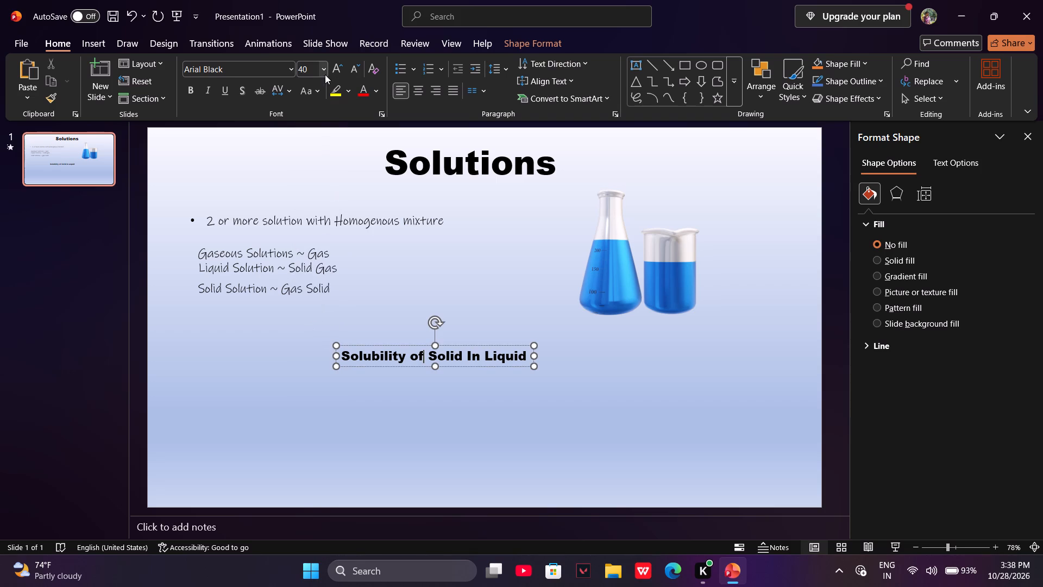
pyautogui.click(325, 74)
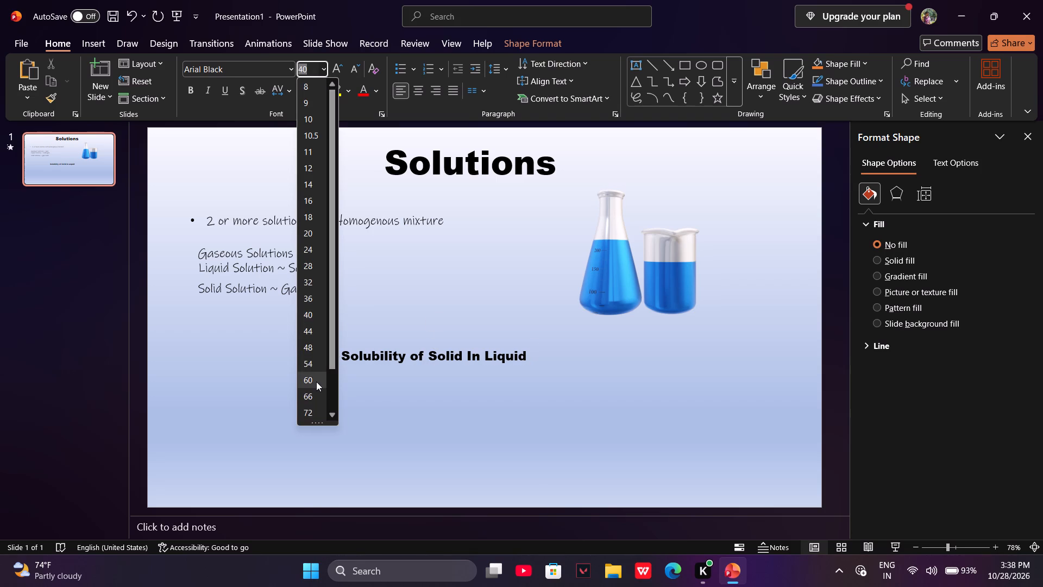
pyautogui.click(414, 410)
# Set the font size of the whole "Solubility of Solid In Liquid" text to 28.
pyautogui.moveTo(589, 388); pyautogui.dragTo(337, 334)
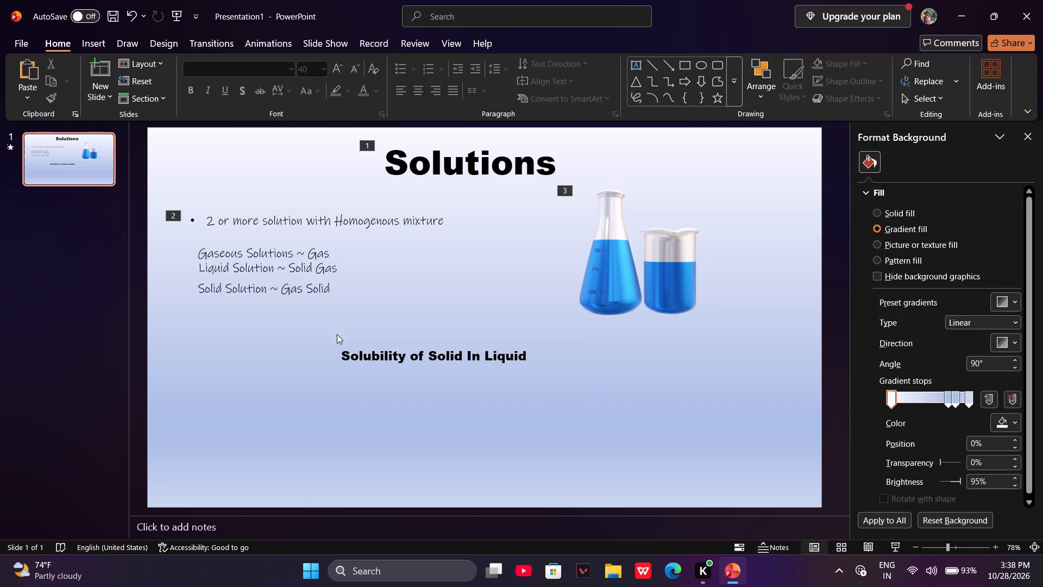
pyautogui.moveTo(346, 349); pyautogui.dragTo(592, 404)
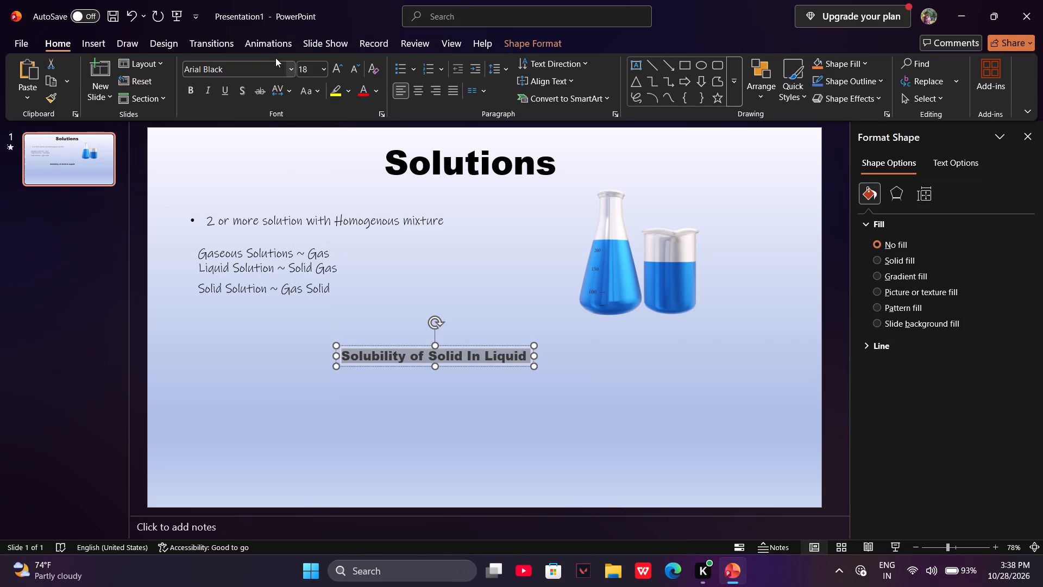
pyautogui.click(322, 73)
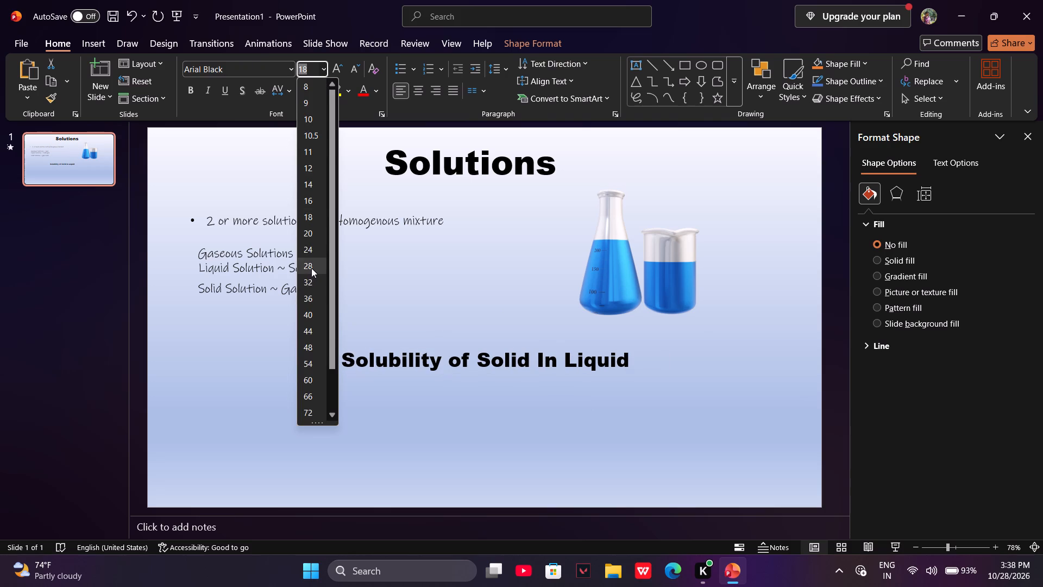
pyautogui.click(311, 268)
pyautogui.click(450, 457)
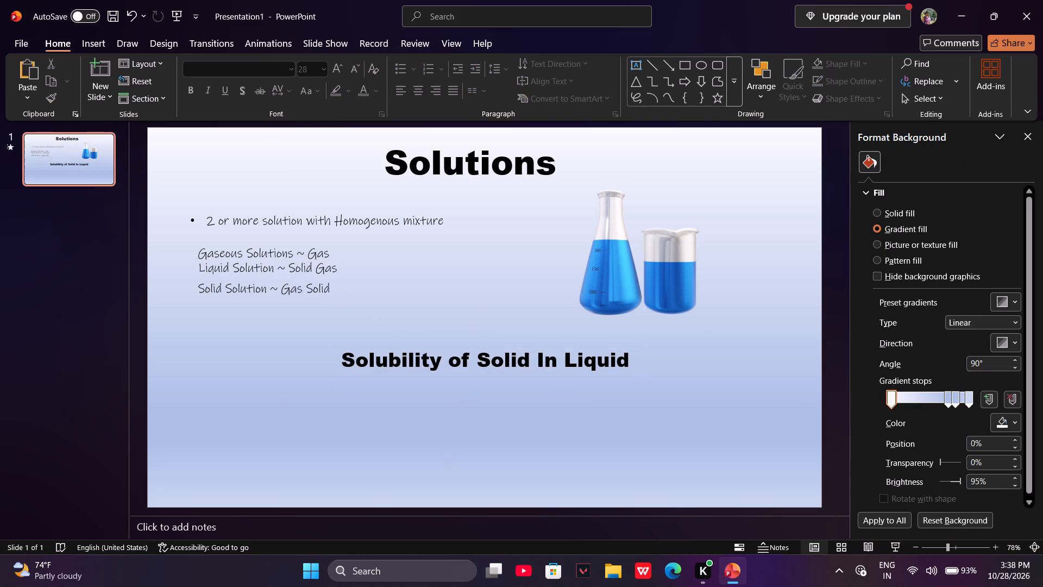
# Add a bullet to the "Solubility of Solid In Liquid" heading.
pyautogui.click(446, 360)
pyautogui.click(440, 410)
pyautogui.click(425, 371)
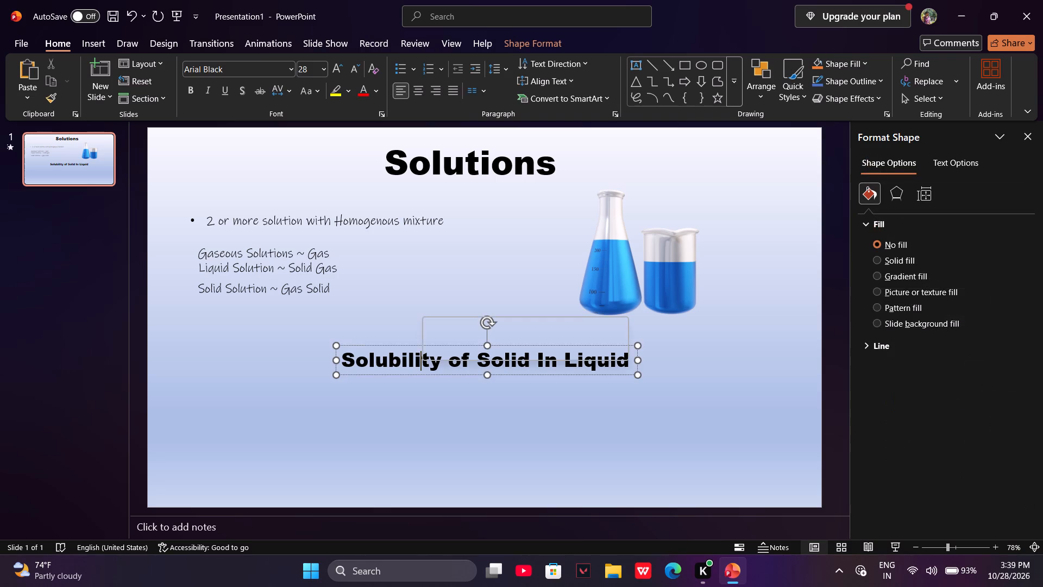
pyautogui.click(423, 382)
pyautogui.click(430, 377)
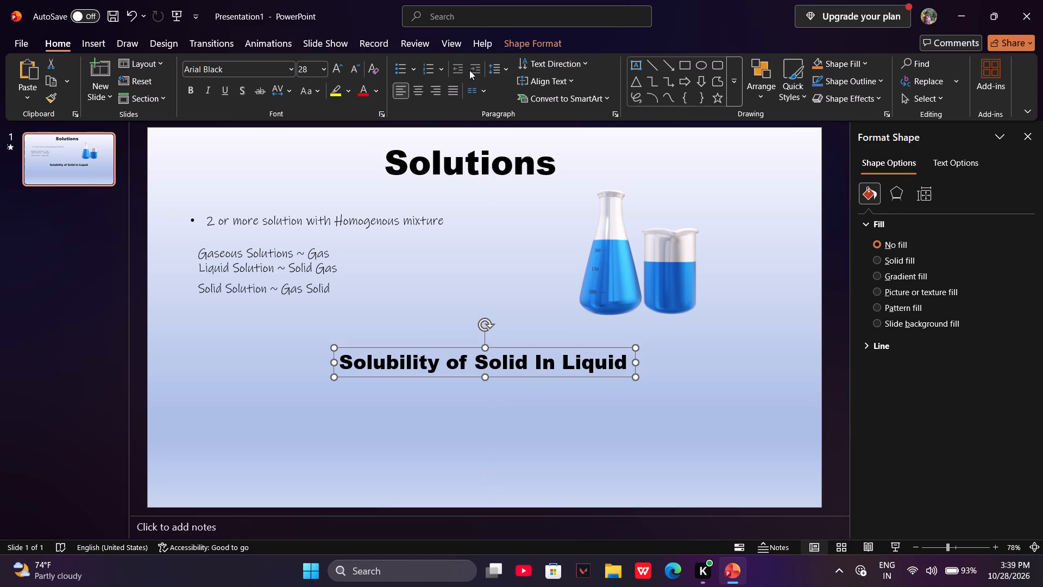
pyautogui.click(394, 73)
pyautogui.click(476, 414)
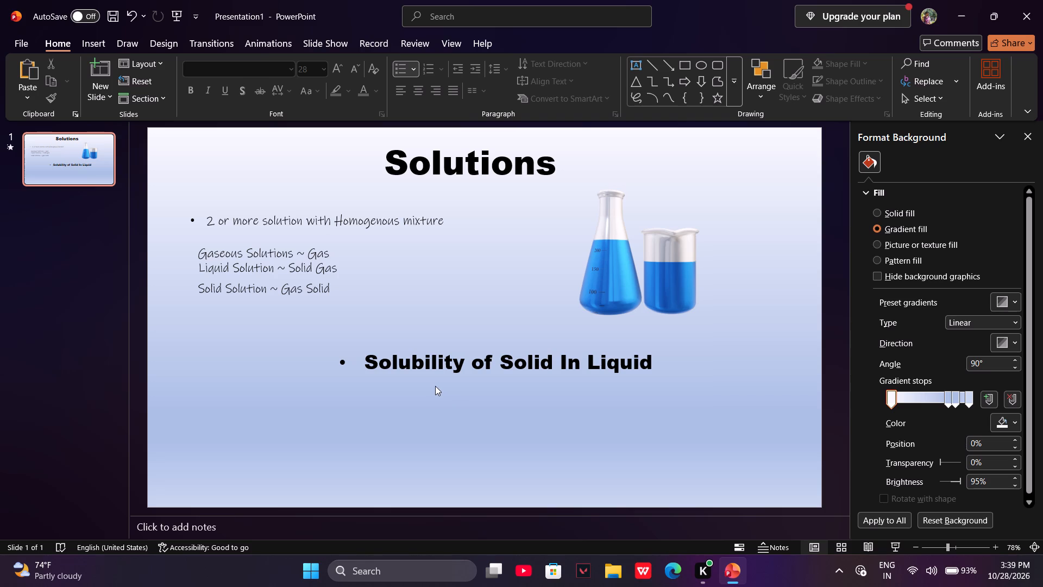
pyautogui.click(435, 386)
pyautogui.click(497, 390)
# Add a text box reading "Not That Much Important!" below the "Solubility of Solid In Liquid" heading.
pyautogui.click(83, 43)
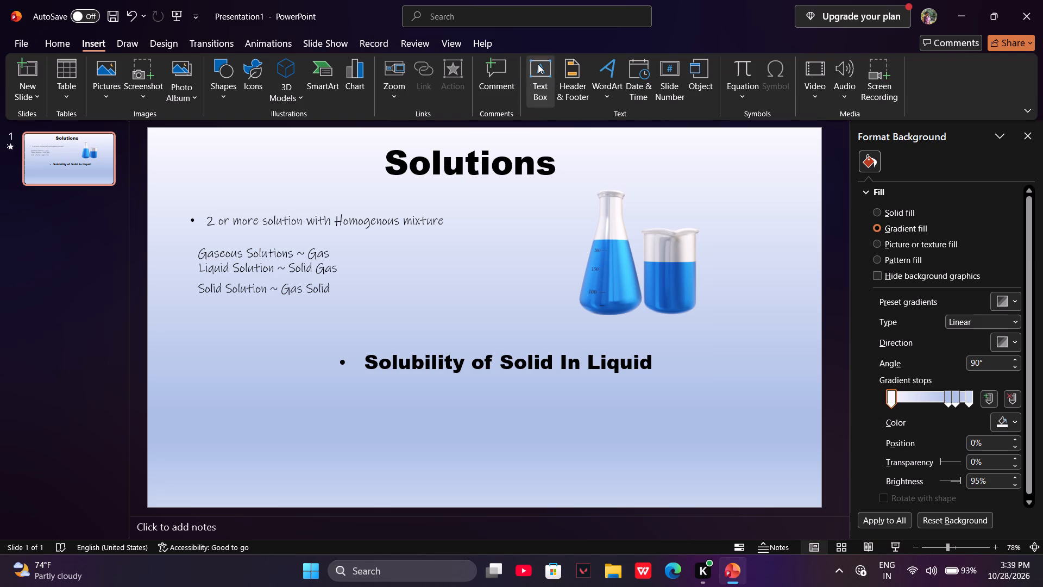
pyautogui.click(538, 64)
pyautogui.click(397, 417)
pyautogui.write('no')
pyautogui.press('BackSpace')
pyautogui.press('BackSpace')
pyautogui.press('Tab')
pyautogui.press('n')
pyautogui.press('Tab')
pyautogui.press('o')
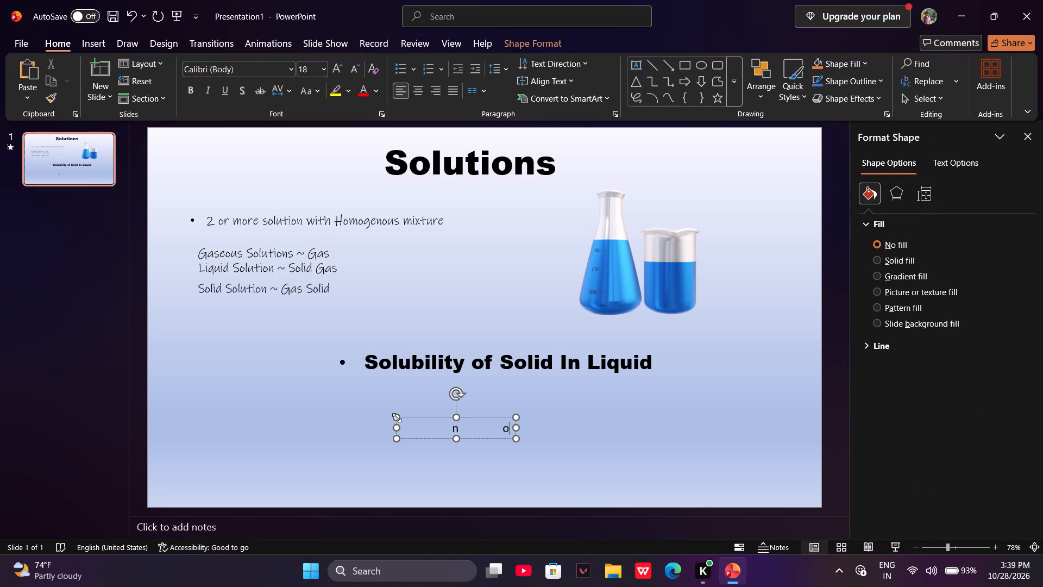
pyautogui.hotkey('ctrl', 'BackSpace')
pyautogui.press('BackSpace')
pyautogui.press('BackSpace')
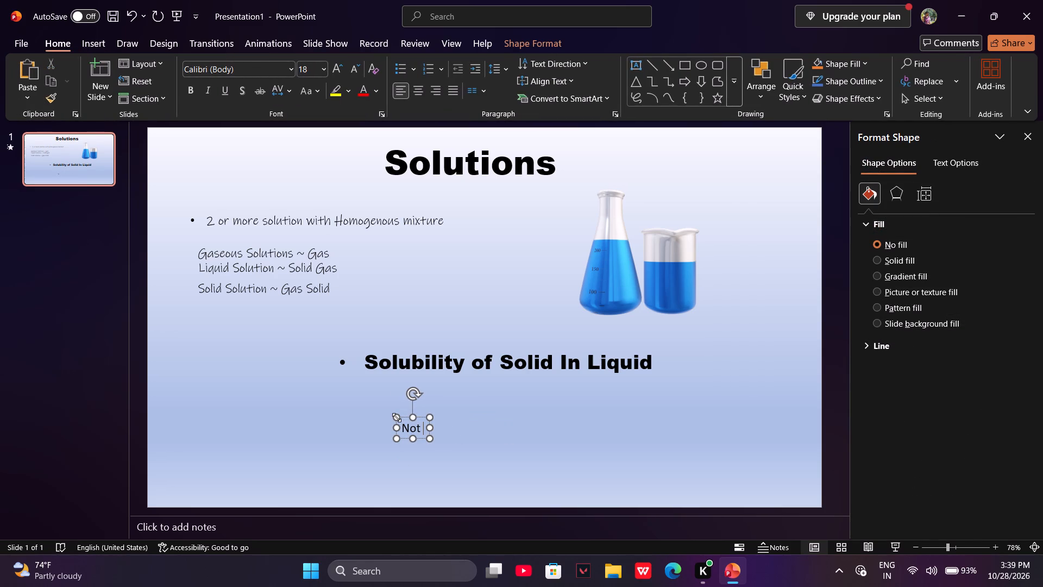
pyautogui.press('BackSpace')
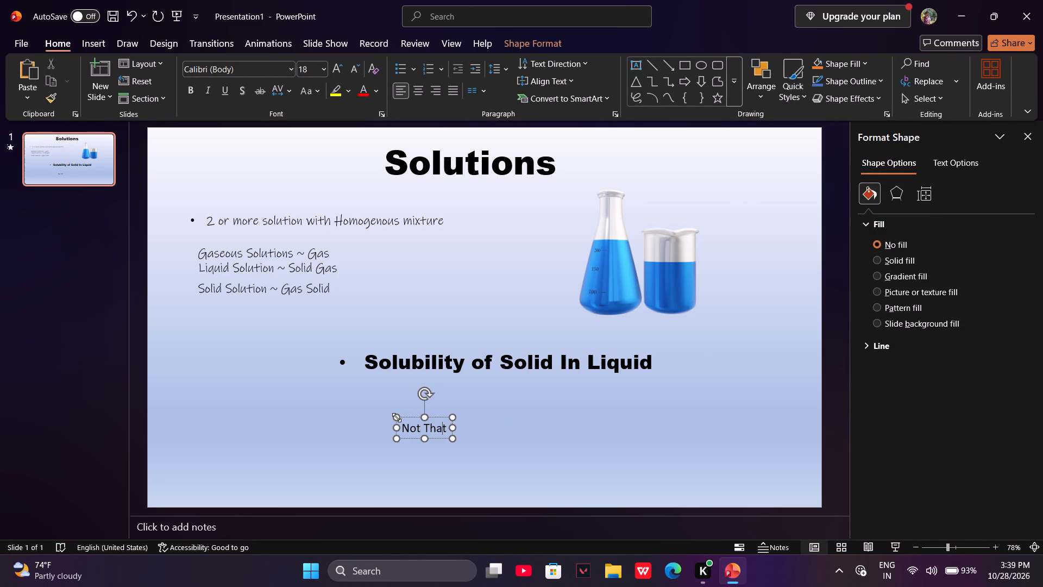
pyautogui.press('BackSpace')
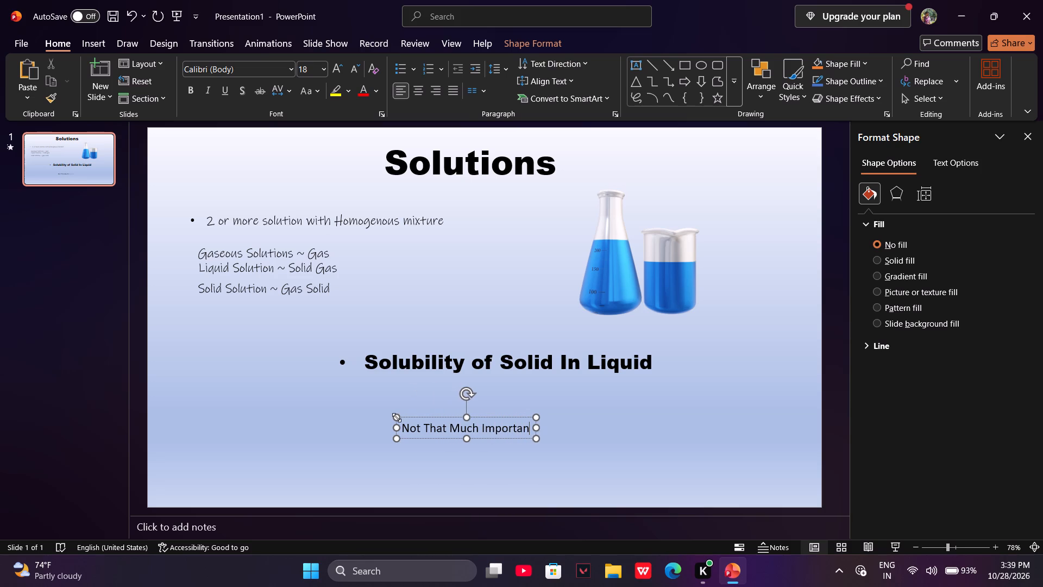
pyautogui.hotkey('shift', '!')
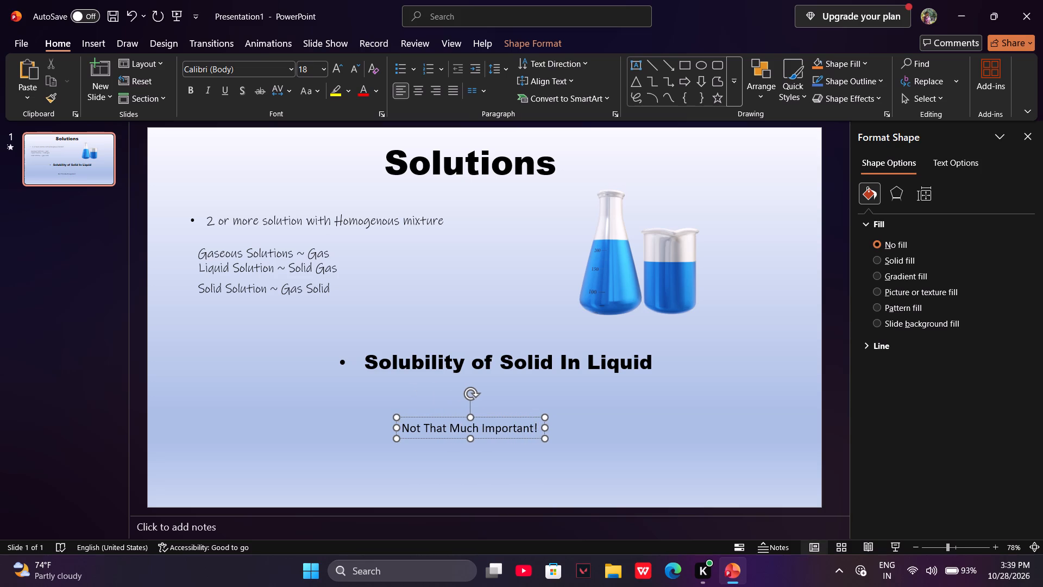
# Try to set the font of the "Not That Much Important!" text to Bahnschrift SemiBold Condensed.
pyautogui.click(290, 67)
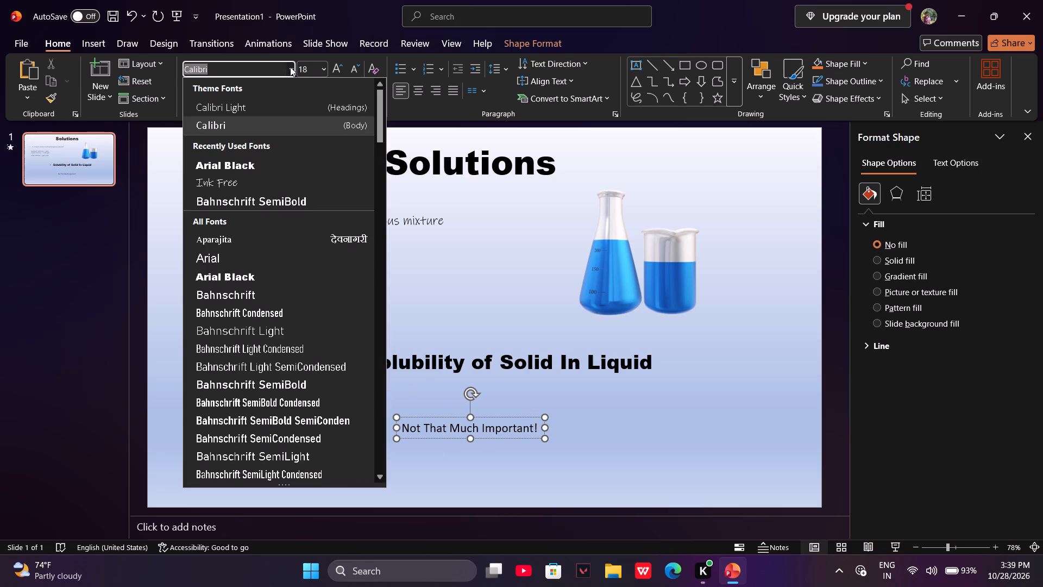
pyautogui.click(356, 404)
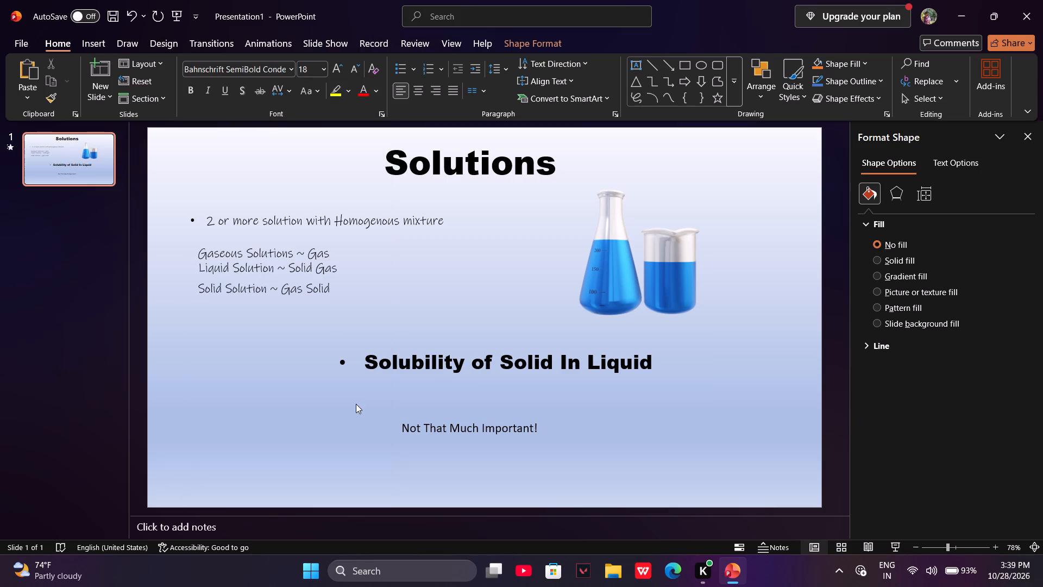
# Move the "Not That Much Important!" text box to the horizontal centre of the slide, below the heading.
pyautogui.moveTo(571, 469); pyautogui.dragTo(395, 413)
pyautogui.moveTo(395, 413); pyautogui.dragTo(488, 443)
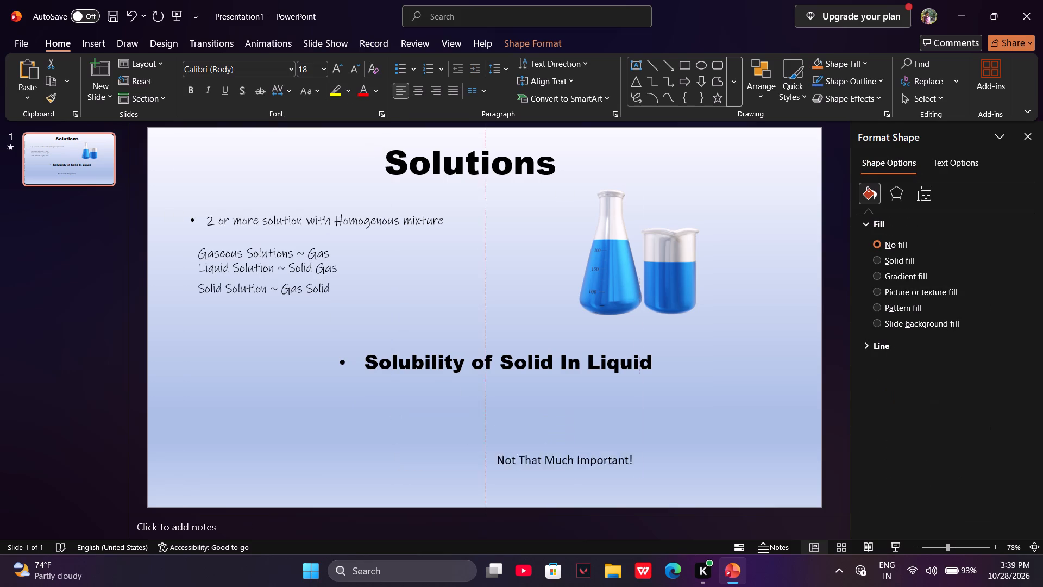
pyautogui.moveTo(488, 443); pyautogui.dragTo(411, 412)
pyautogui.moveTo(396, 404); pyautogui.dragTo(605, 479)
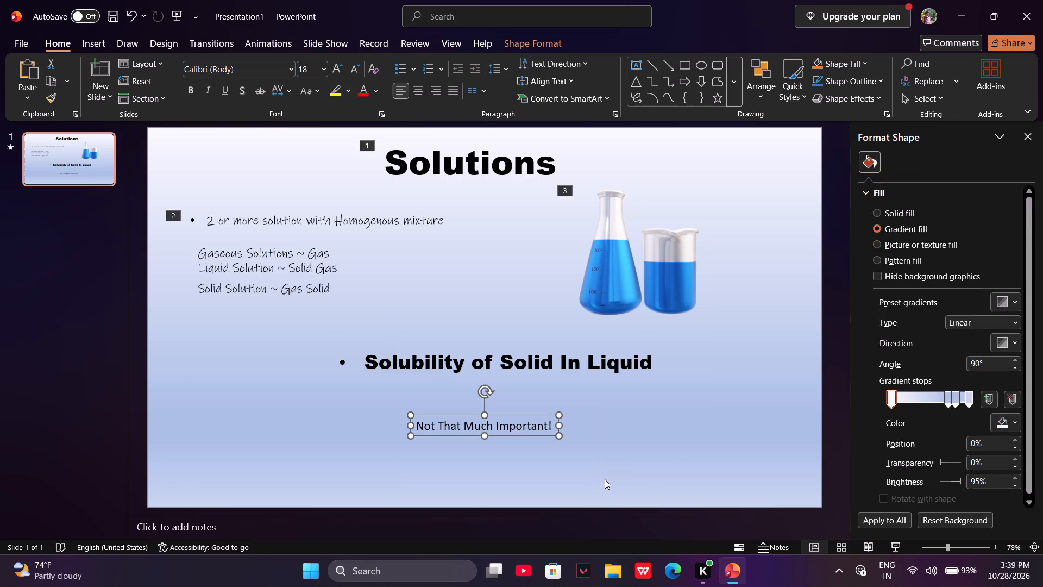
# Set the font of the "Not That Much Important!" text to Ink Free.
pyautogui.click(295, 66)
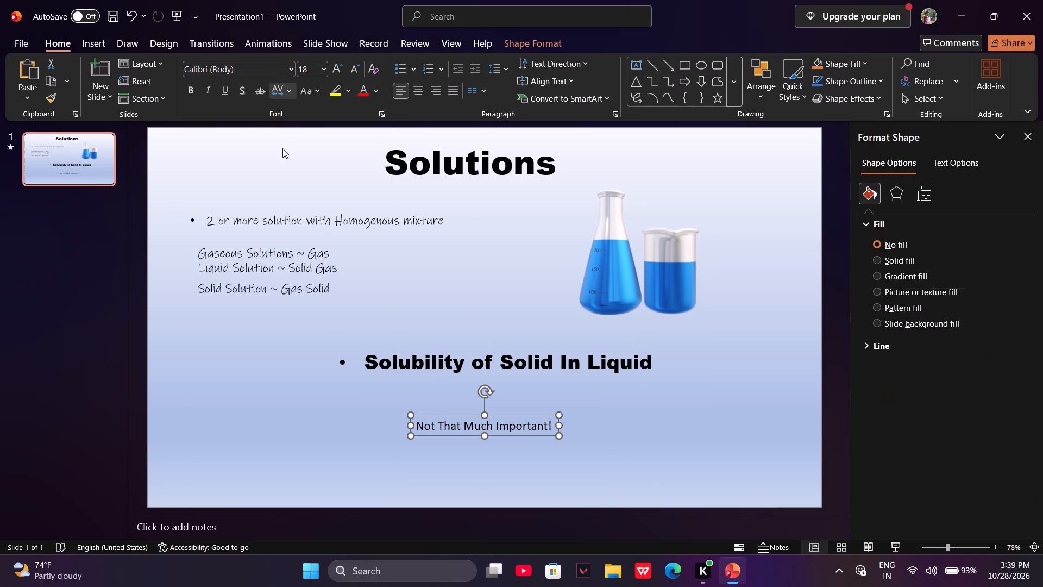
pyautogui.click(288, 61)
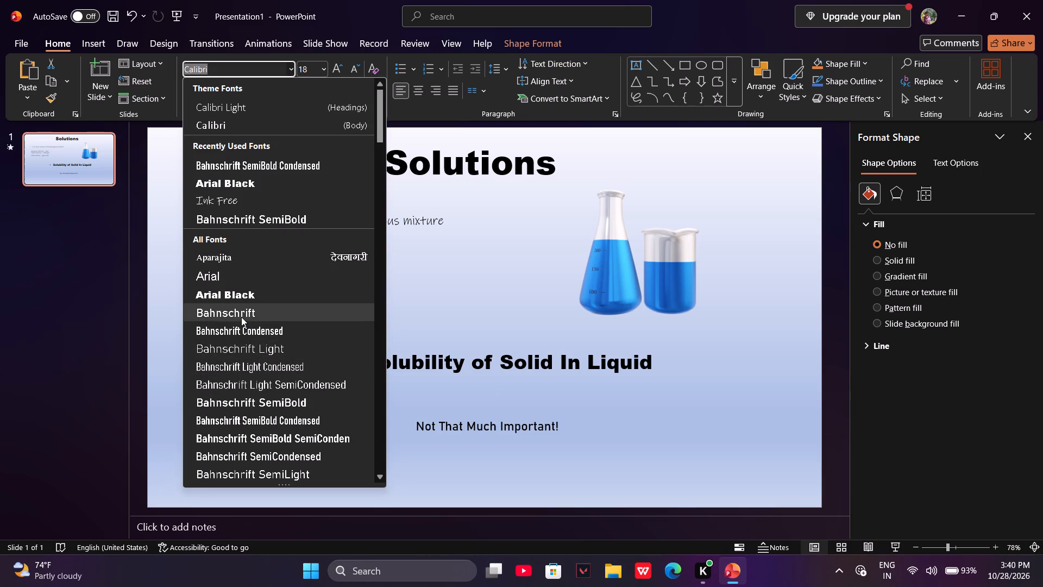
pyautogui.click(213, 198)
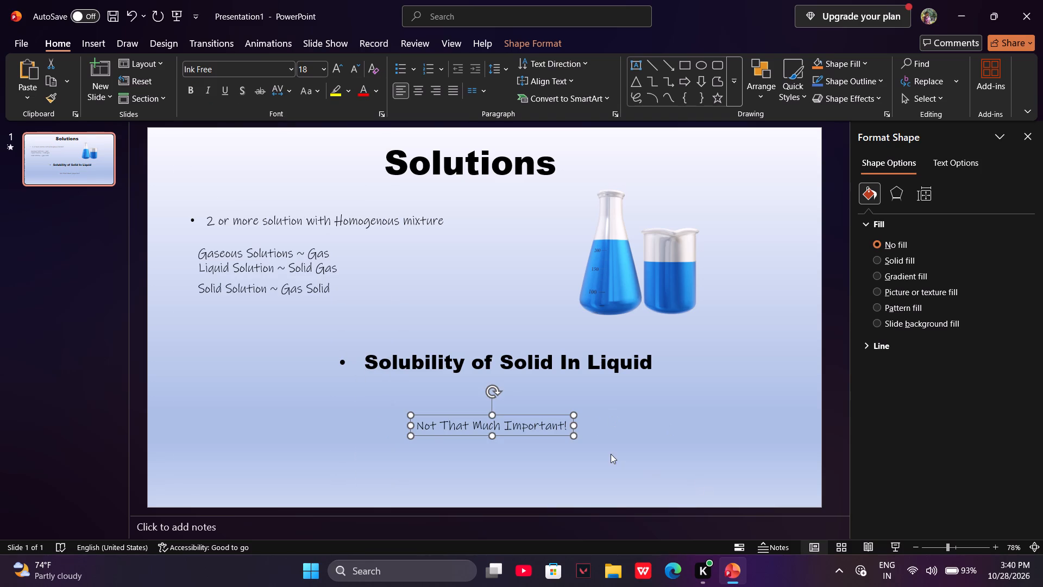
# Enlarge the "Not That Much Important!" text box and set its font size to 24.
pyautogui.moveTo(574, 433); pyautogui.dragTo(668, 490)
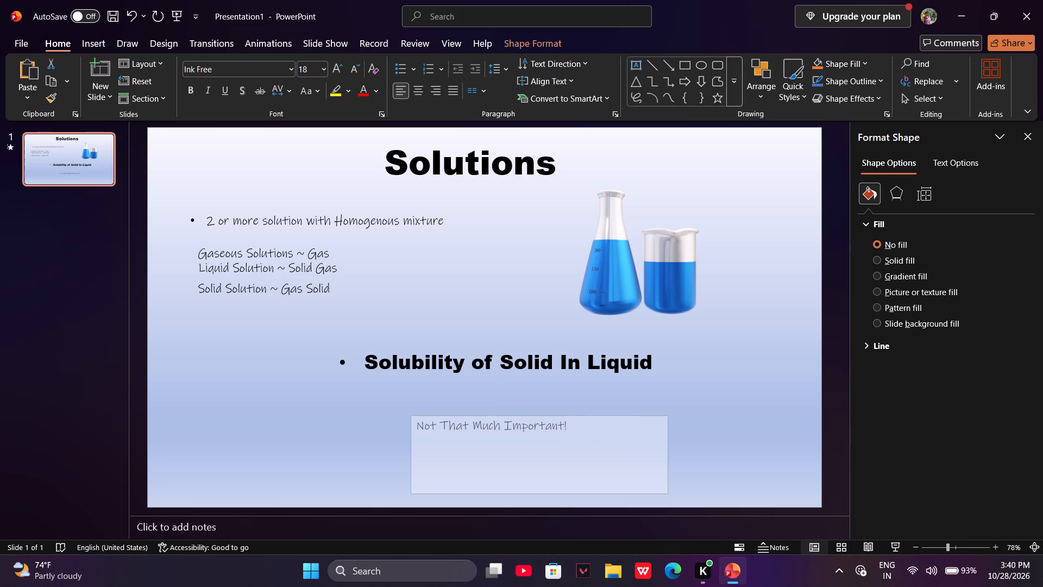
pyautogui.moveTo(668, 490); pyautogui.dragTo(668, 491)
pyautogui.click(322, 74)
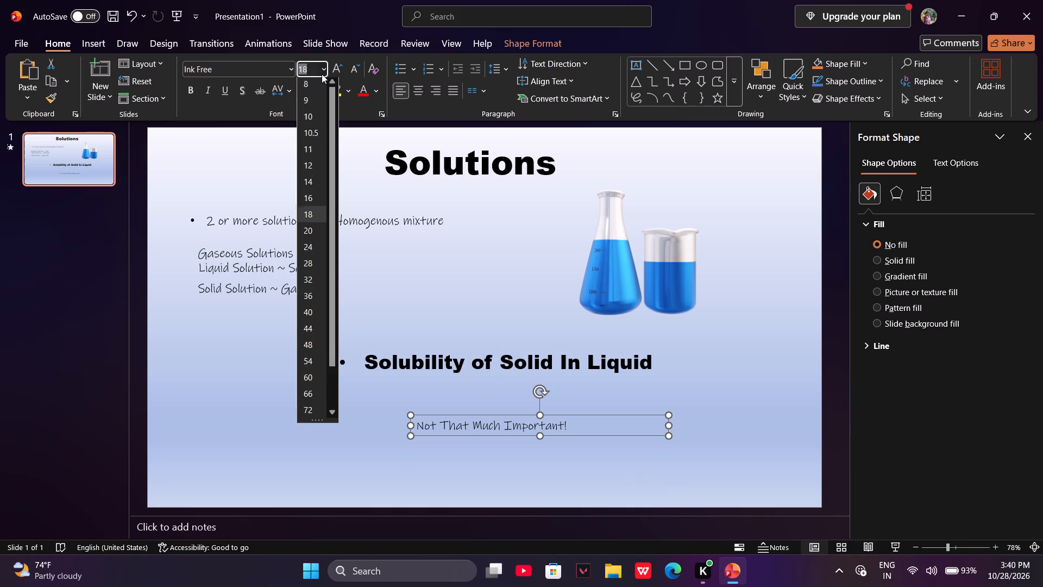
pyautogui.click(322, 250)
pyautogui.click(527, 466)
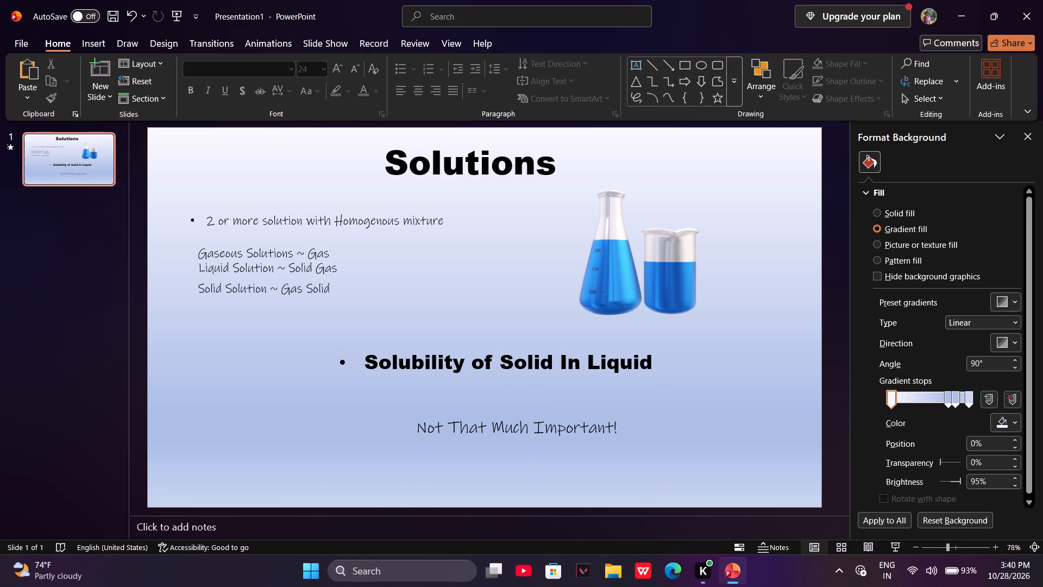
# Move the "Not That Much Important!" text up so it sits closer beneath the "Solubility of Solid In Liquid" heading.
pyautogui.click(492, 471)
pyautogui.click(502, 449)
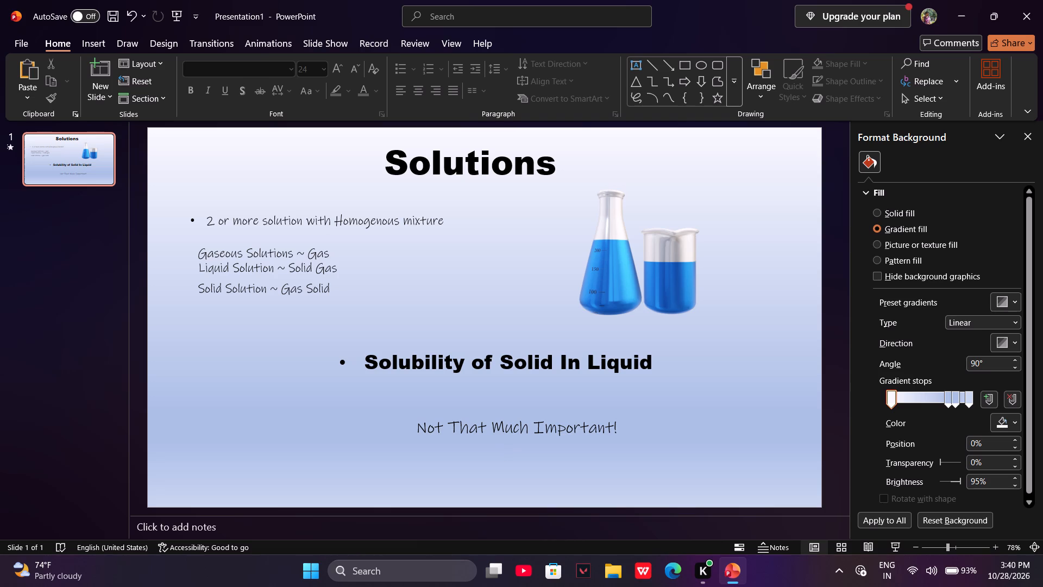
pyautogui.click(508, 438)
pyautogui.moveTo(508, 438); pyautogui.dragTo(485, 424)
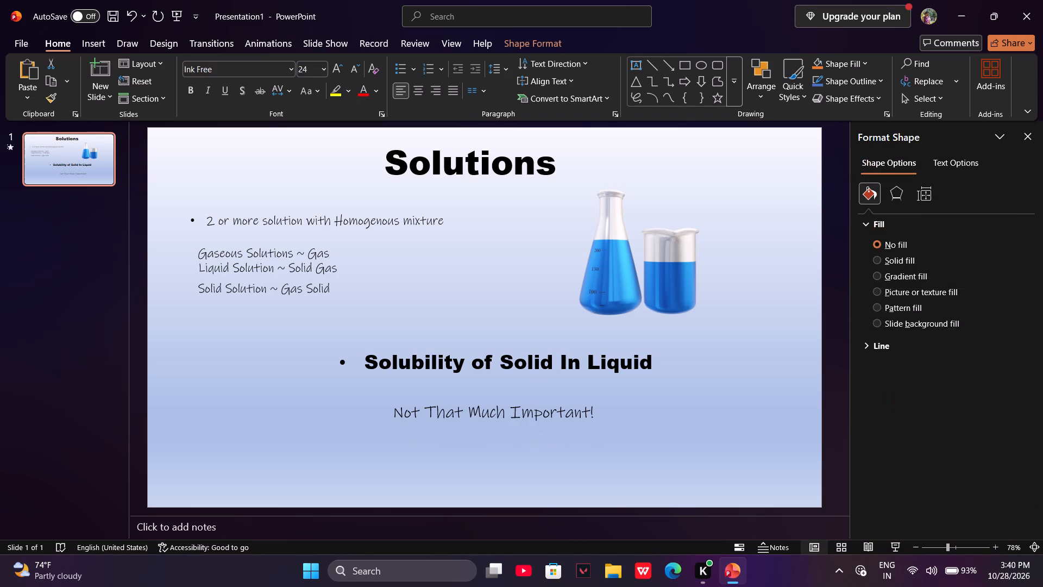
pyautogui.moveTo(485, 424); pyautogui.dragTo(483, 416)
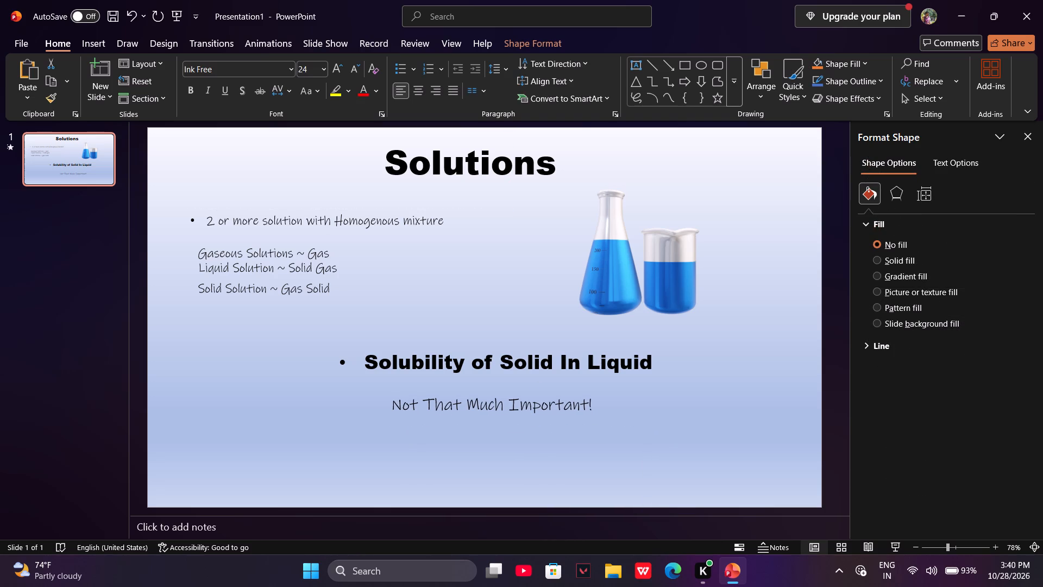
pyautogui.moveTo(483, 416); pyautogui.dragTo(487, 418)
pyautogui.click(467, 469)
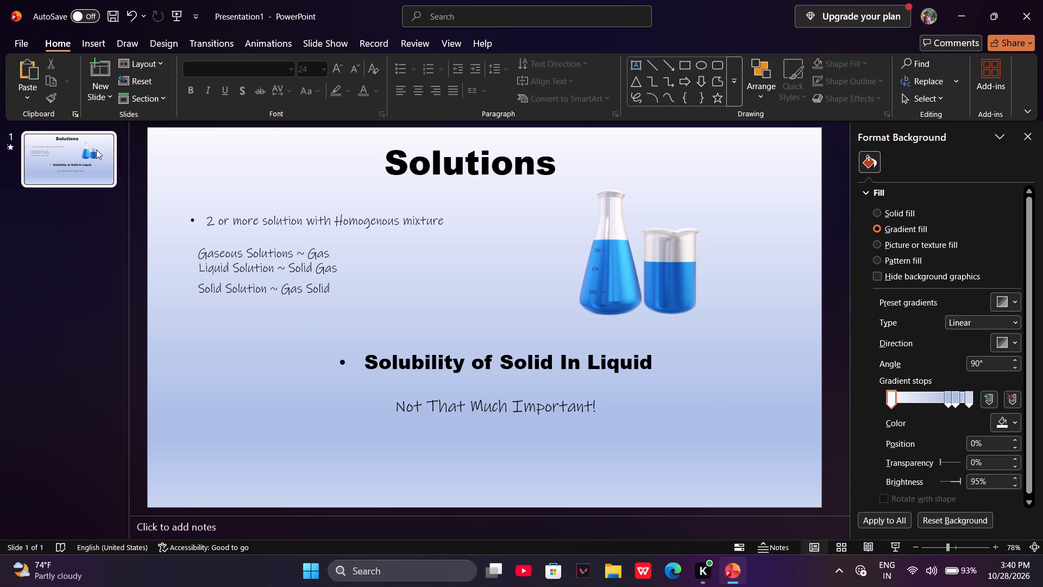
# Duplicate the "Solutions" slide and open the copy as slide 2.
pyautogui.rightClick(74, 166)
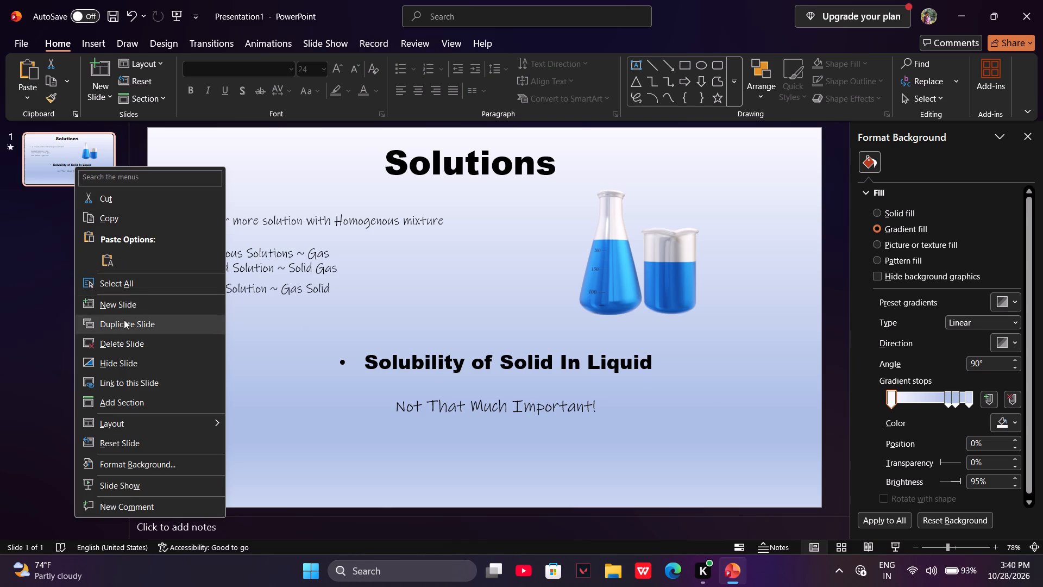
pyautogui.click(121, 326)
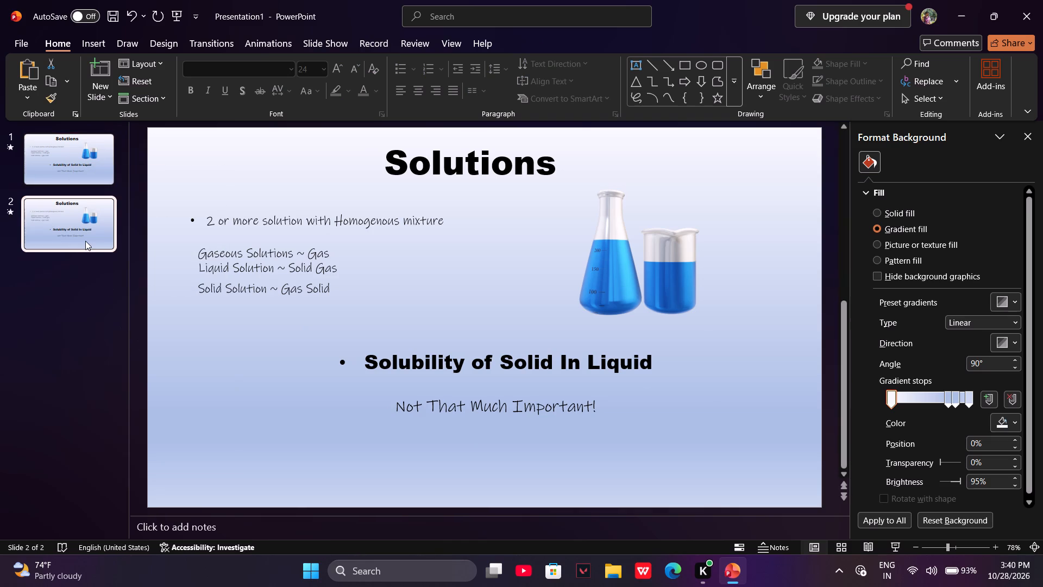
pyautogui.click(85, 241)
pyautogui.click(85, 241)
pyautogui.click(85, 241)
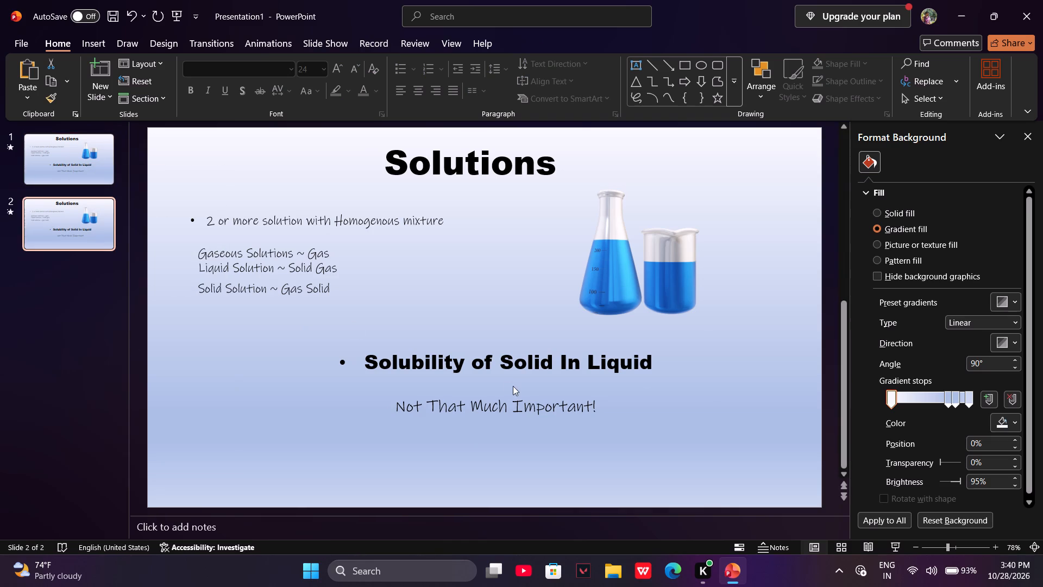
# Delete all the texts below the title and the flask-and-beaker model from slide 2, keeping only the "Solutions" title.
pyautogui.moveTo(762, 434); pyautogui.dragTo(266, 205)
pyautogui.hscroll(-1, 391, 242)
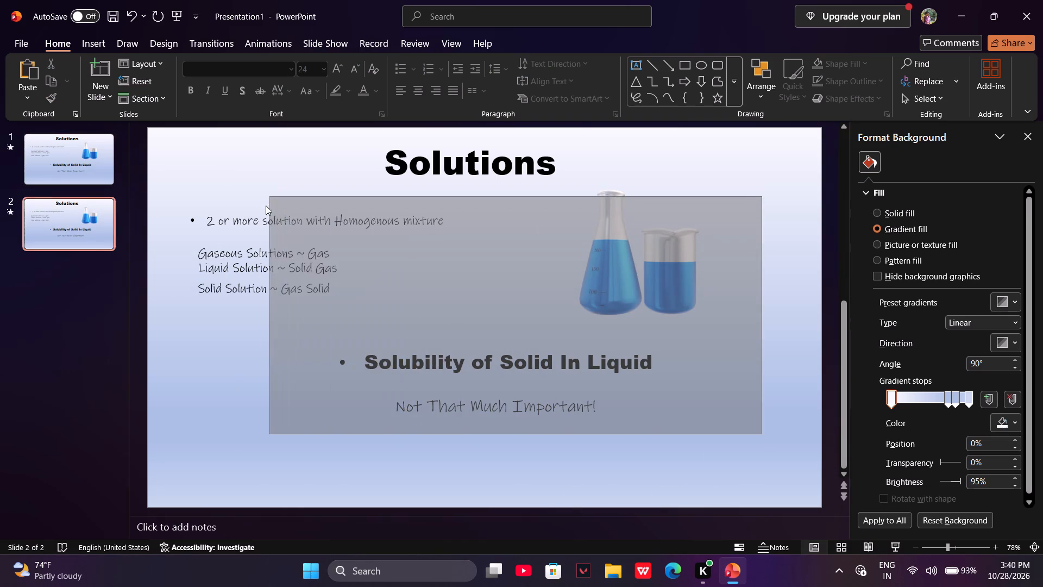
pyautogui.moveTo(266, 205); pyautogui.dragTo(176, 192)
pyautogui.press('BackSpace')
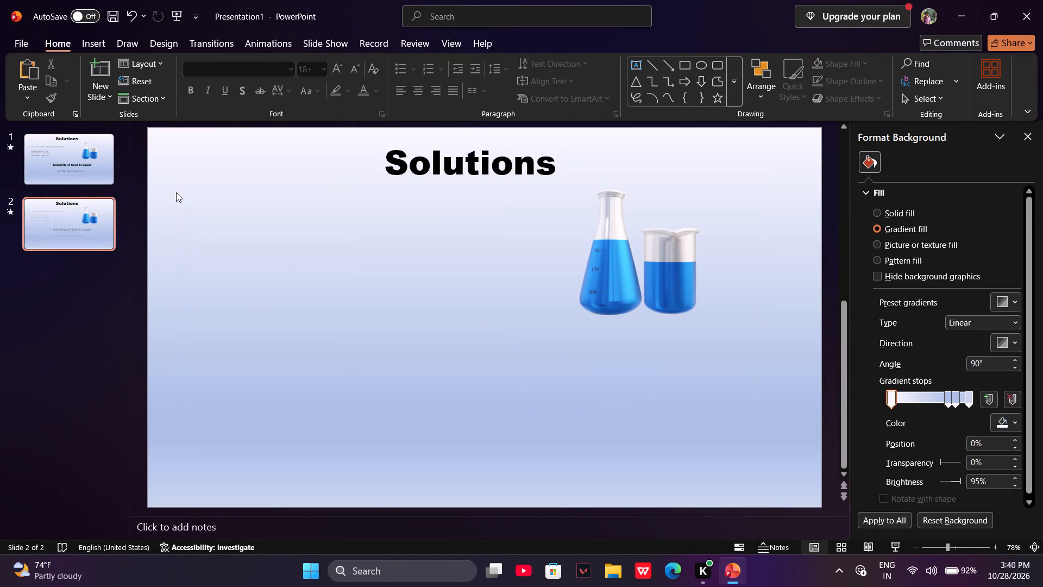
pyautogui.moveTo(768, 441); pyautogui.dragTo(659, 267)
pyautogui.click(626, 239)
pyautogui.press('BackSpace')
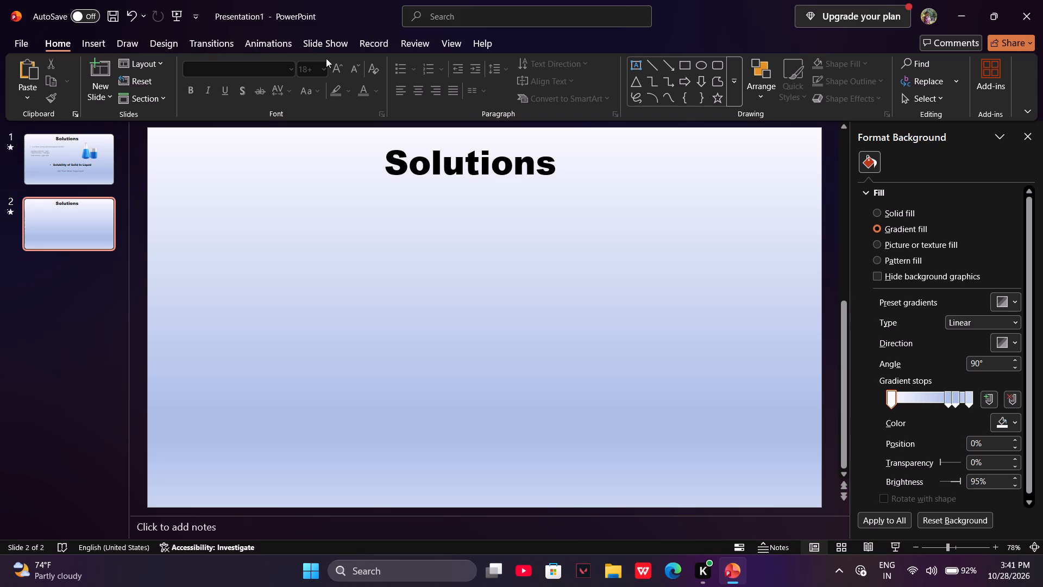
# Add a text box below the title on slide 2 with the first line "Temp Inc Solu Inc".
pyautogui.click(105, 41)
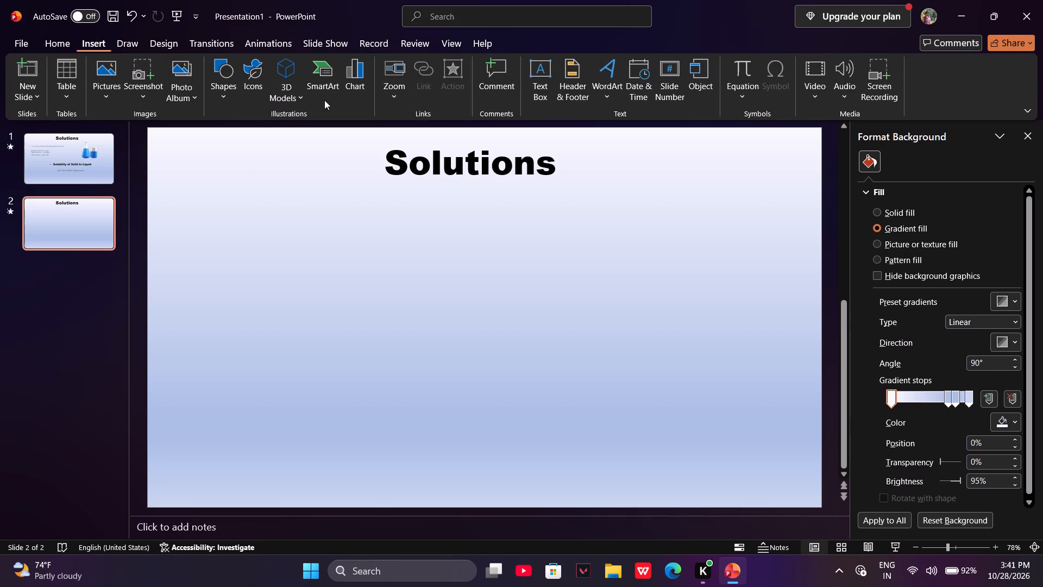
pyautogui.click(545, 76)
pyautogui.click(222, 241)
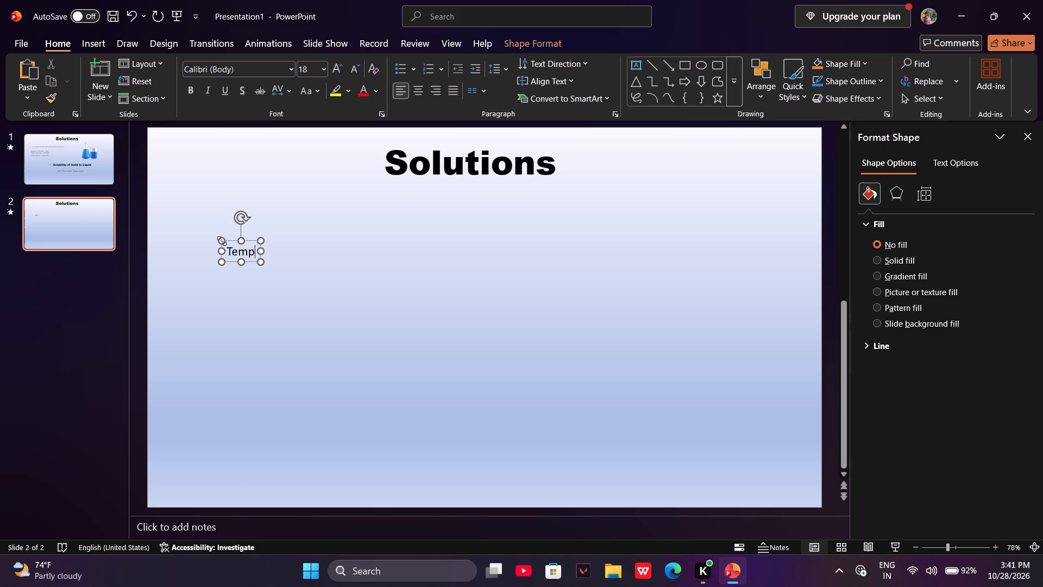
pyautogui.write('nc')
pyautogui.press('space')
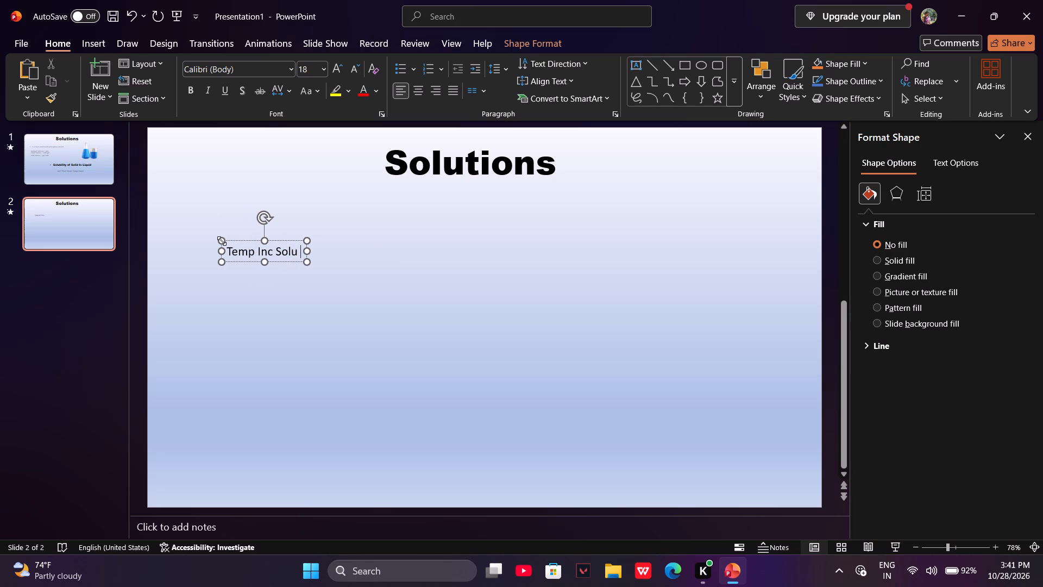
pyautogui.write('nc')
pyautogui.hotkey('shift', 'Return')
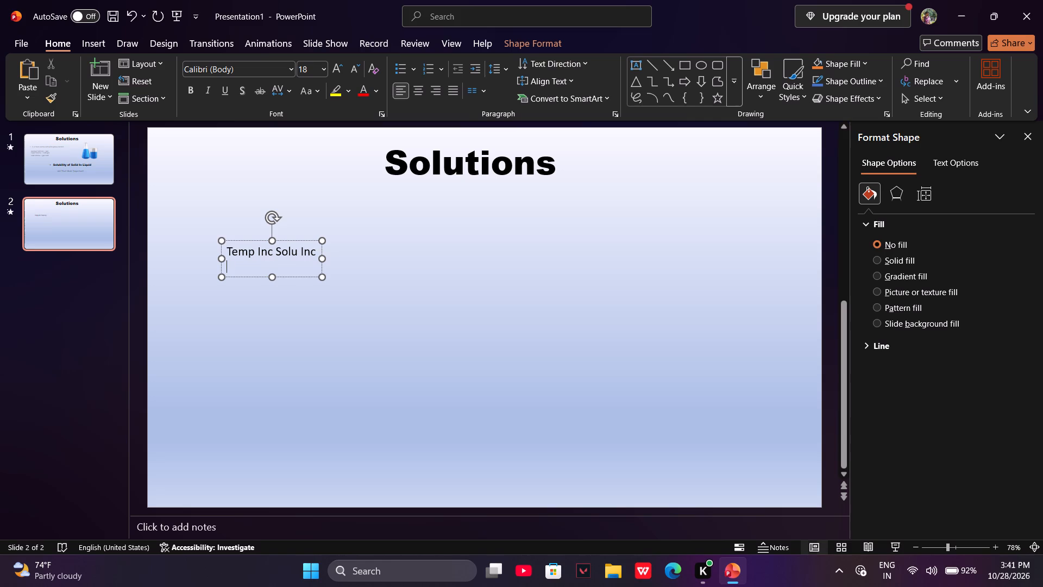
# Write "if endo reverse of oppo" as the second line of the temperature text box.
pyautogui.write('of')
pyautogui.press('BackSpace')
pyautogui.press('BackSpace')
pyautogui.write('if endo')
pyautogui.press('space')
pyautogui.write('opposite for')
pyautogui.hotkey('ctrl', 'BackSpace')
pyautogui.hotkey('ctrl', 'BackSpace')
pyautogui.write('reber')
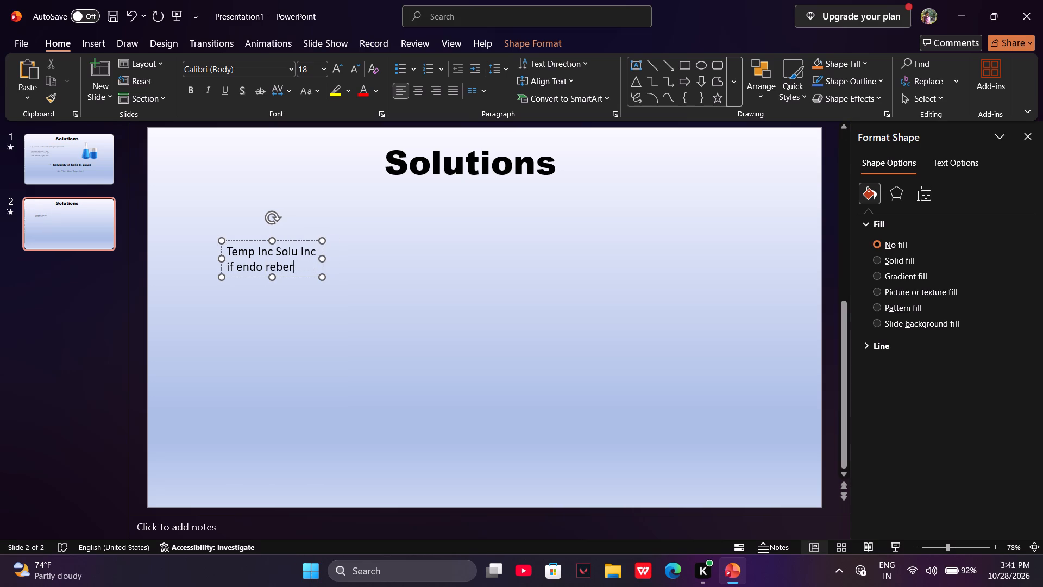
pyautogui.press('BackSpace')
pyautogui.press('BackSpace')
pyautogui.press('BackSpace')
pyautogui.write('verde')
pyautogui.press('space')
pyautogui.press('BackSpace')
pyautogui.press('BackSpace')
pyautogui.press('BackSpace')
pyautogui.write('se of oppo')
pyautogui.press('Return')
pyautogui.press('BackSpace')
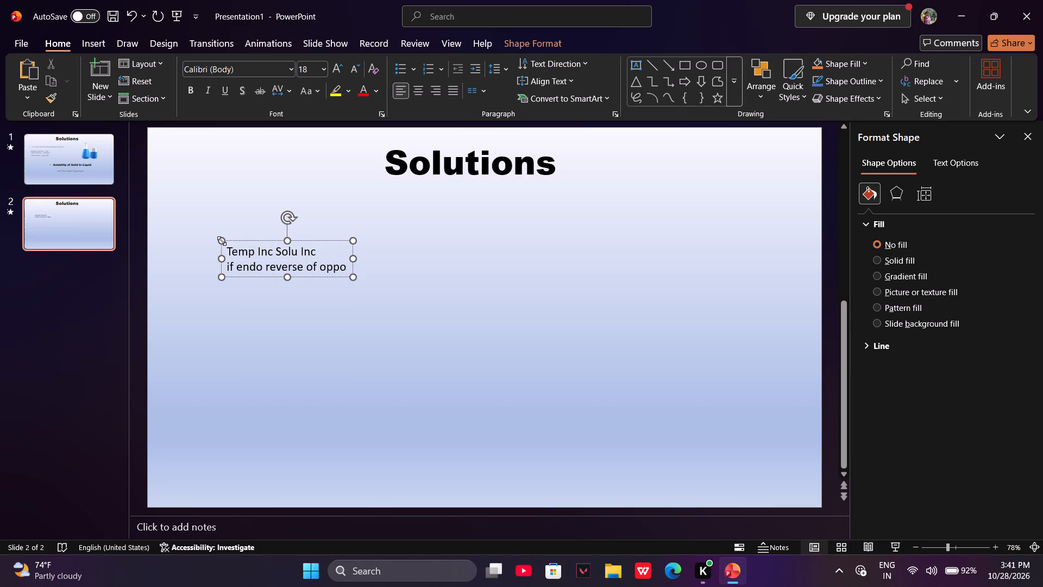
# Apply a text shadow to the temperature note.
pyautogui.moveTo(178, 211); pyautogui.dragTo(451, 371)
pyautogui.click(240, 90)
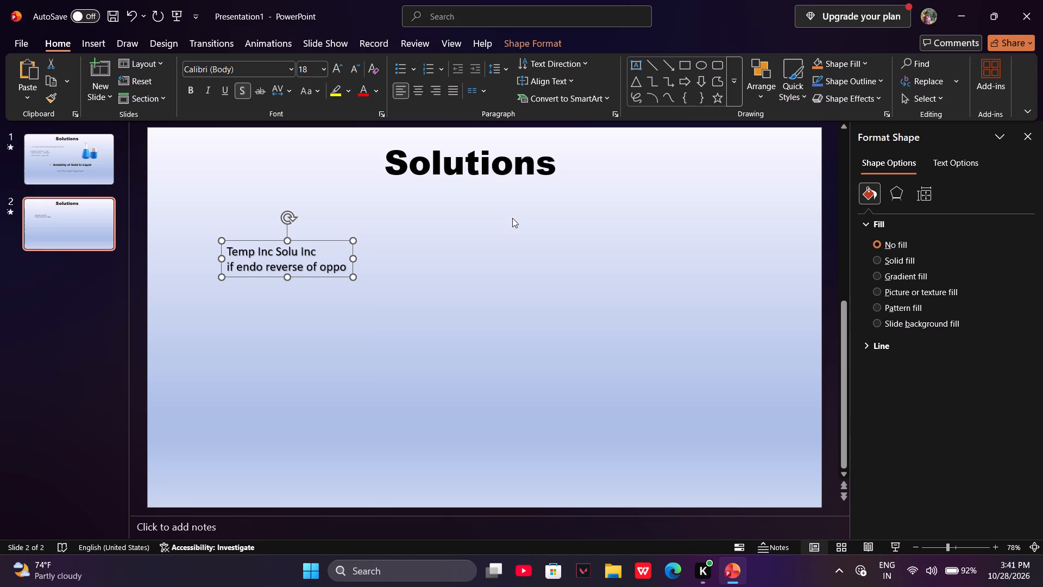
# Enlarge the temperature text box and set its font size to 32.
pyautogui.moveTo(355, 257); pyautogui.dragTo(425, 271)
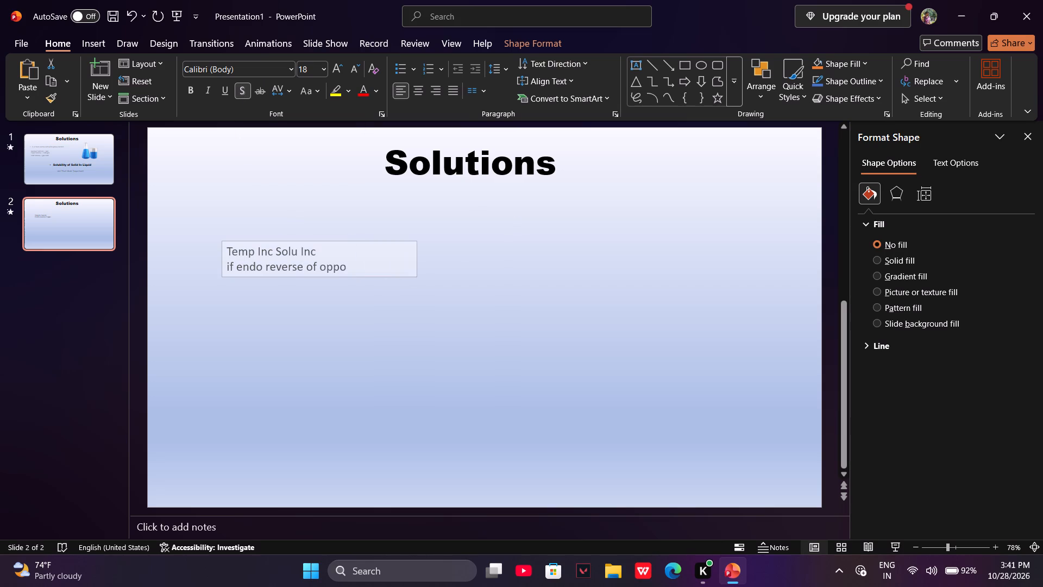
pyautogui.moveTo(425, 271); pyautogui.dragTo(454, 274)
pyautogui.moveTo(451, 279); pyautogui.dragTo(600, 469)
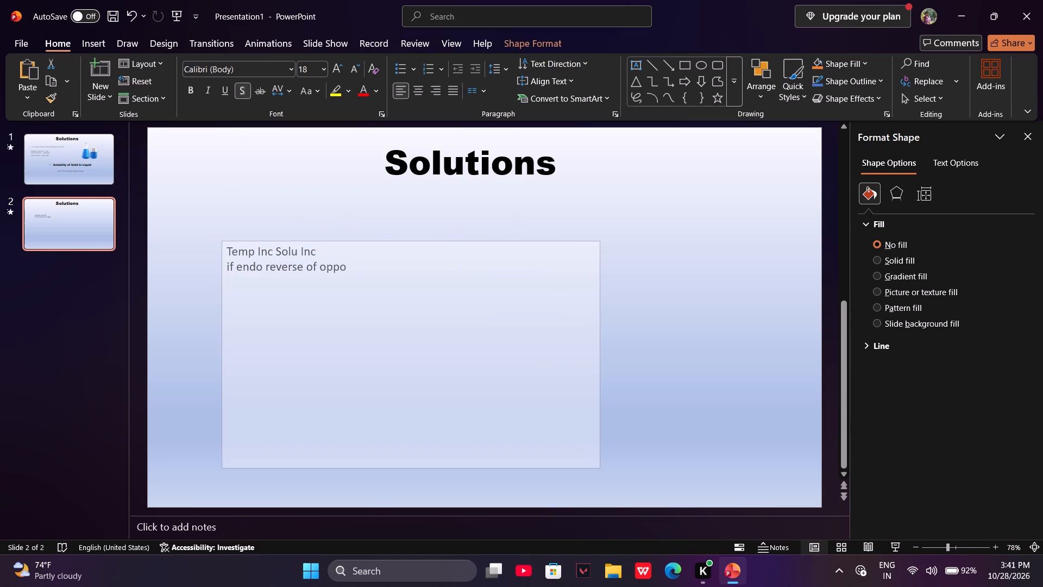
pyautogui.moveTo(600, 469); pyautogui.dragTo(599, 468)
pyautogui.click(323, 67)
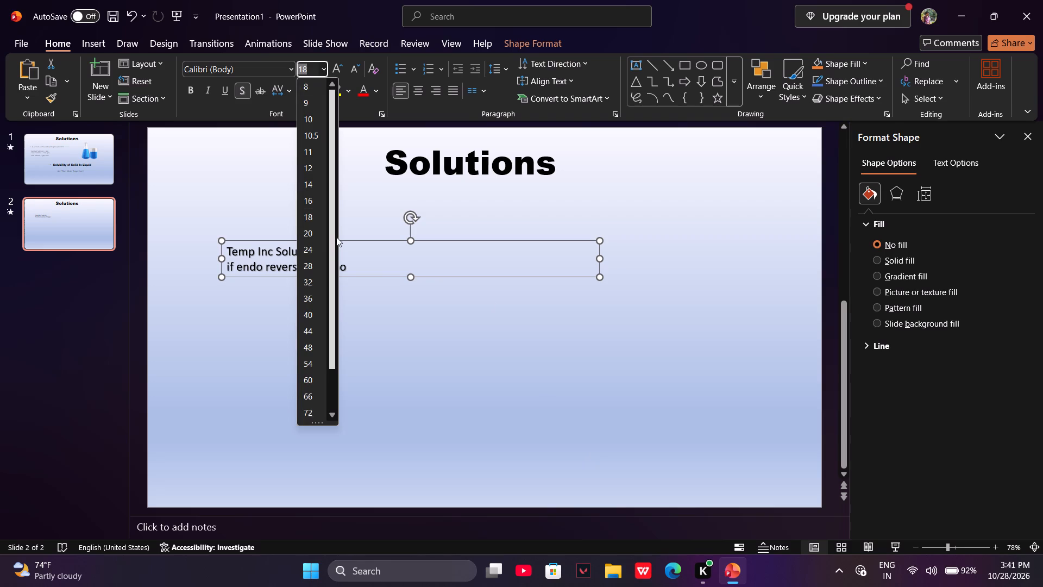
pyautogui.click(312, 283)
# Move the temperature text box up and slightly left so it sits closer beneath the "Solutions" title.
pyautogui.click(372, 342)
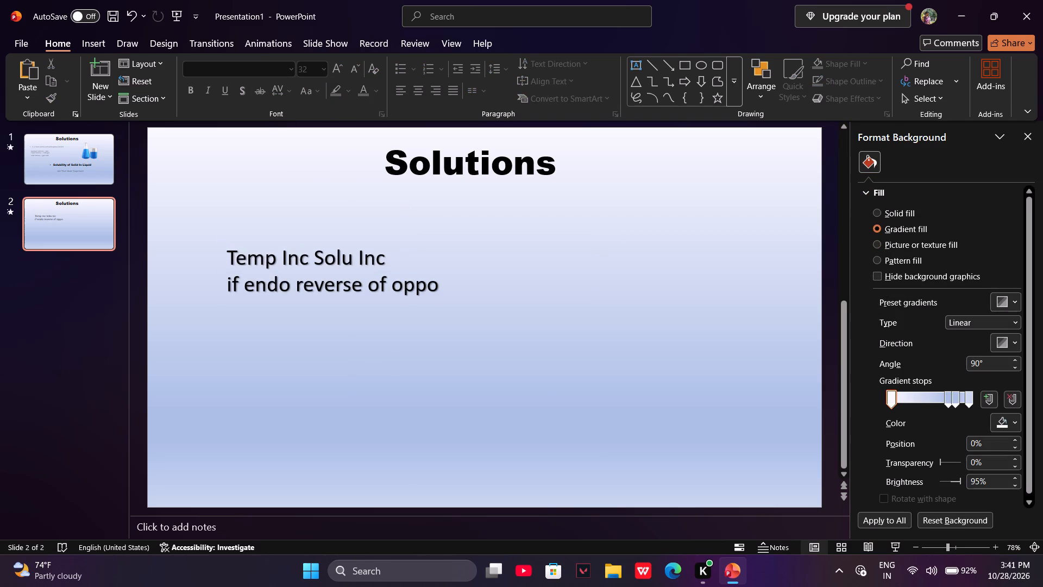
pyautogui.click(310, 377)
pyautogui.click(199, 260)
pyautogui.moveTo(222, 265); pyautogui.dragTo(204, 228)
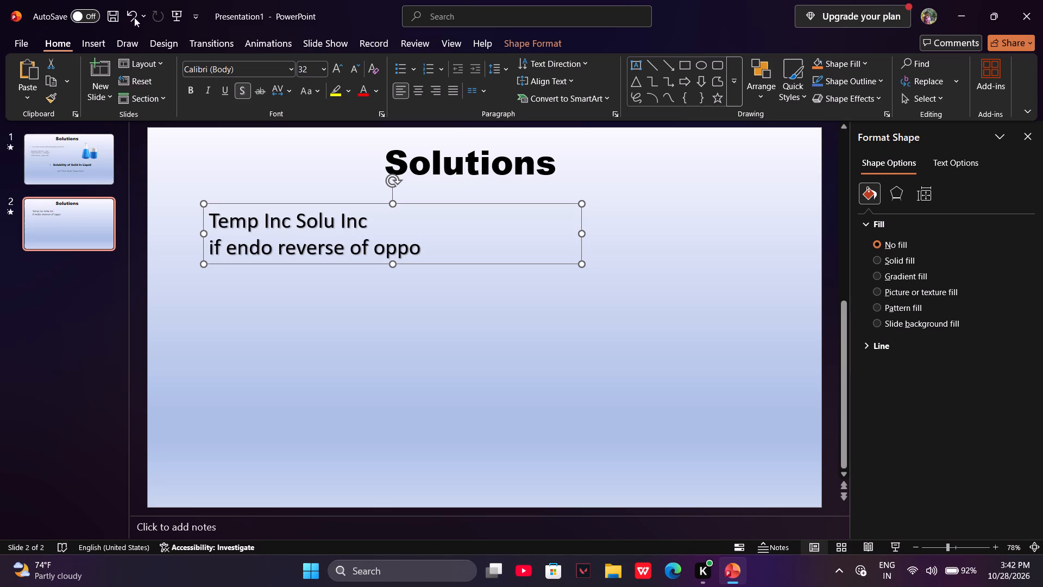
# Search the online 3D models for "pressure" and insert the round pressure gauge model on slide 2.
pyautogui.click(98, 43)
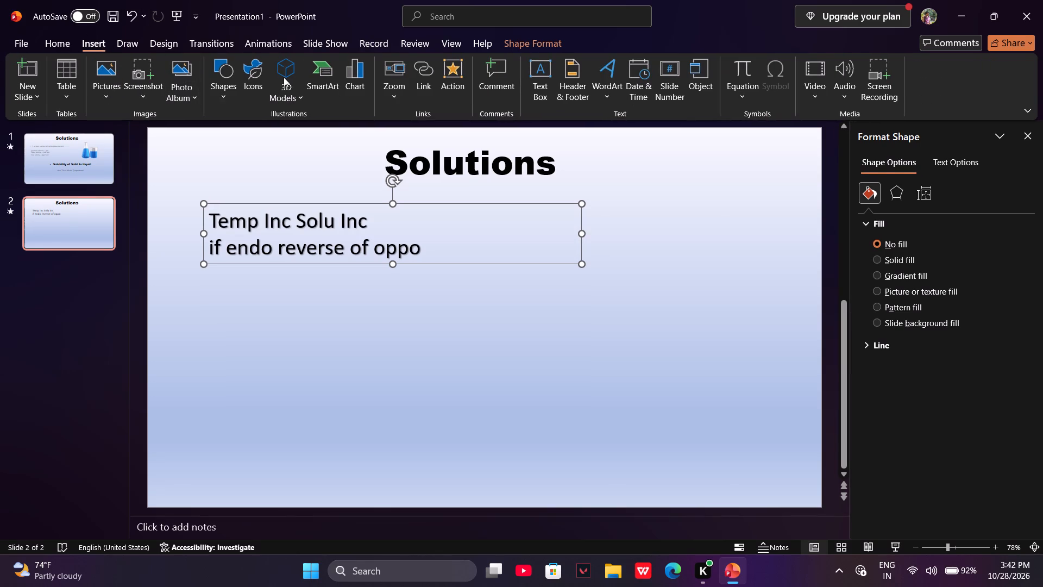
pyautogui.click(284, 77)
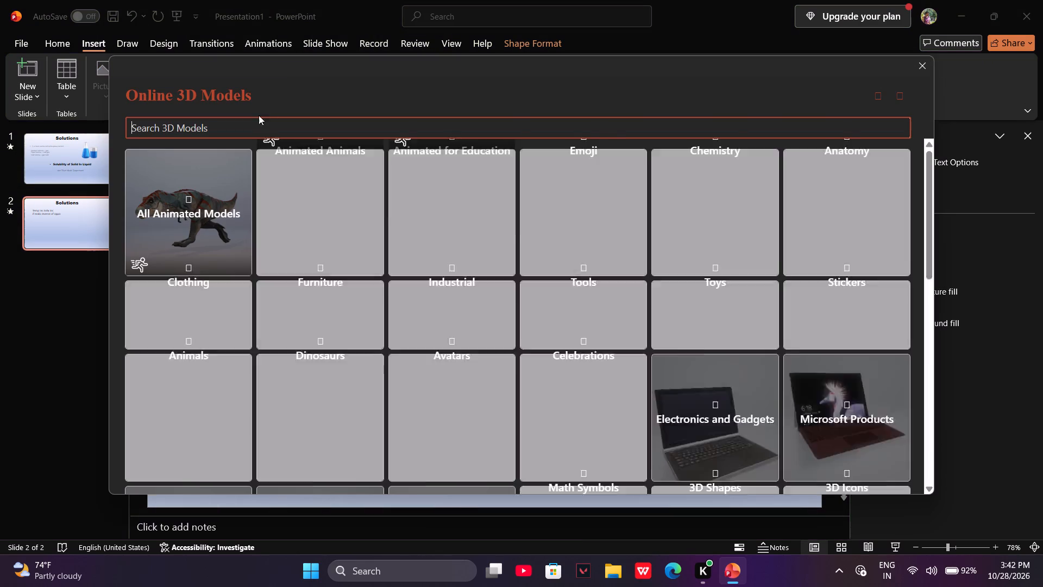
pyautogui.click(256, 124)
pyautogui.write('pressue')
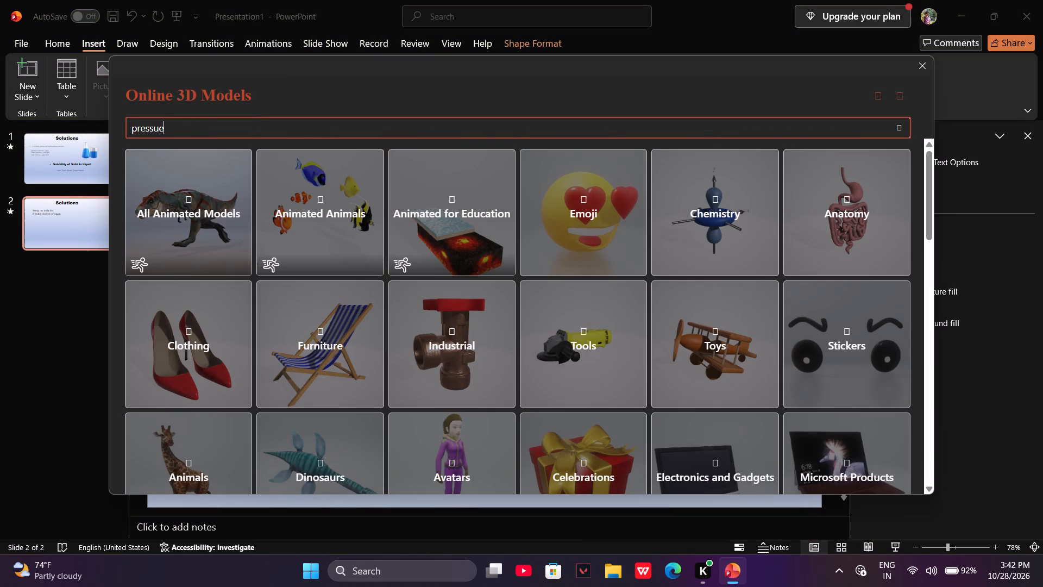
pyautogui.press('BackSpace')
pyautogui.press('e')
pyautogui.press('BackSpace')
pyautogui.write('re')
pyautogui.press('Return')
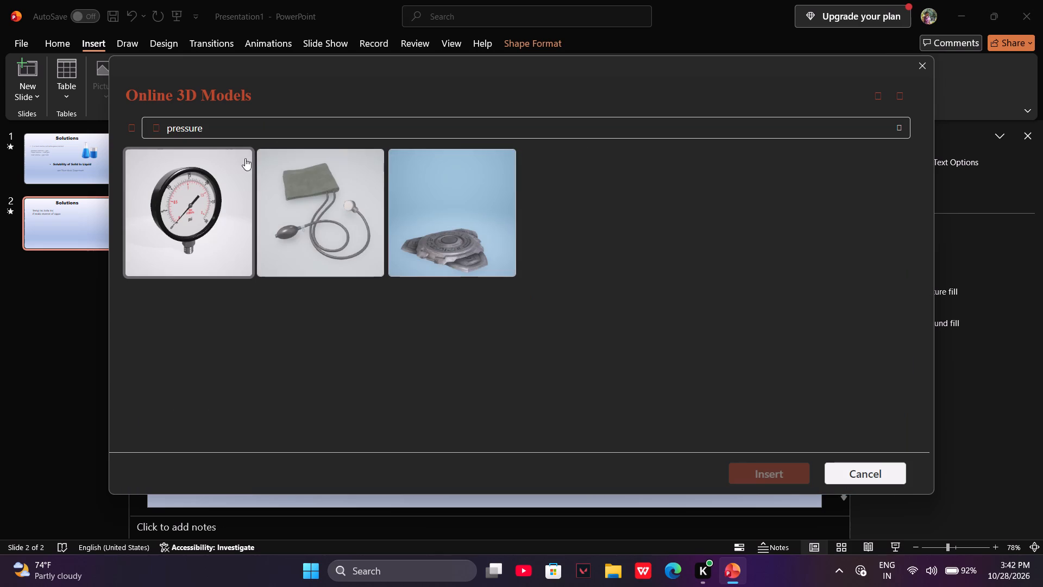
pyautogui.click(211, 202)
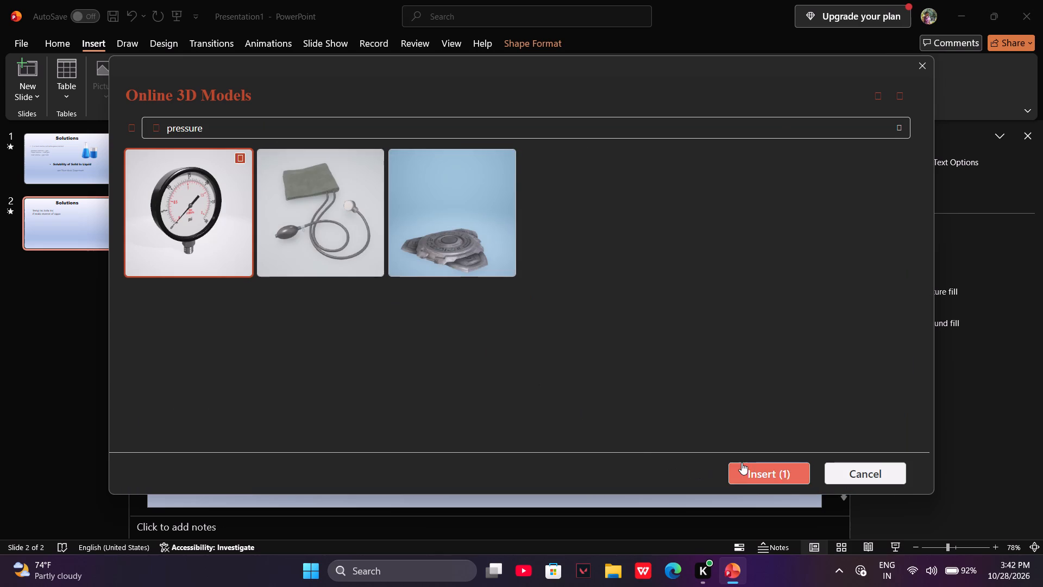
pyautogui.click(742, 463)
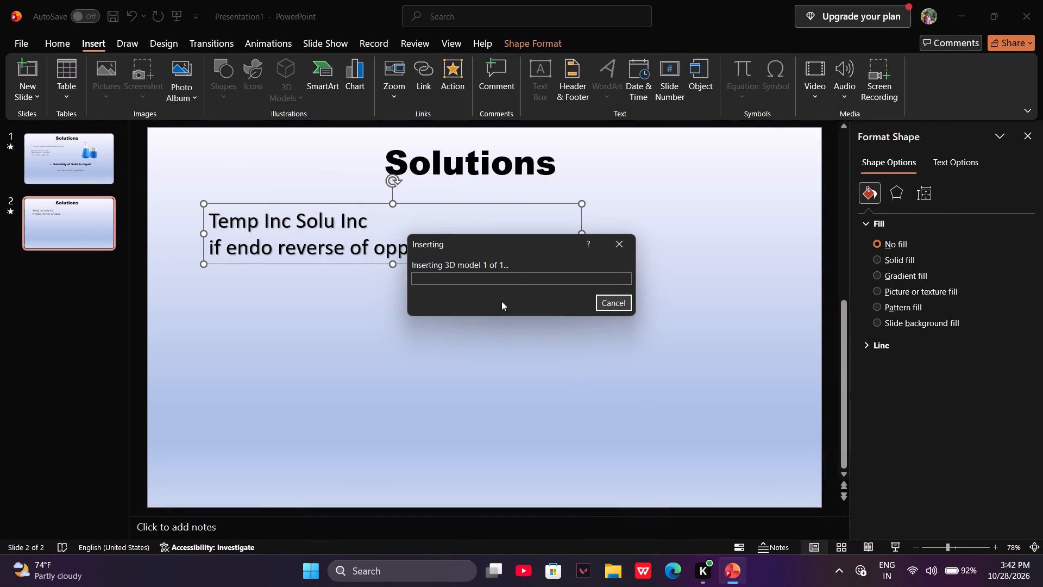
# Move the pressure gauge model to the slide's upper right, beside the temperature note.
pyautogui.moveTo(490, 292); pyautogui.dragTo(670, 215)
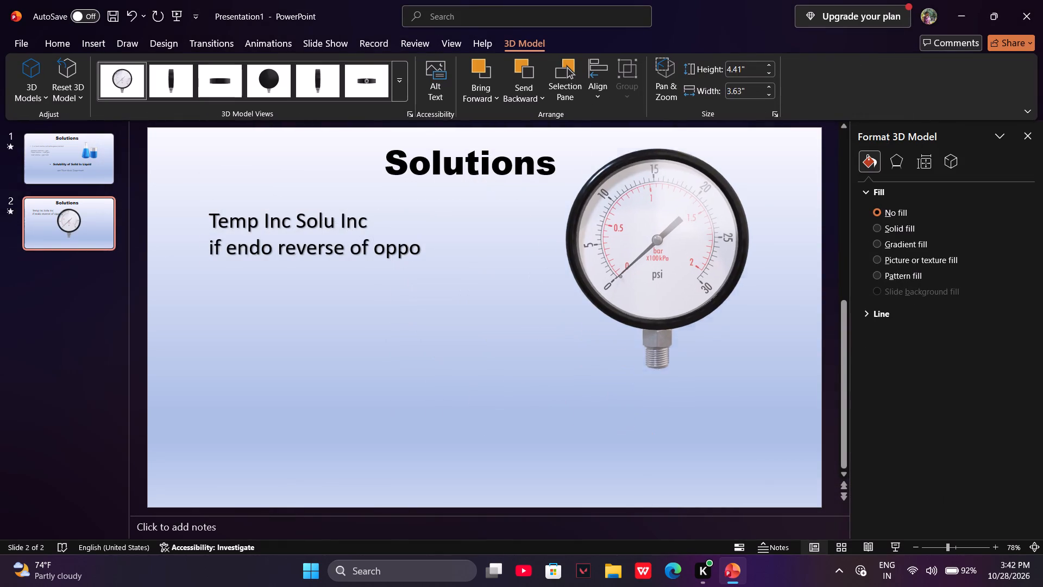
pyautogui.moveTo(670, 215); pyautogui.dragTo(673, 235)
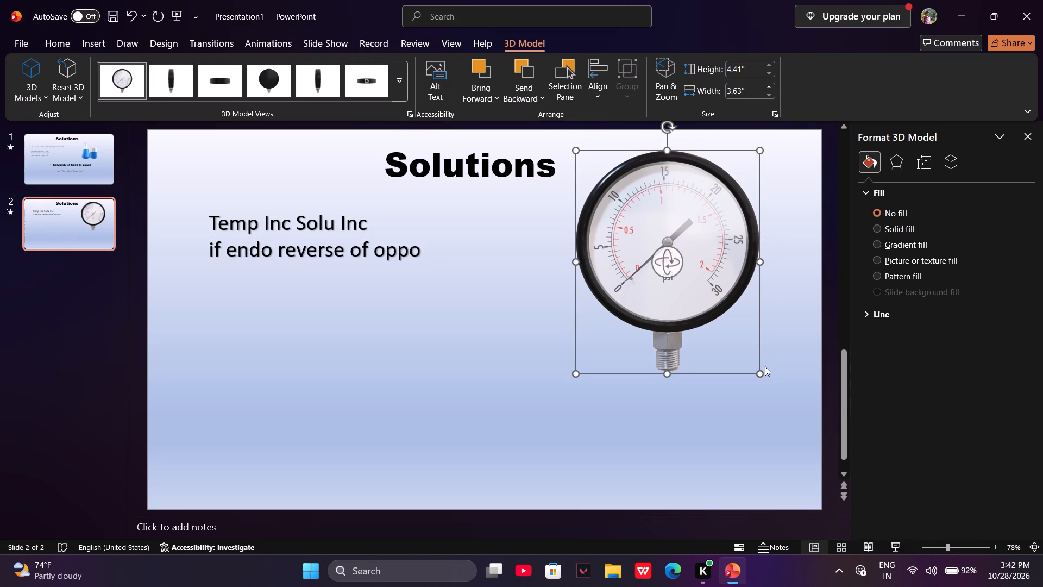
# Shrink the pressure gauge model proportionally and nudge it slightly down beside the title and temperature note.
pyautogui.click(764, 370)
pyautogui.click(674, 291)
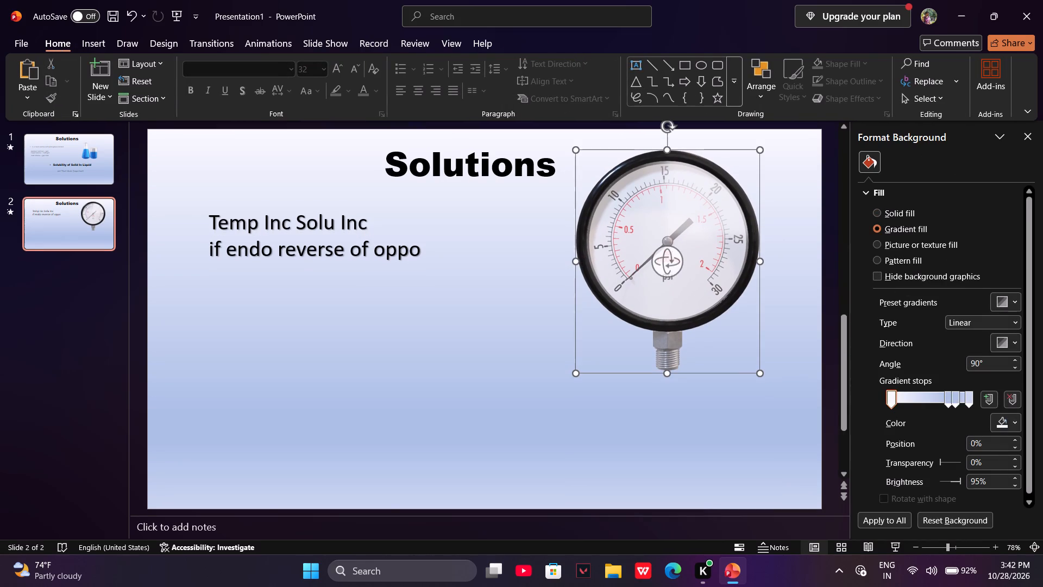
pyautogui.click(765, 374)
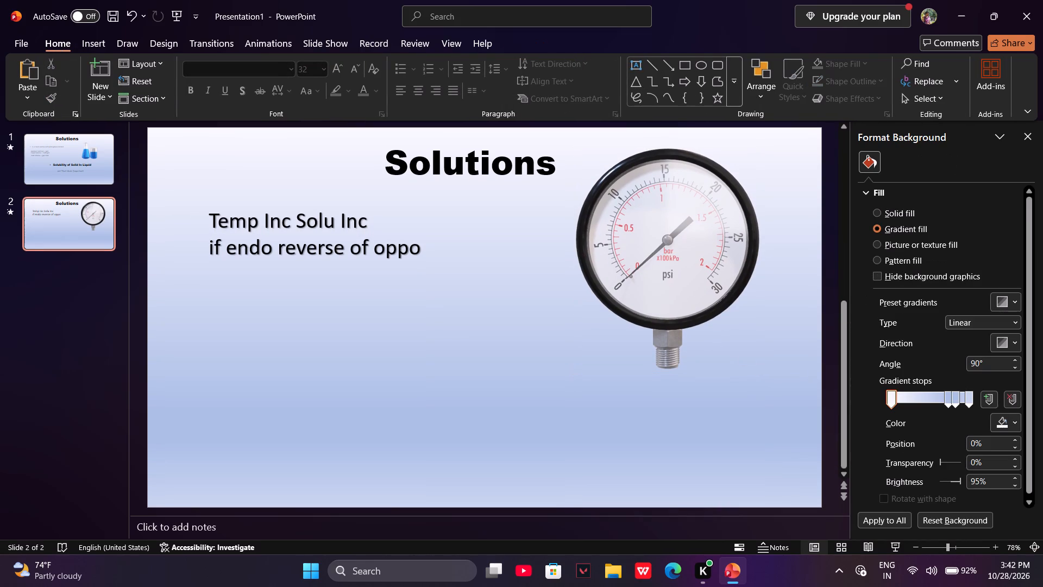
pyautogui.click(712, 295)
pyautogui.moveTo(759, 375); pyautogui.dragTo(692, 313)
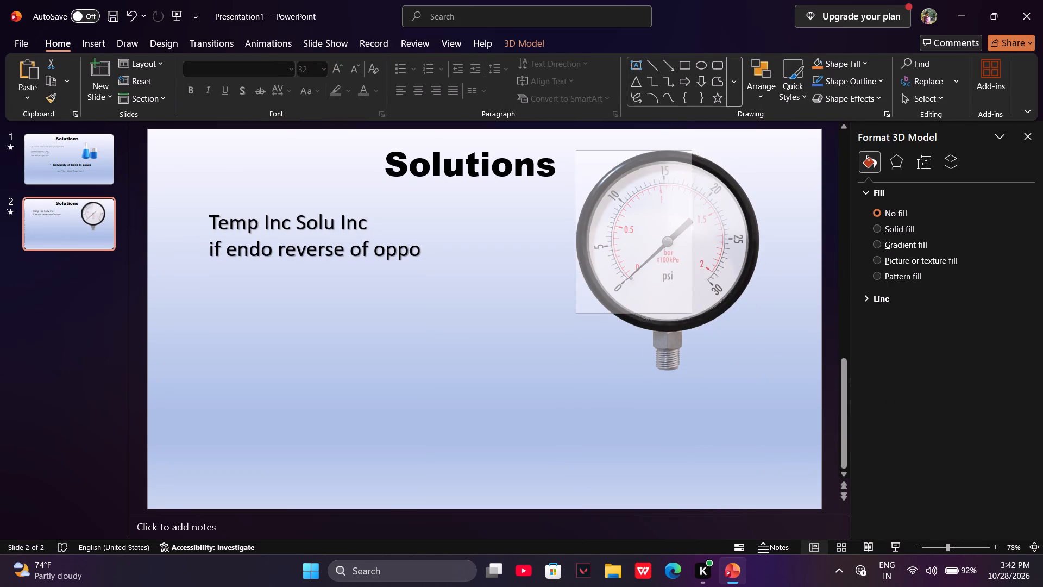
pyautogui.moveTo(692, 313); pyautogui.dragTo(721, 330)
pyautogui.moveTo(589, 214); pyautogui.dragTo(595, 217)
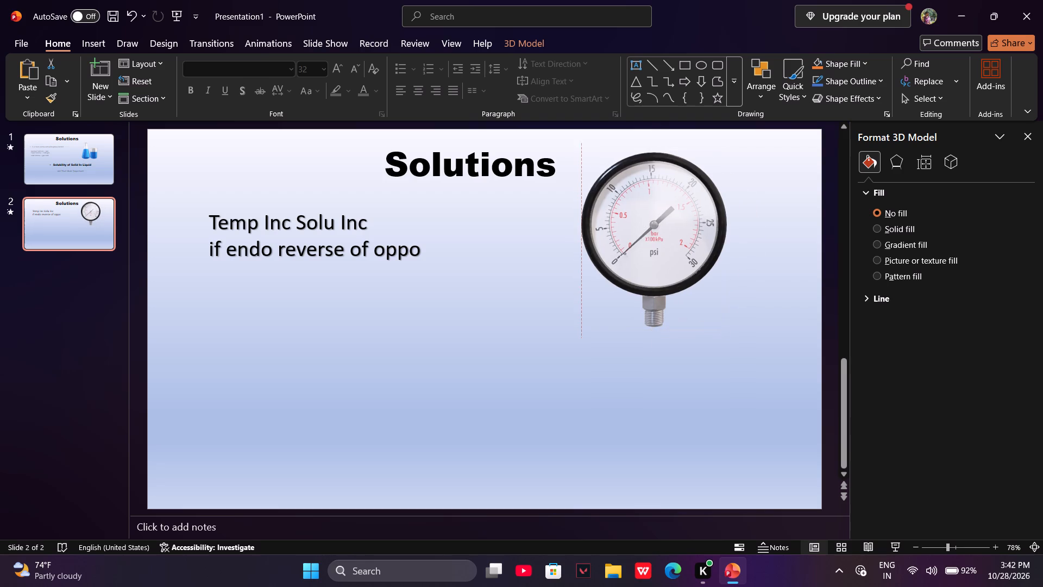
pyautogui.moveTo(595, 217); pyautogui.dragTo(599, 219)
# Add a text box reading "Pressure has no effect" below the temperature note, near the middle of the slide.
pyautogui.click(92, 45)
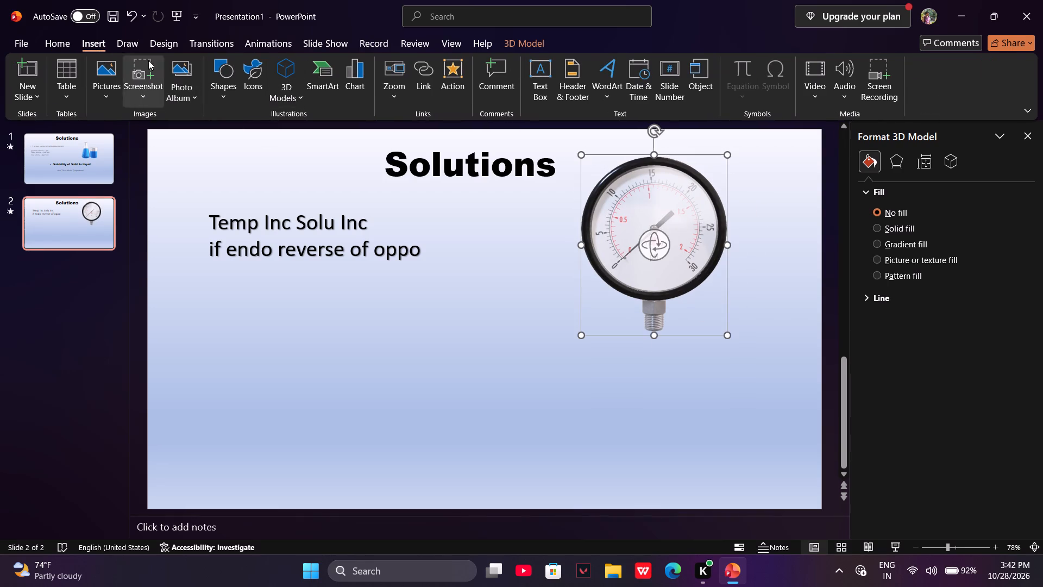
pyautogui.click(547, 64)
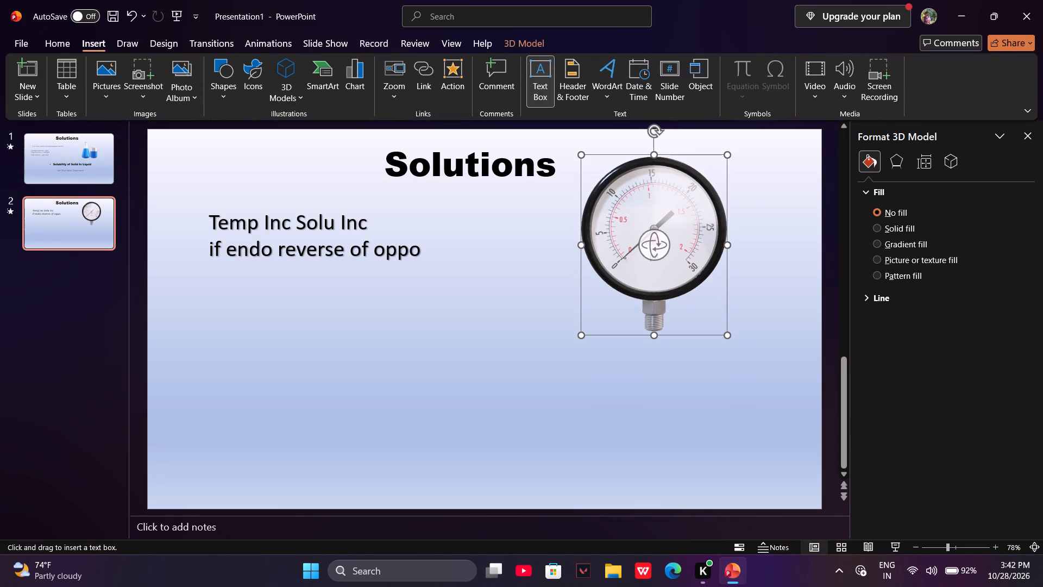
pyautogui.click(536, 91)
pyautogui.click(436, 358)
pyautogui.write('pressure hs')
pyautogui.press('BackSpace')
pyautogui.write('as no effeca')
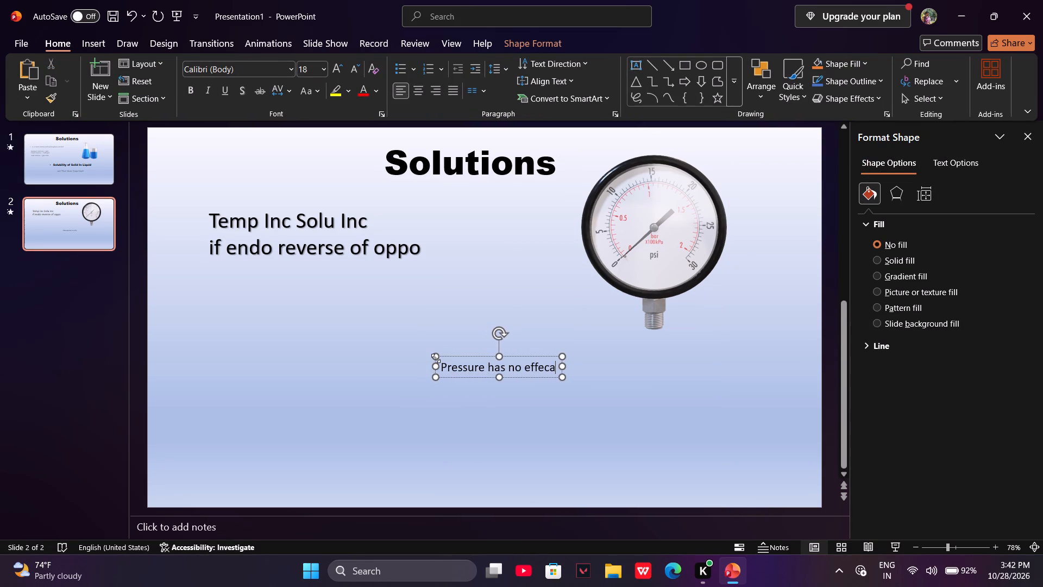
pyautogui.press('BackSpace')
pyautogui.press('y')
pyautogui.press('Return')
pyautogui.press('BackSpace')
pyautogui.press('BackSpace')
pyautogui.press('t')
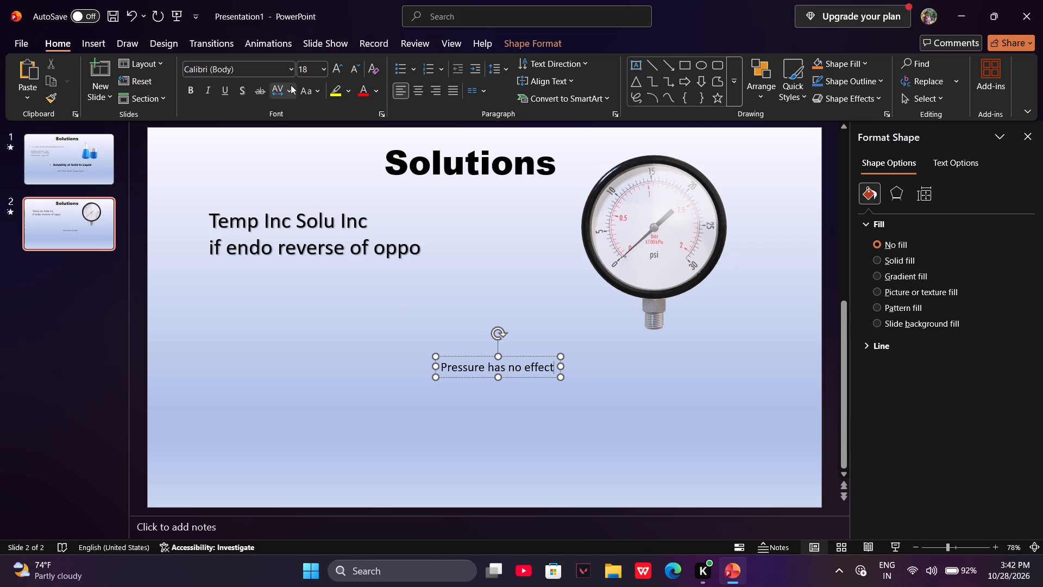
# Set the font of the "Pressure has no effect" text box to Bahnschrift SemiBold.
pyautogui.click(291, 71)
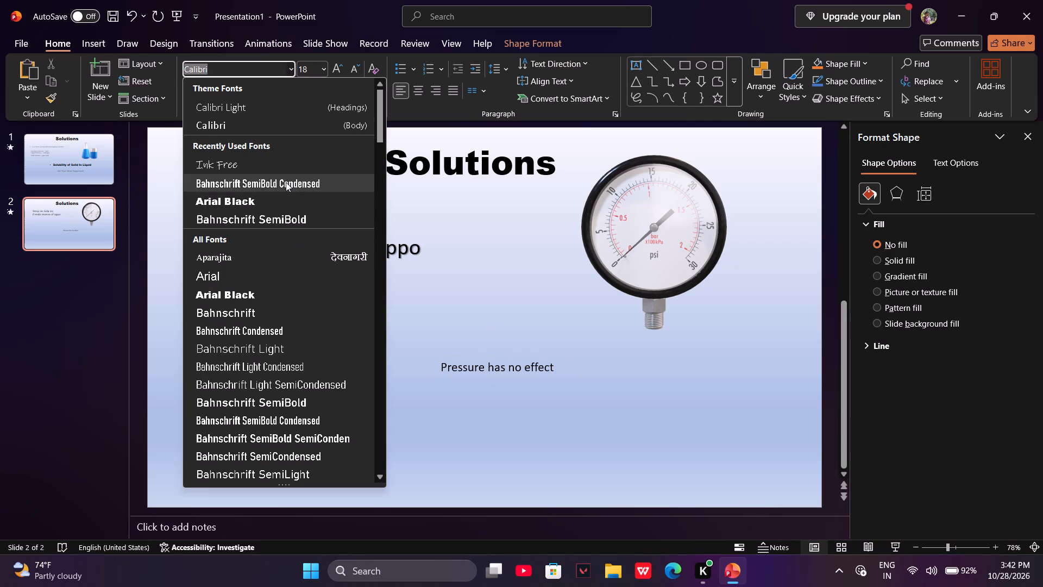
pyautogui.click(286, 182)
pyautogui.click(292, 72)
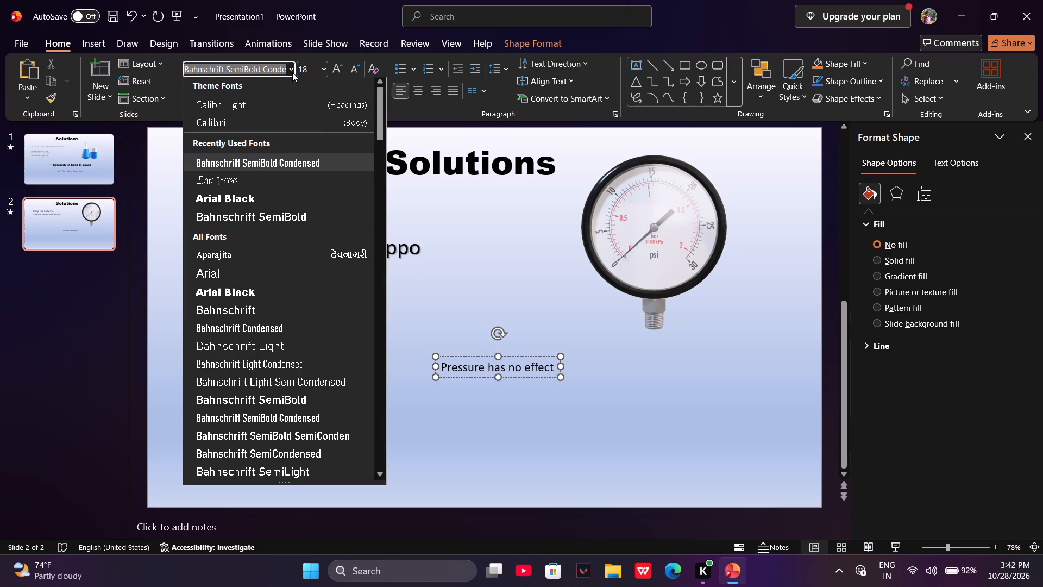
pyautogui.click(300, 332)
pyautogui.moveTo(499, 391); pyautogui.dragTo(518, 444)
pyautogui.moveTo(627, 418); pyautogui.dragTo(351, 330)
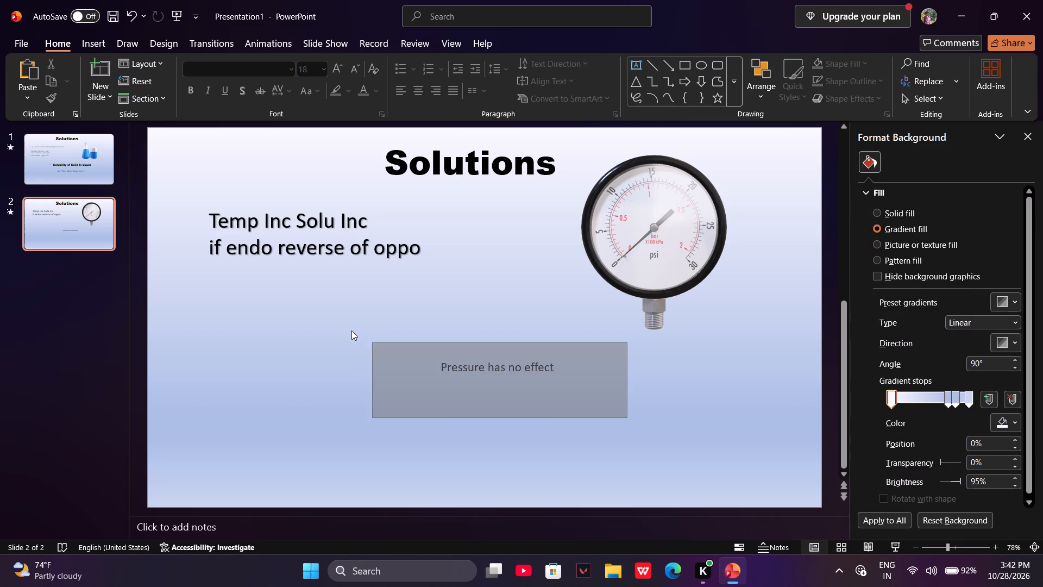
pyautogui.moveTo(351, 330); pyautogui.dragTo(350, 329)
pyautogui.click(291, 65)
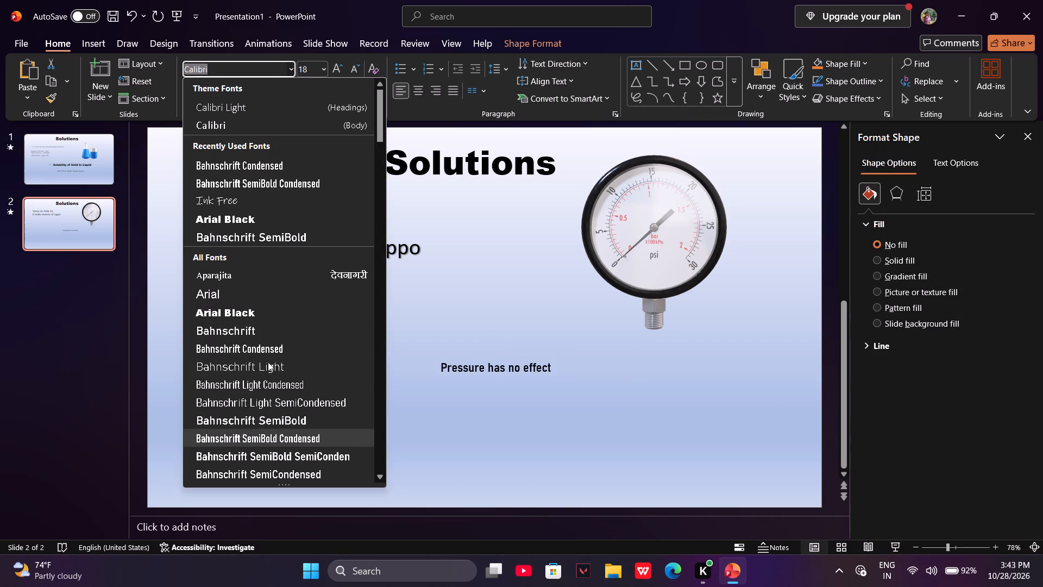
pyautogui.scroll(-2, 259, 327)
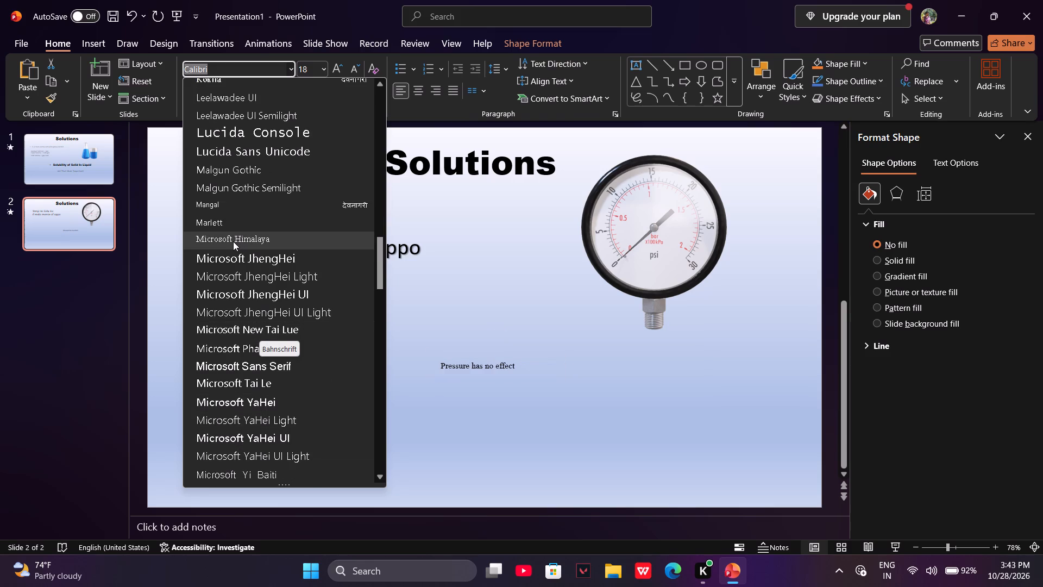
pyautogui.scroll(3, 233, 238)
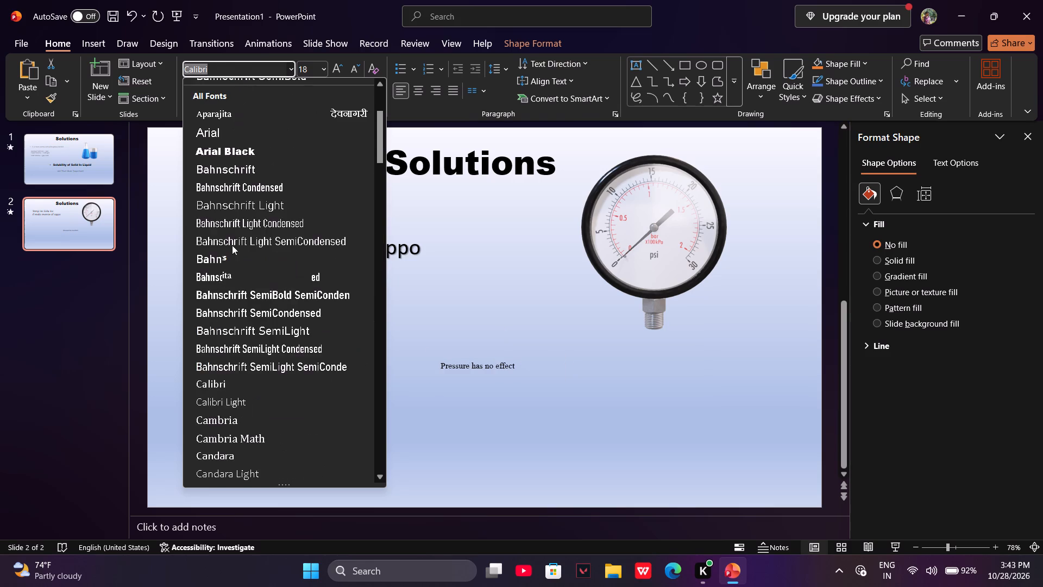
pyautogui.click(229, 243)
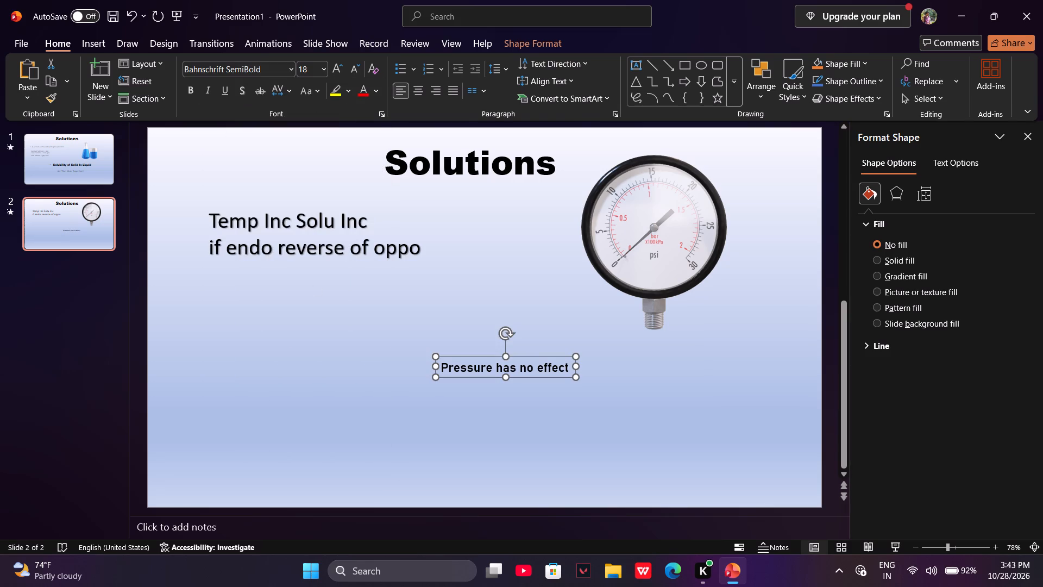
# Make the "Pressure has no effect" note a bullet point, narrow it to two lines and move it beside the gauge's stem.
pyautogui.click(397, 63)
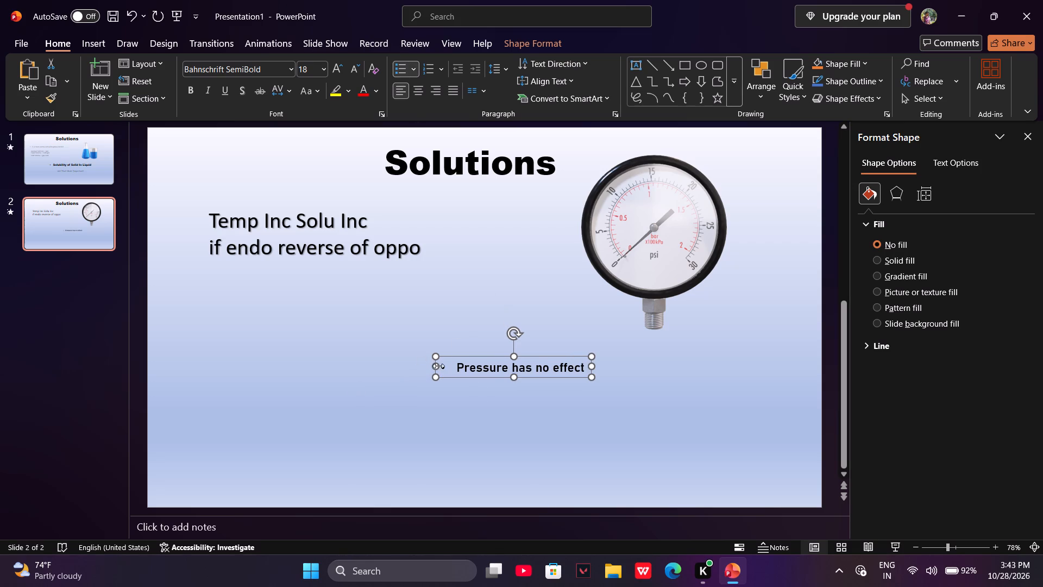
pyautogui.moveTo(438, 367); pyautogui.dragTo(444, 365)
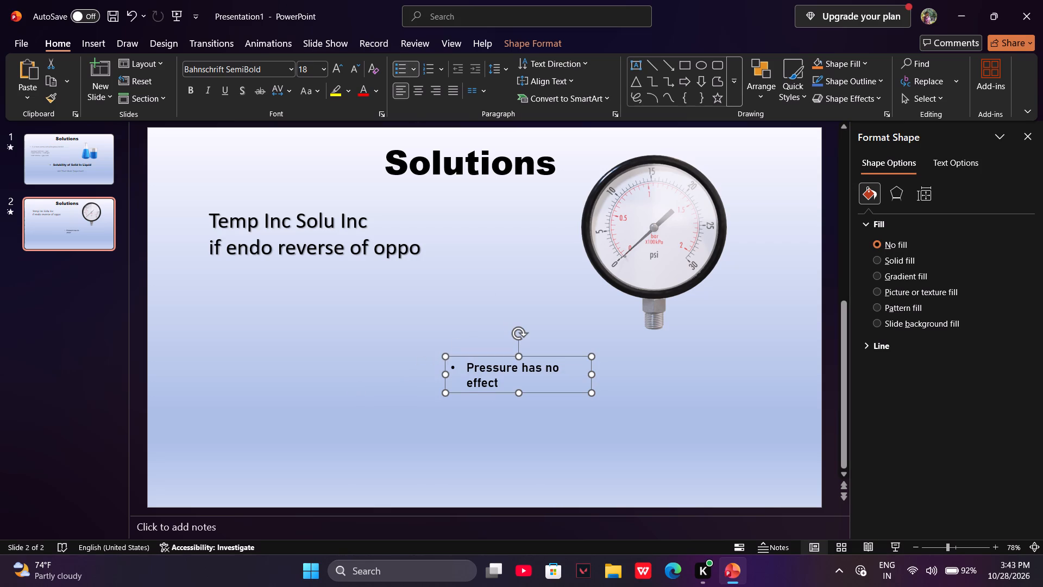
pyautogui.moveTo(447, 364); pyautogui.dragTo(683, 313)
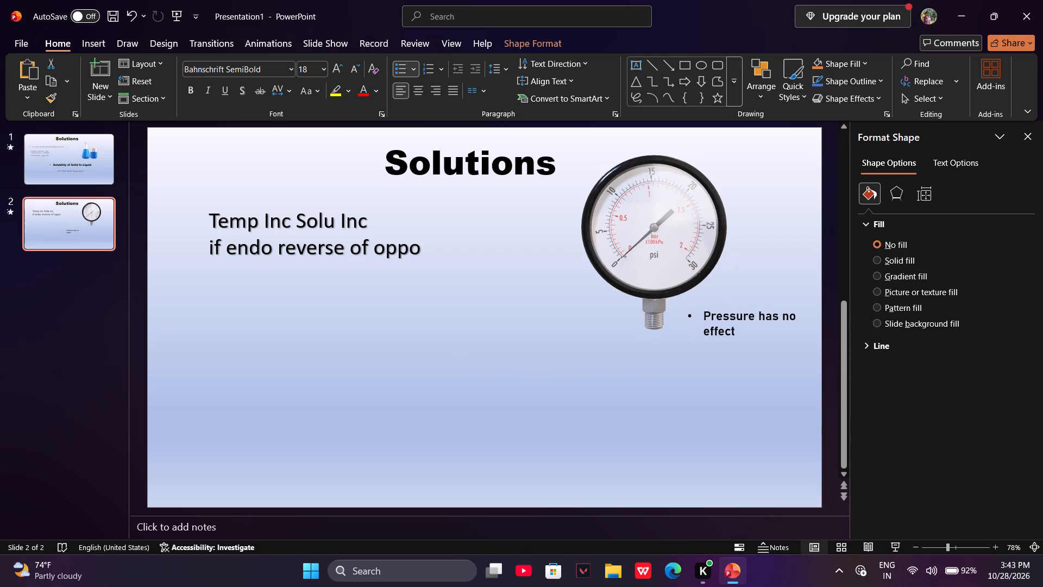
pyautogui.moveTo(683, 313); pyautogui.dragTo(696, 312)
# Apply the Jump & Turn animation to the pressure gauge model.
pyautogui.click(630, 234)
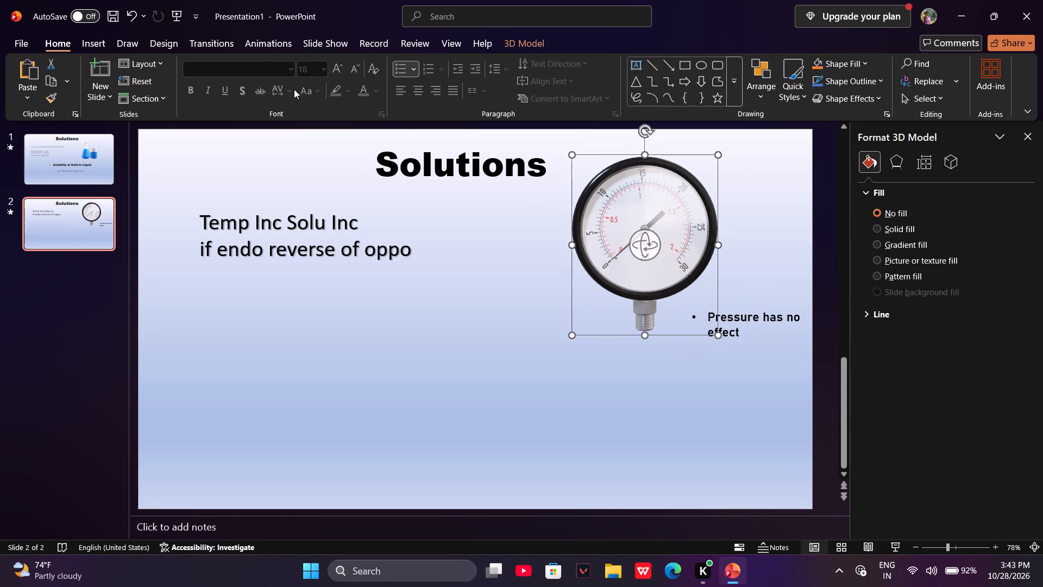
pyautogui.click(266, 48)
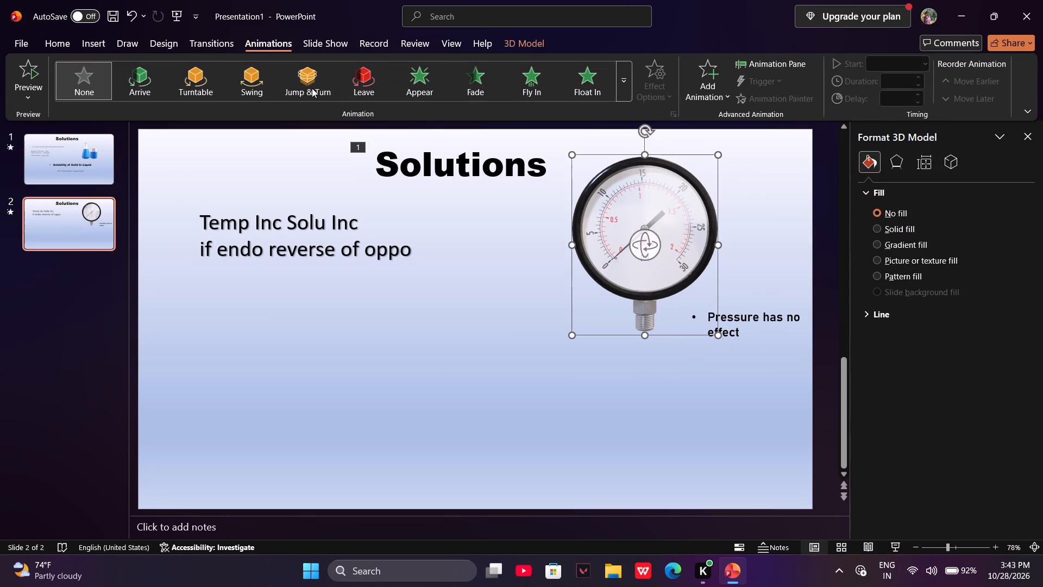
pyautogui.click(312, 88)
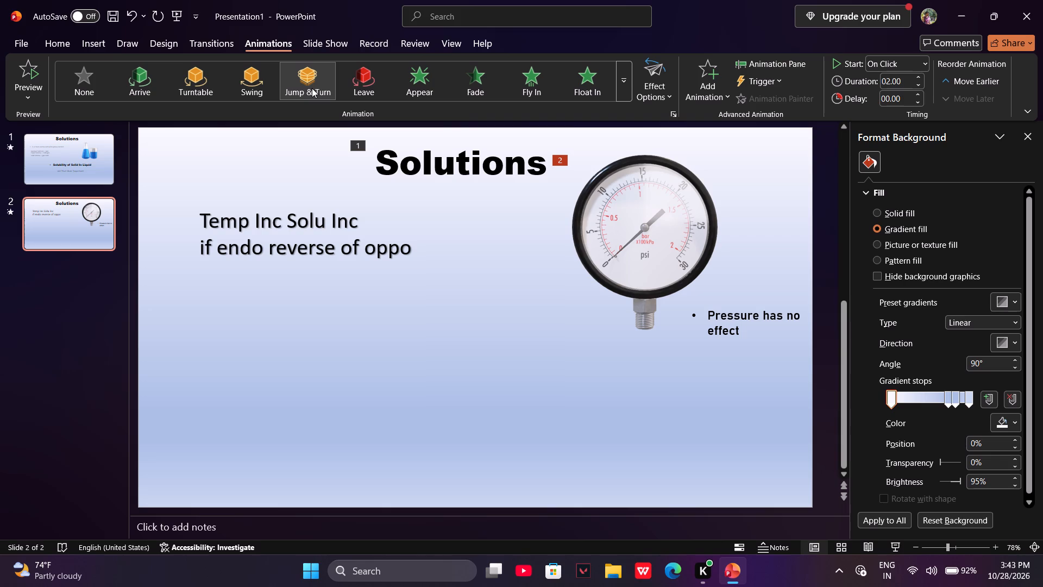
pyautogui.click(269, 354)
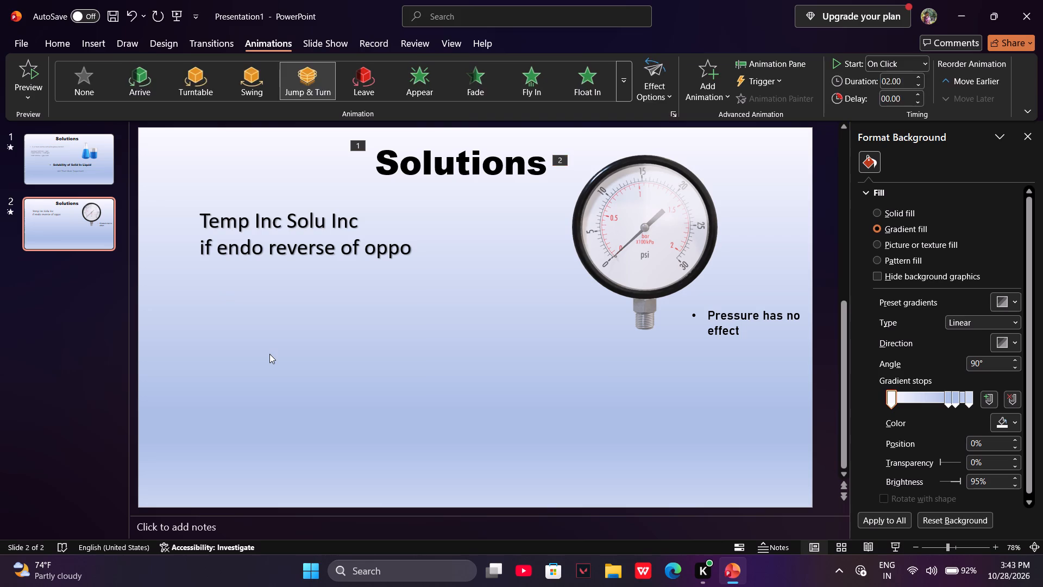
# Apply the Morph transition to slide 2.
pyautogui.click(60, 188)
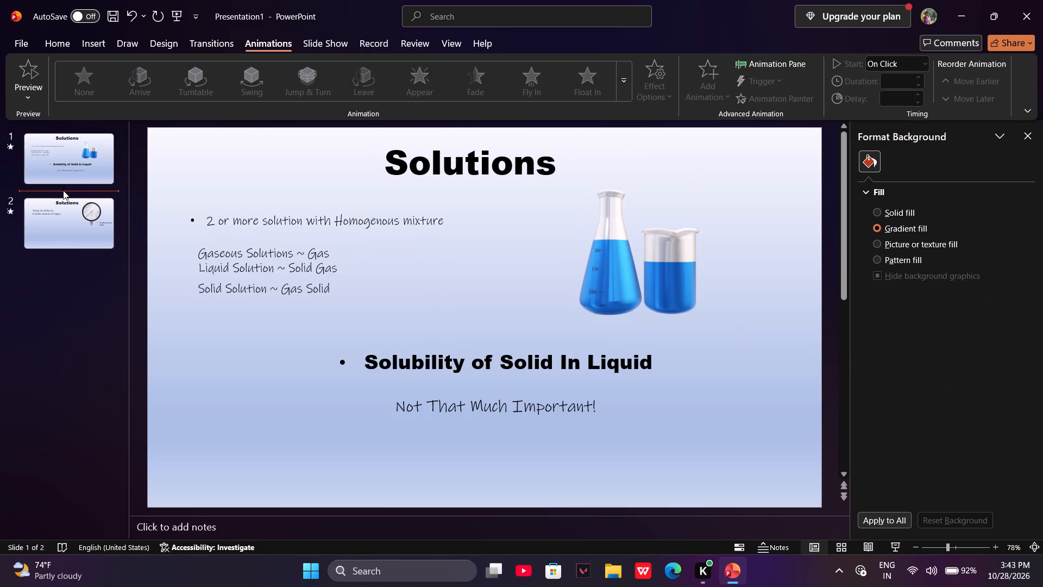
pyautogui.rightClick(63, 190)
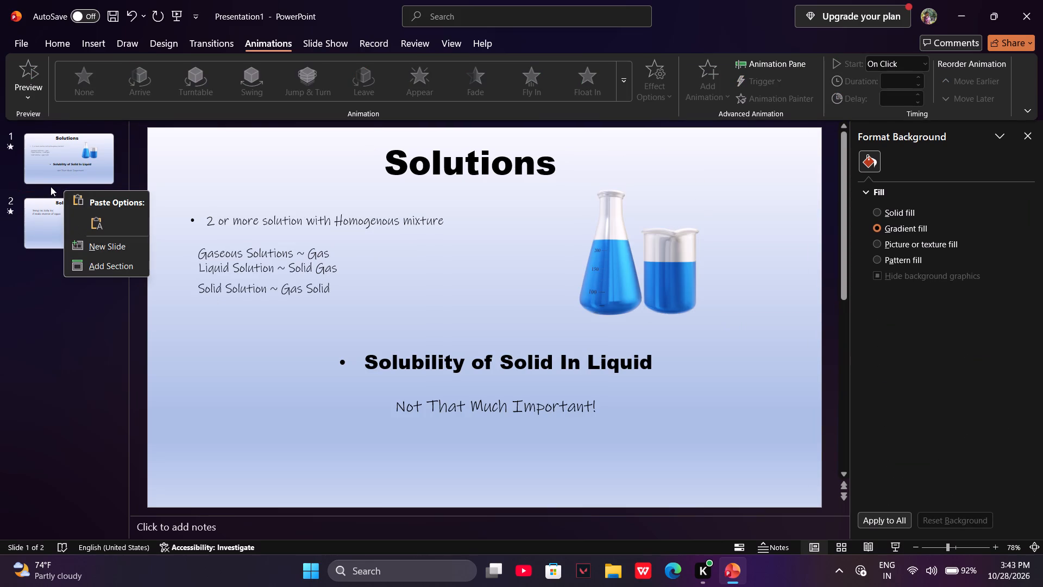
pyautogui.click(55, 167)
pyautogui.click(207, 47)
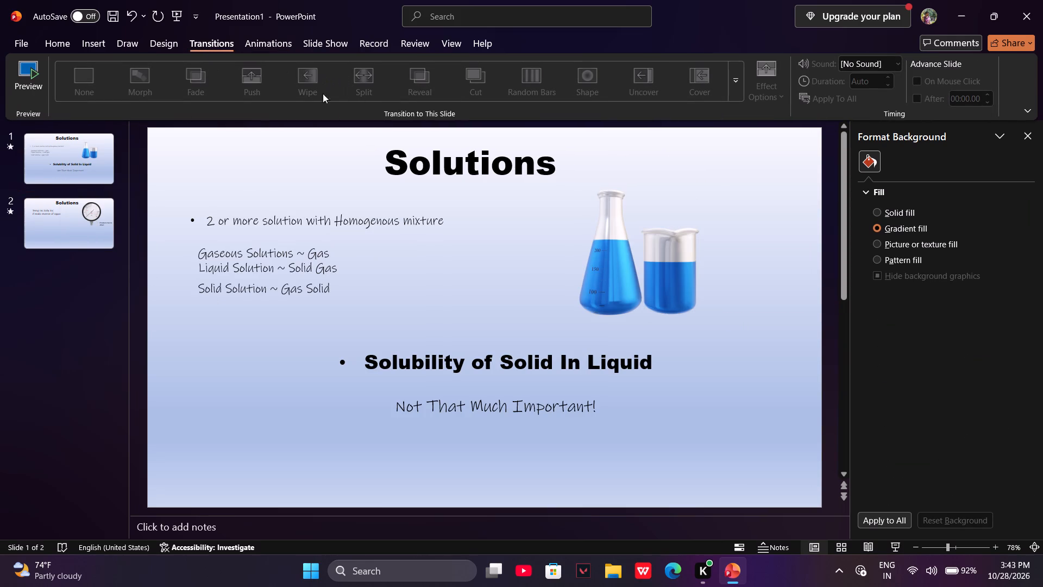
pyautogui.click(135, 83)
pyautogui.click(88, 223)
pyautogui.click(146, 86)
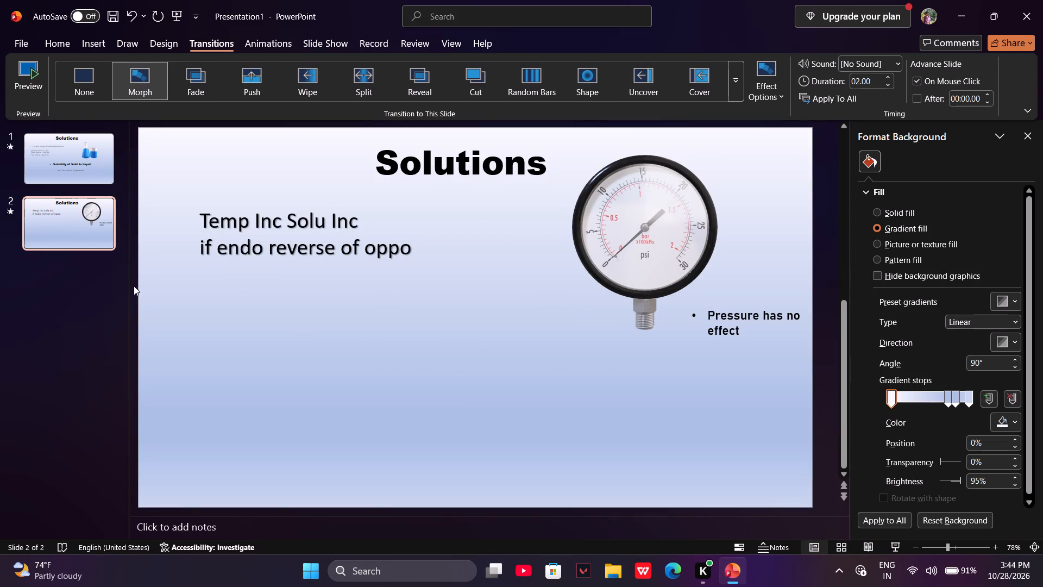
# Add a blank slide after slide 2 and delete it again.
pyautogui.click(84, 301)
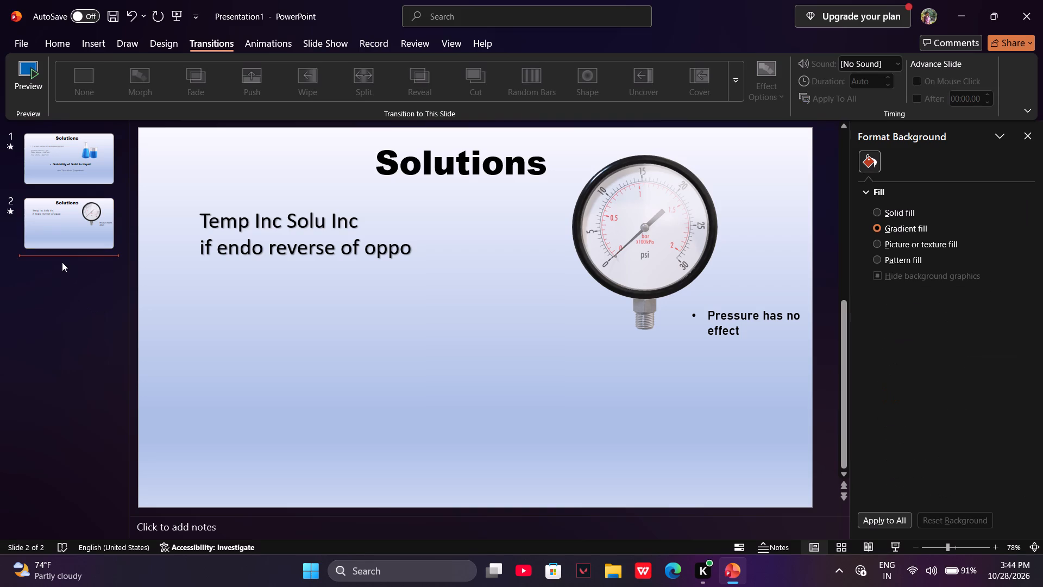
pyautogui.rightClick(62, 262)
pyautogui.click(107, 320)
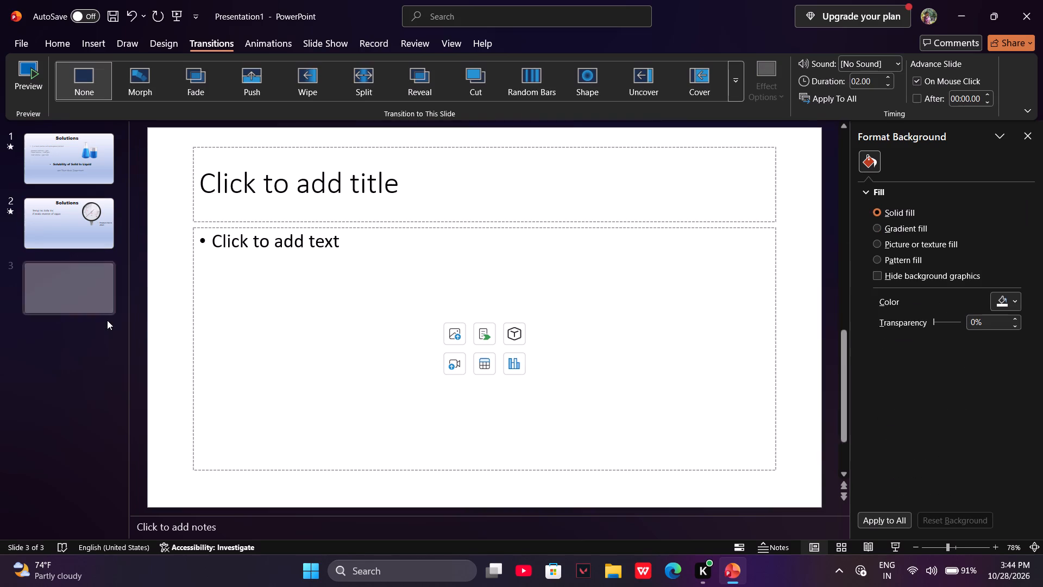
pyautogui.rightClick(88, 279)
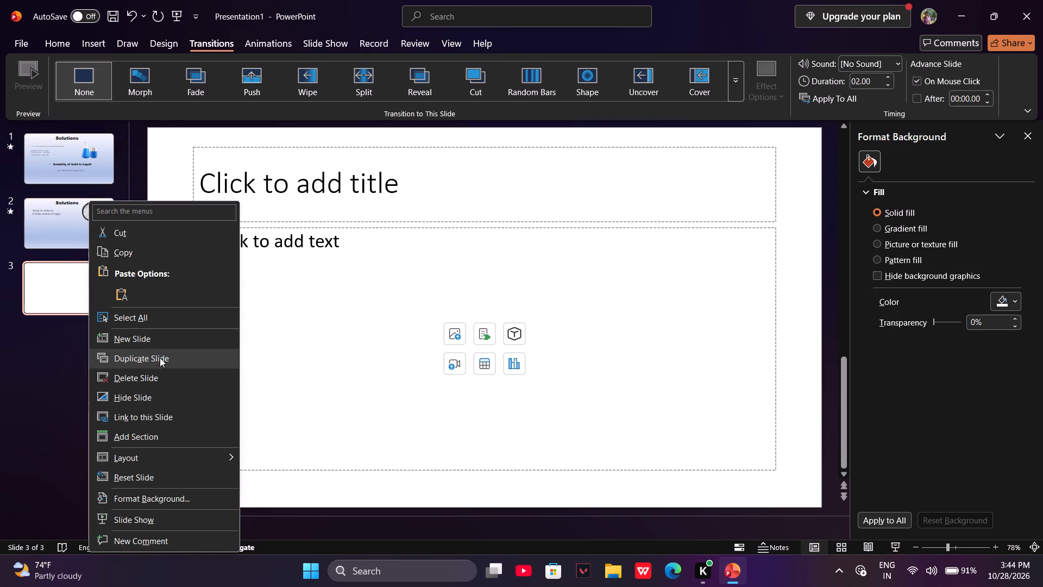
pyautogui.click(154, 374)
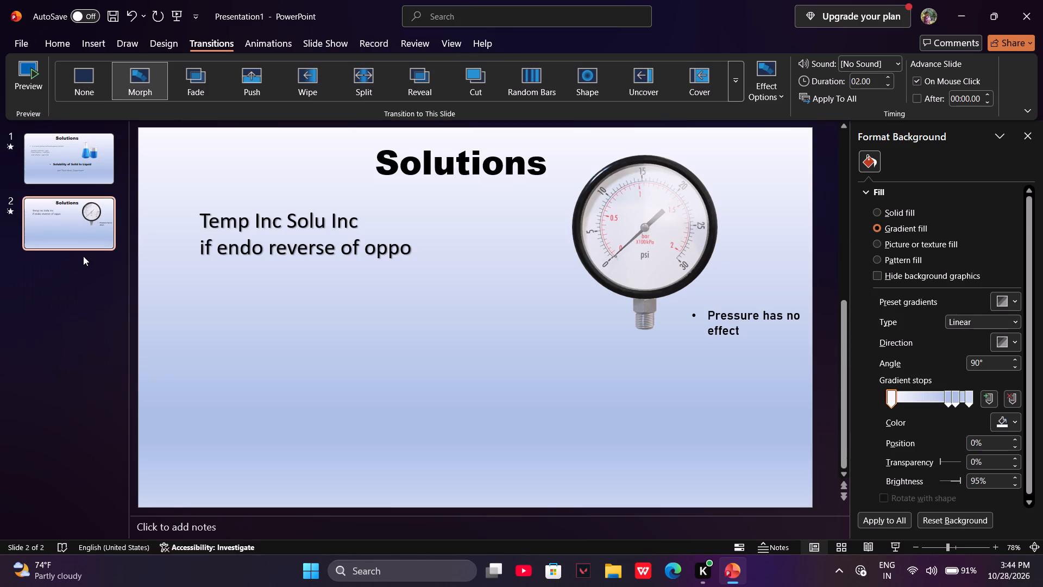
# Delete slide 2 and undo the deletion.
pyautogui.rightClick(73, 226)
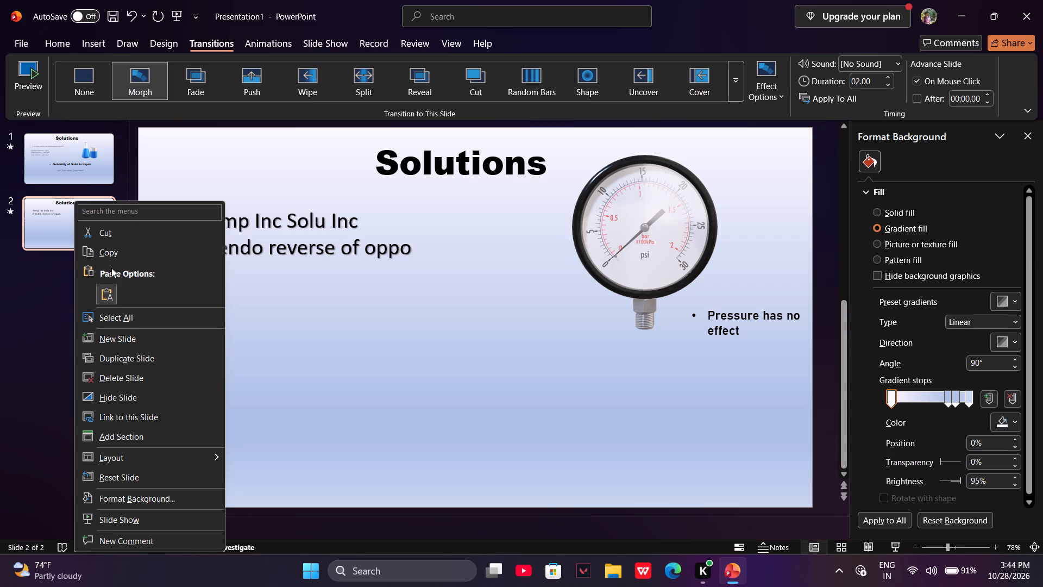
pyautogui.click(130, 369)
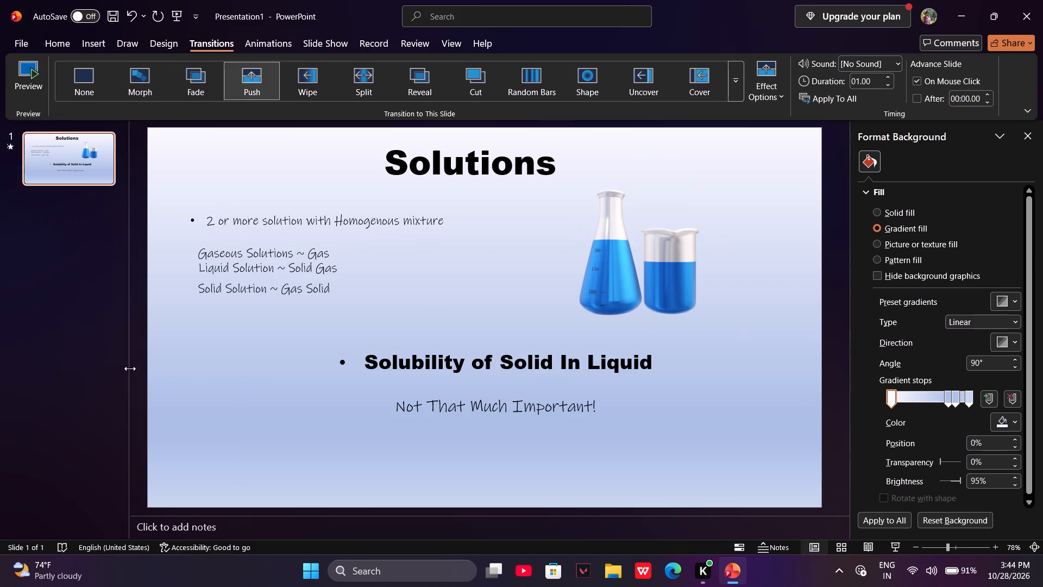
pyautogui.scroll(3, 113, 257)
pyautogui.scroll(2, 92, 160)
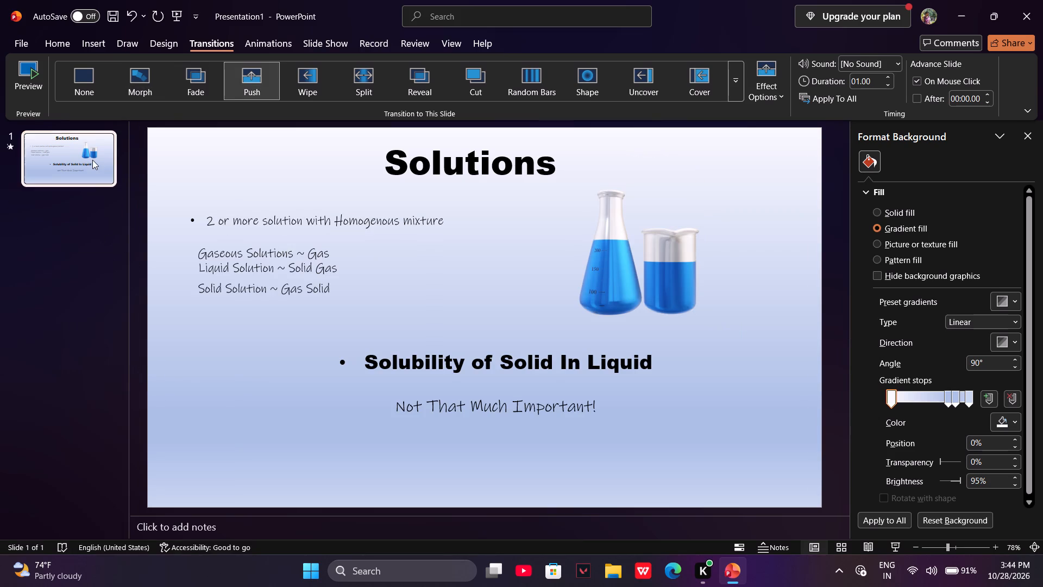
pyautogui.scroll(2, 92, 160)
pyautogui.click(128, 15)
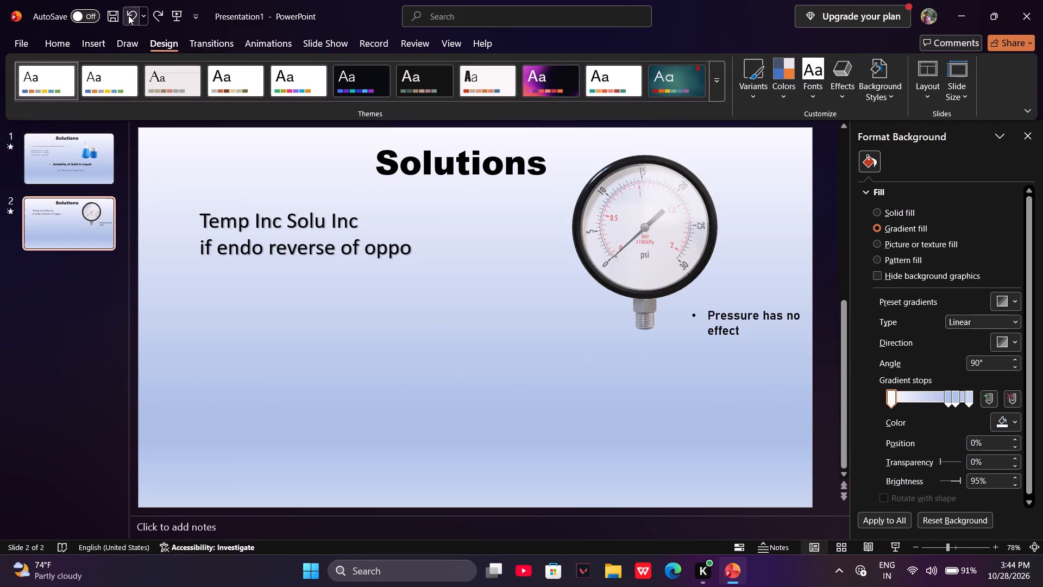
# Duplicate slide 2 to make a third slide and select the copy.
pyautogui.rightClick(72, 219)
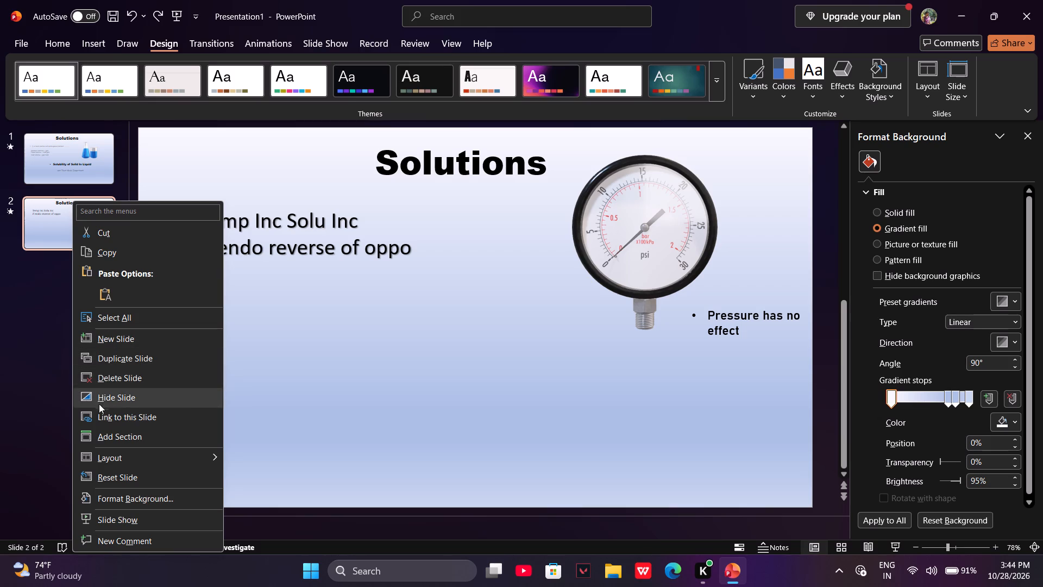
pyautogui.click(110, 353)
pyautogui.click(87, 278)
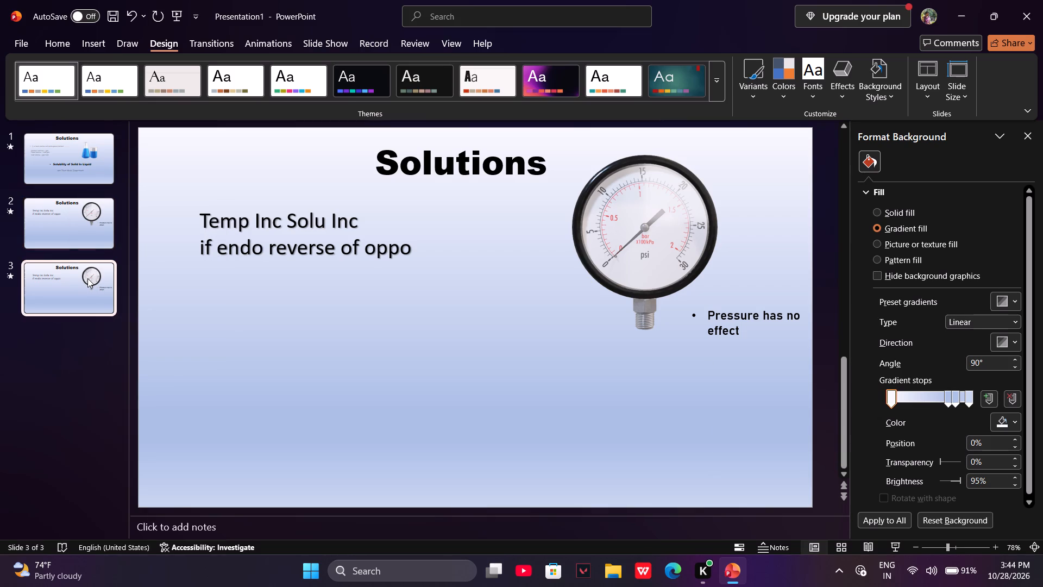
# Delete the temperature note and the pressure gauge model from slide 3.
pyautogui.moveTo(160, 196); pyautogui.dragTo(476, 352)
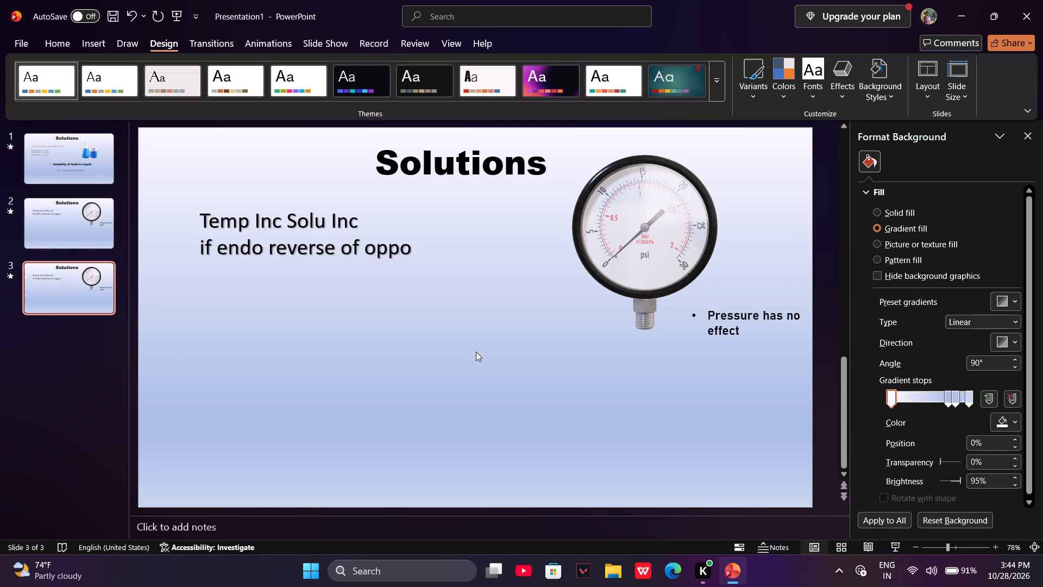
pyautogui.moveTo(182, 205); pyautogui.dragTo(429, 323)
pyautogui.moveTo(163, 174); pyautogui.dragTo(486, 295)
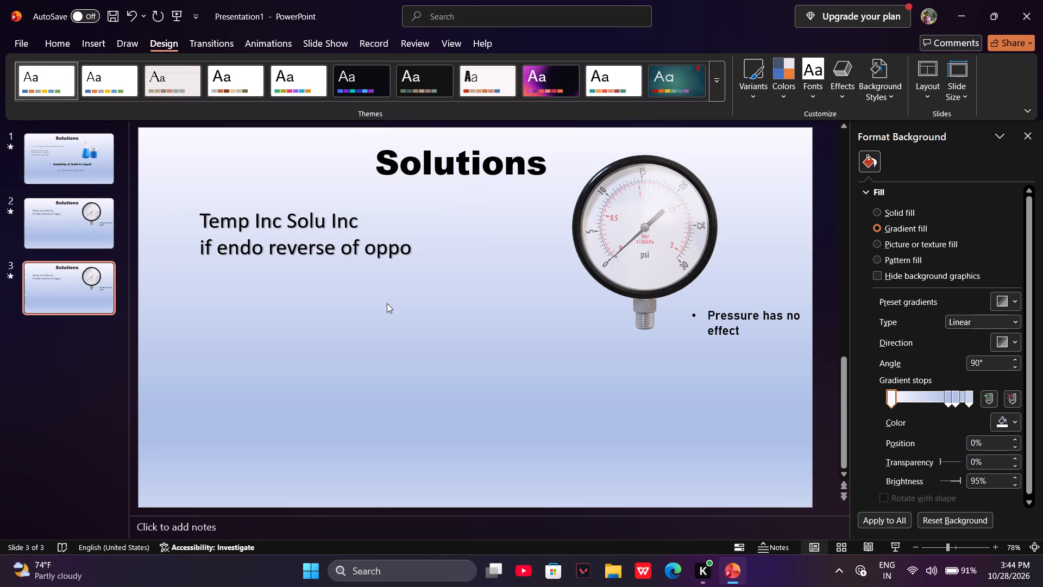
pyautogui.click(387, 303)
pyautogui.moveTo(192, 201); pyautogui.dragTo(300, 316)
pyautogui.press('BackSpace')
pyautogui.click(694, 248)
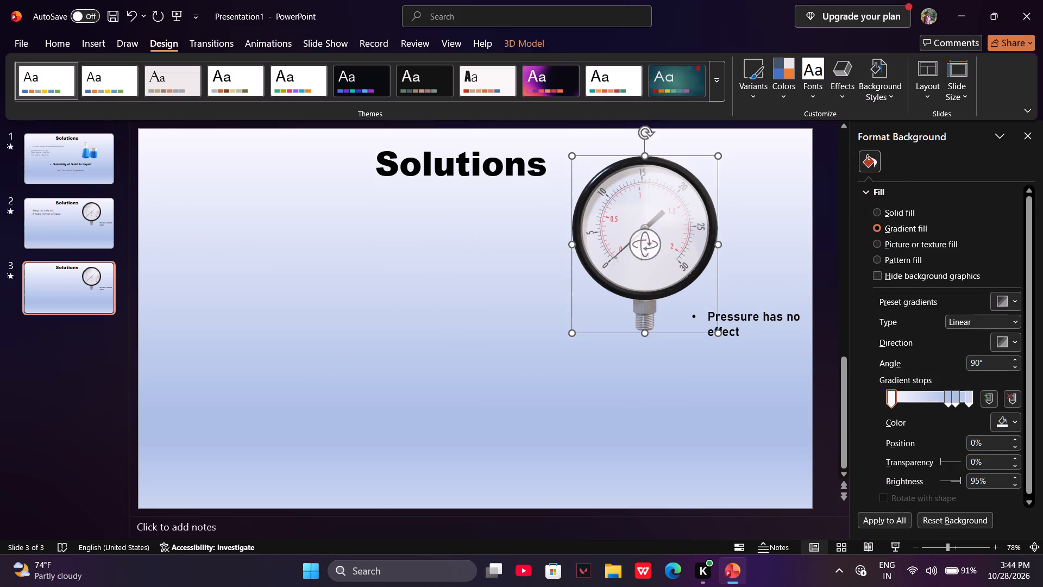
pyautogui.press('BackSpace')
# Clear all the text of the bulleted "Pressure has no effect" note on slide 3.
pyautogui.click(729, 317)
pyautogui.press('BackSpace')
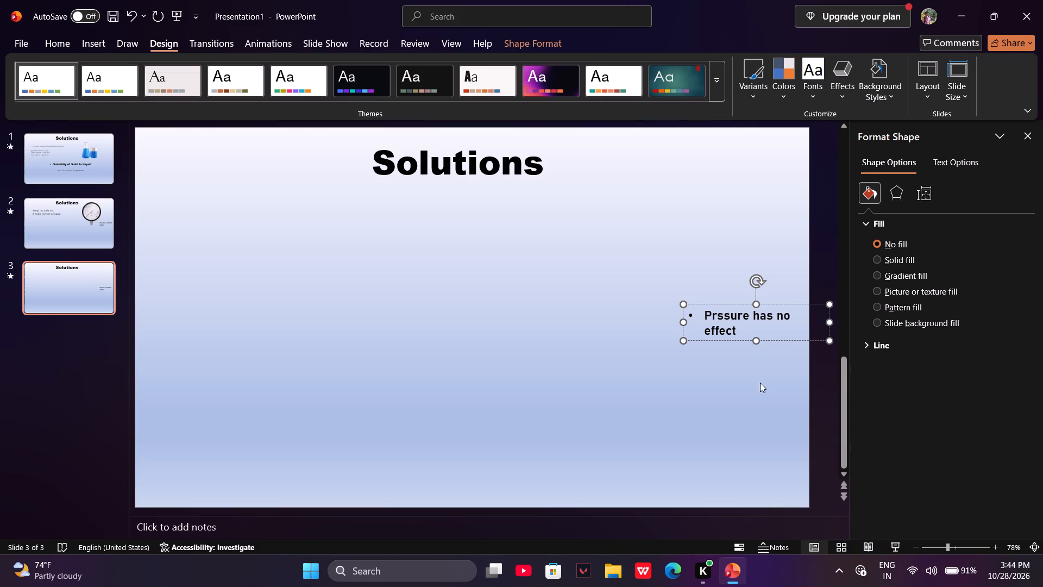
pyautogui.click(680, 296)
pyautogui.click(696, 309)
pyautogui.press('BackSpace')
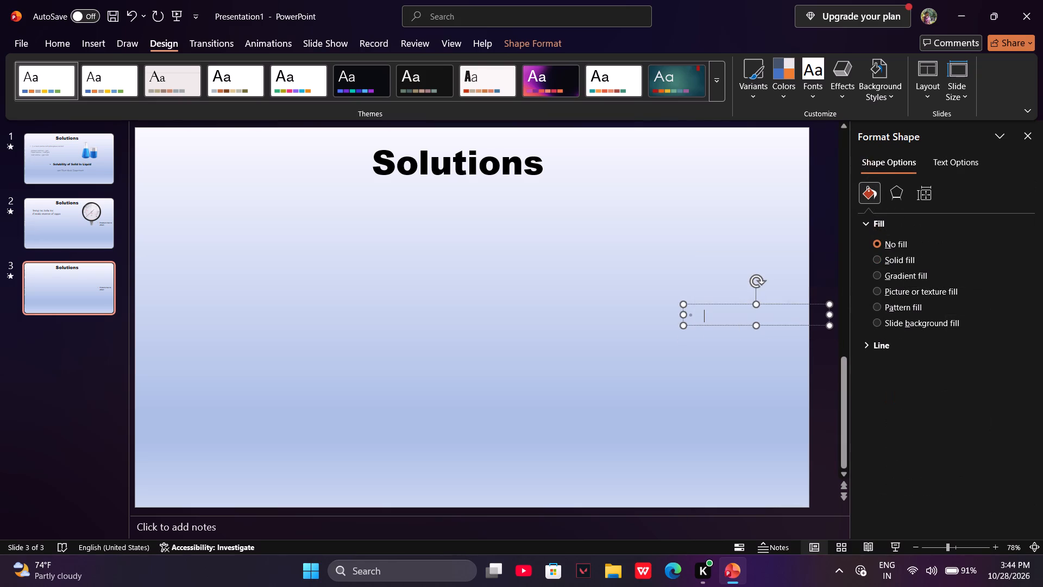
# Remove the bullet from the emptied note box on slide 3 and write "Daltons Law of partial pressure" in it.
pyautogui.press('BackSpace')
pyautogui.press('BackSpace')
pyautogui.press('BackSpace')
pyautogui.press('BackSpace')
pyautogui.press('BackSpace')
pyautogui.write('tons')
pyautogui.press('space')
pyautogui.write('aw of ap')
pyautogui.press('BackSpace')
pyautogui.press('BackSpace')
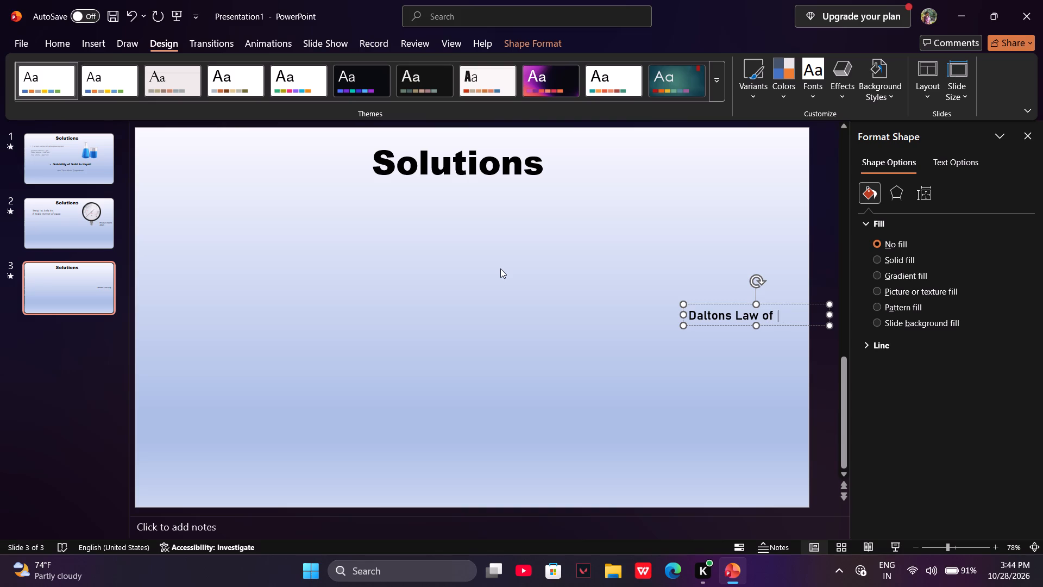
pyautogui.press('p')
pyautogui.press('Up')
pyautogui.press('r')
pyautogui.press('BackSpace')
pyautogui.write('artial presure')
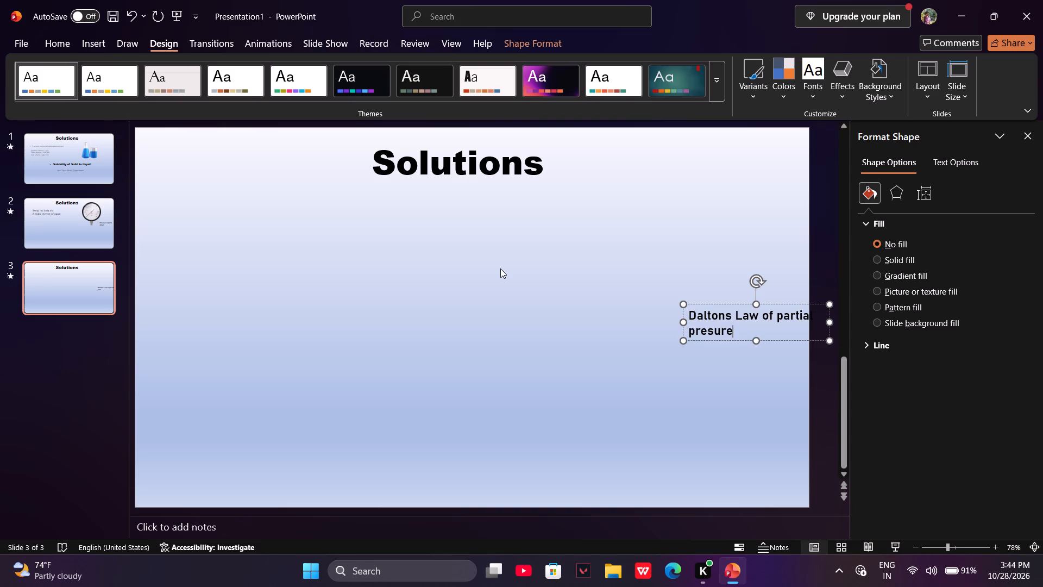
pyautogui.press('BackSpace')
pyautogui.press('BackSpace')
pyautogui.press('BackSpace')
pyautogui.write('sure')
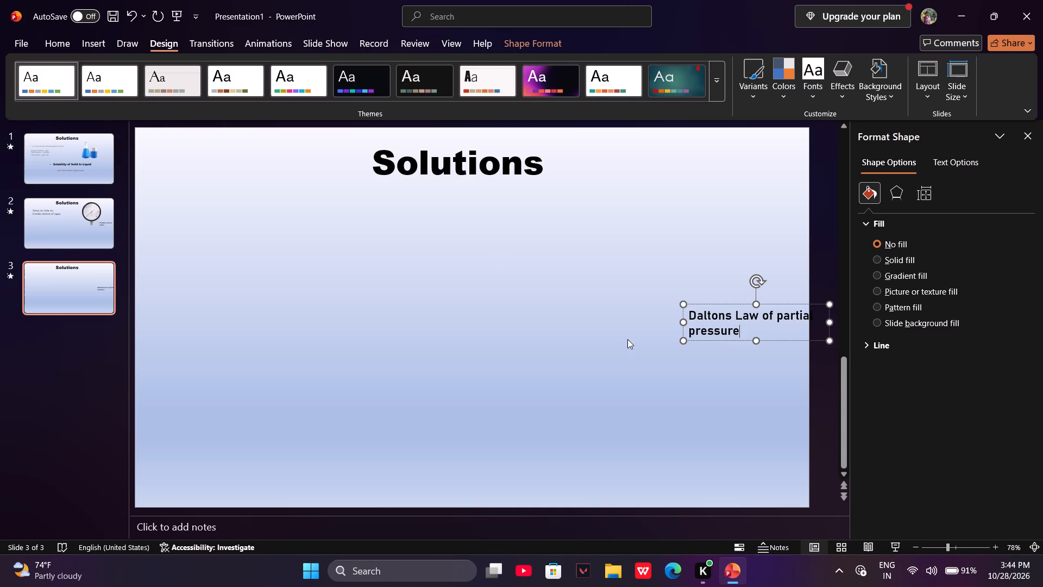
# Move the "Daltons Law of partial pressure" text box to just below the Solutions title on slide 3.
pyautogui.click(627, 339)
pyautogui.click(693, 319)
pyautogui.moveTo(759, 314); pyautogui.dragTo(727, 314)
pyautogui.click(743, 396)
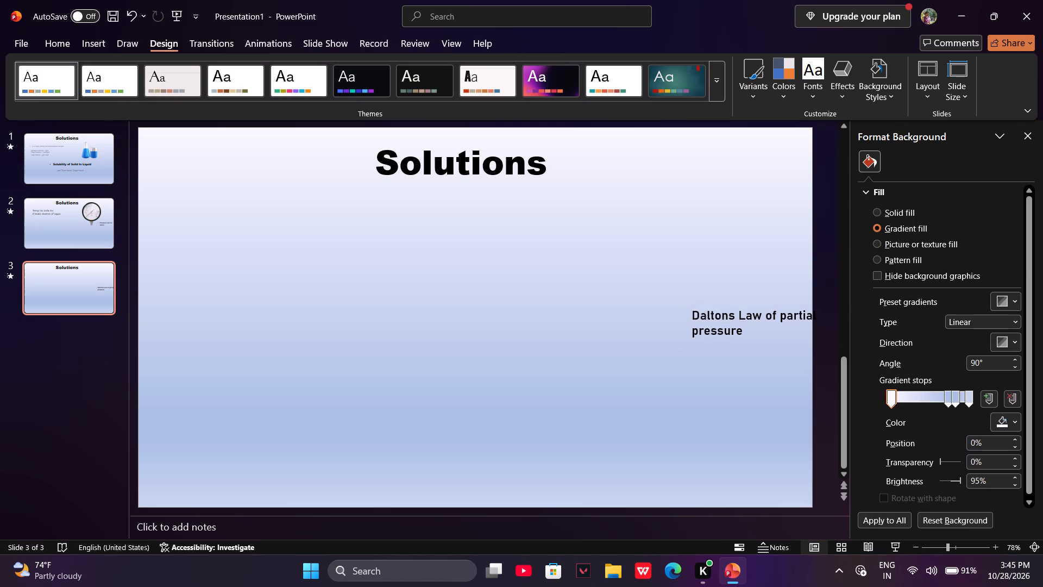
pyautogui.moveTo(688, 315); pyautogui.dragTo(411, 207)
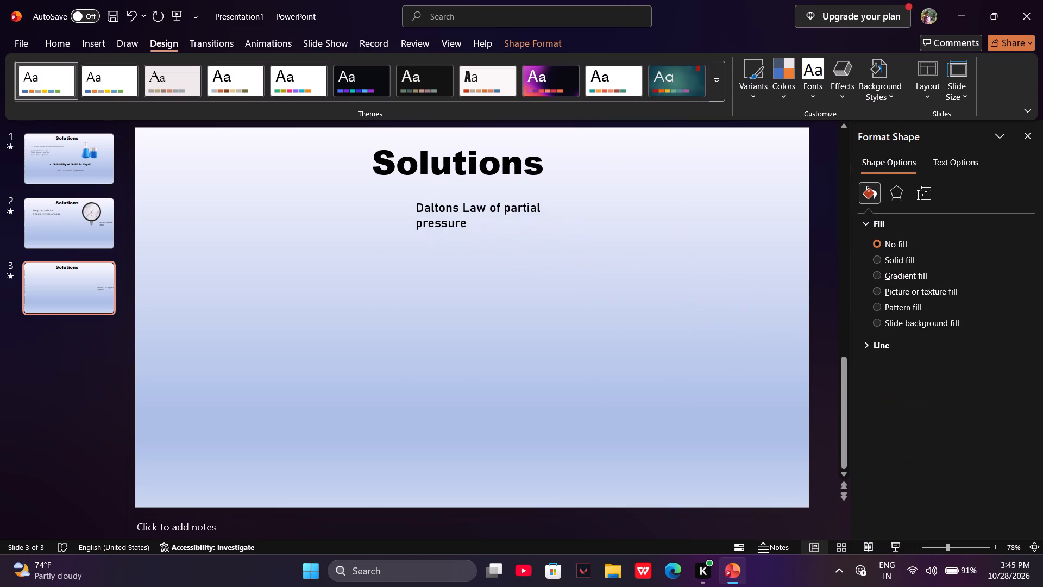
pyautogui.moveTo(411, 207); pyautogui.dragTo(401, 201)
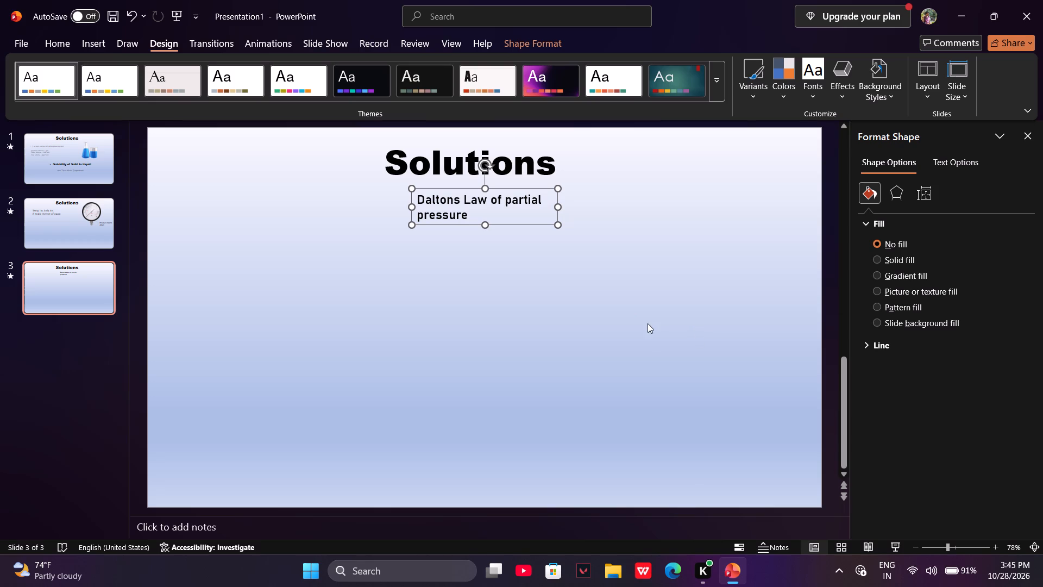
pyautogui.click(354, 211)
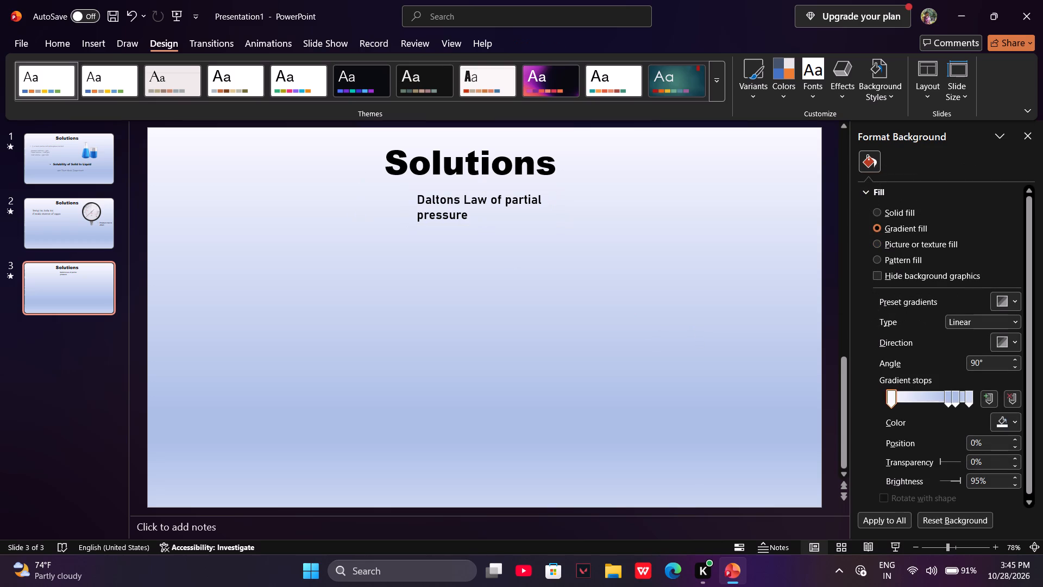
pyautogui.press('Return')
# Delete the "Daltons Law of partial pressure" text box from slide 3.
pyautogui.click(79, 41)
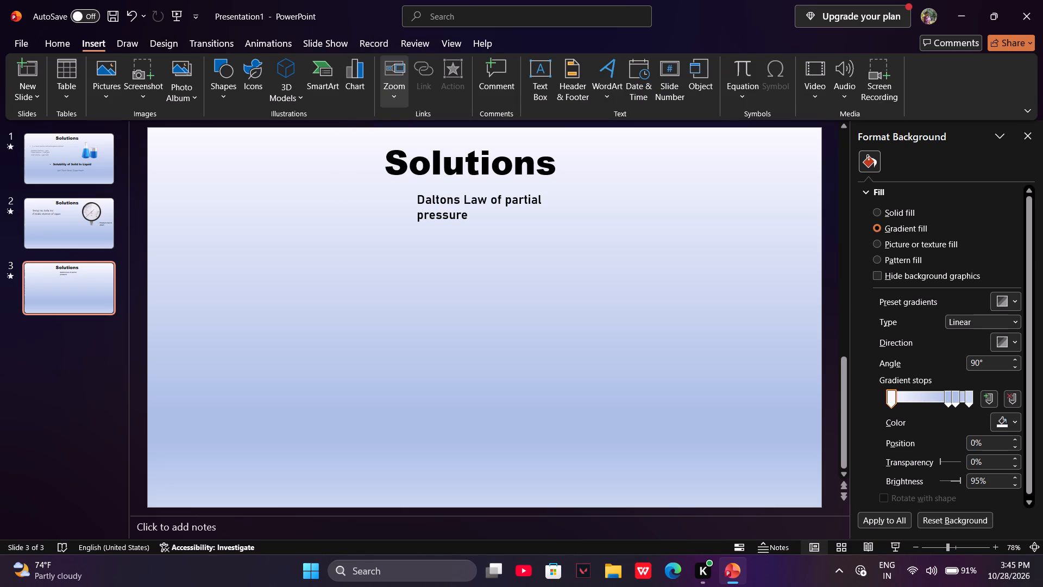
pyautogui.moveTo(560, 228); pyautogui.dragTo(481, 239)
pyautogui.press('BackSpace')
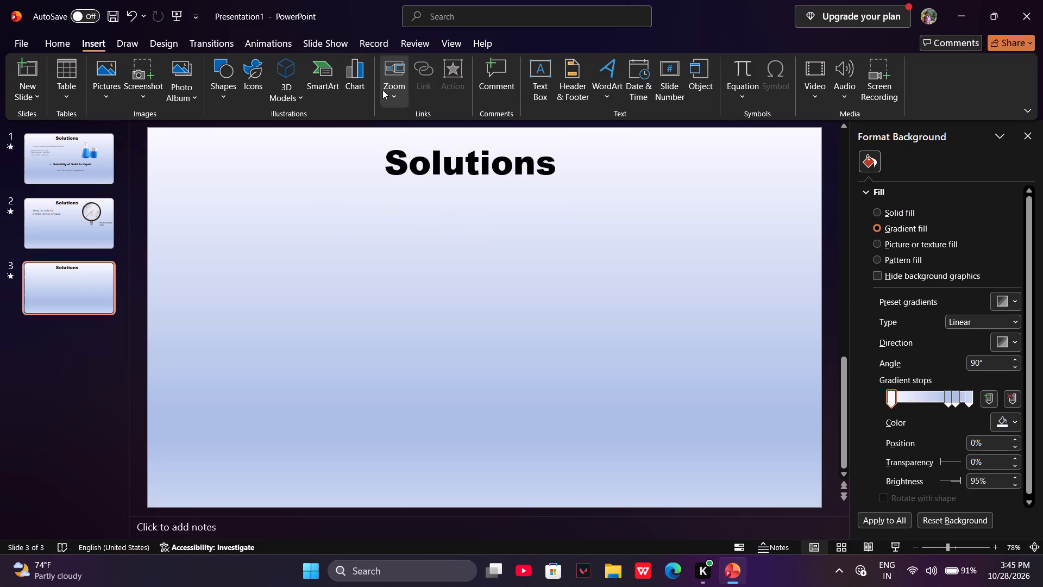
# Start inserting a chart on slide 3.
pyautogui.click(362, 73)
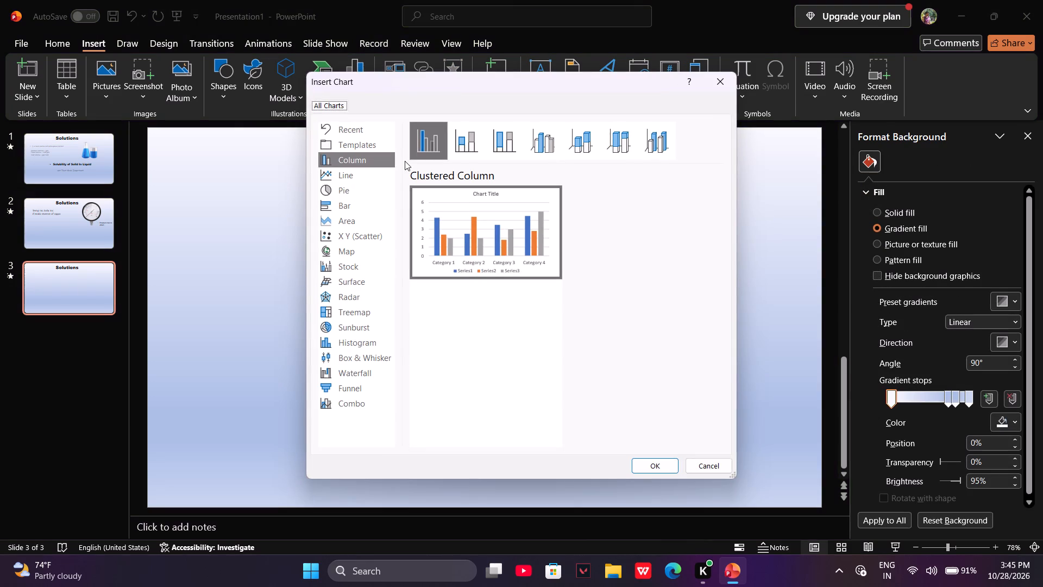
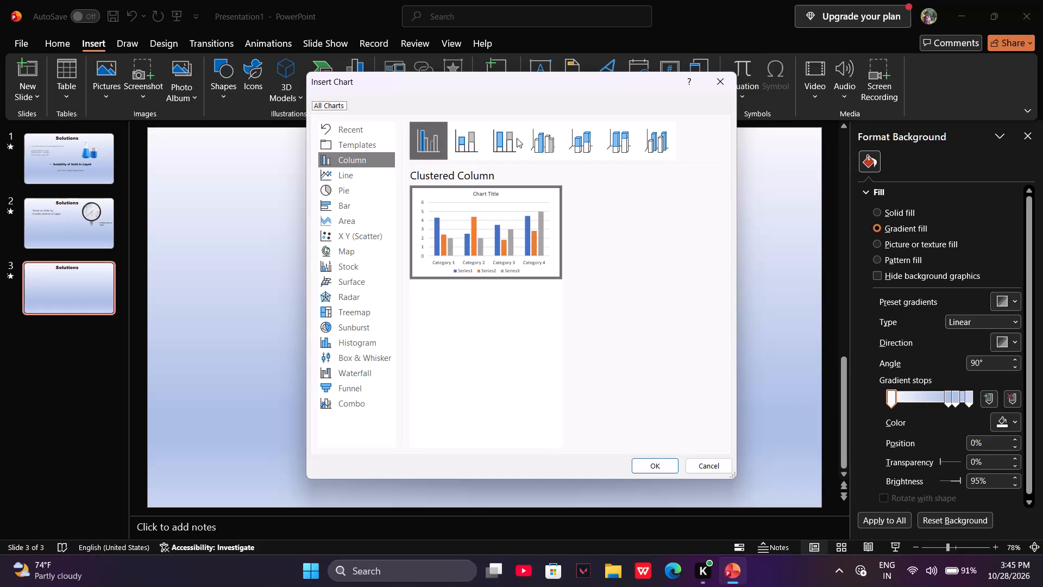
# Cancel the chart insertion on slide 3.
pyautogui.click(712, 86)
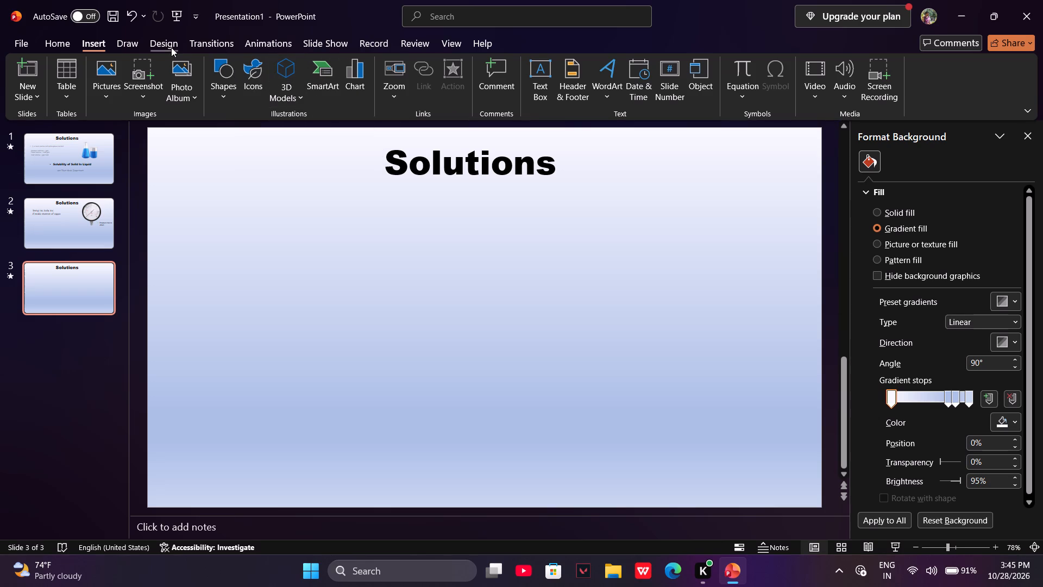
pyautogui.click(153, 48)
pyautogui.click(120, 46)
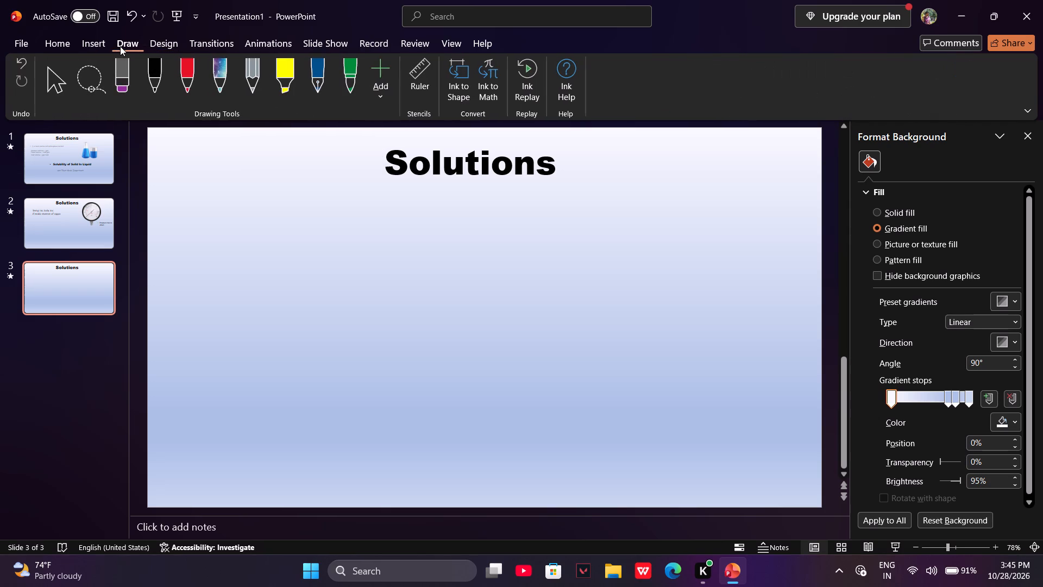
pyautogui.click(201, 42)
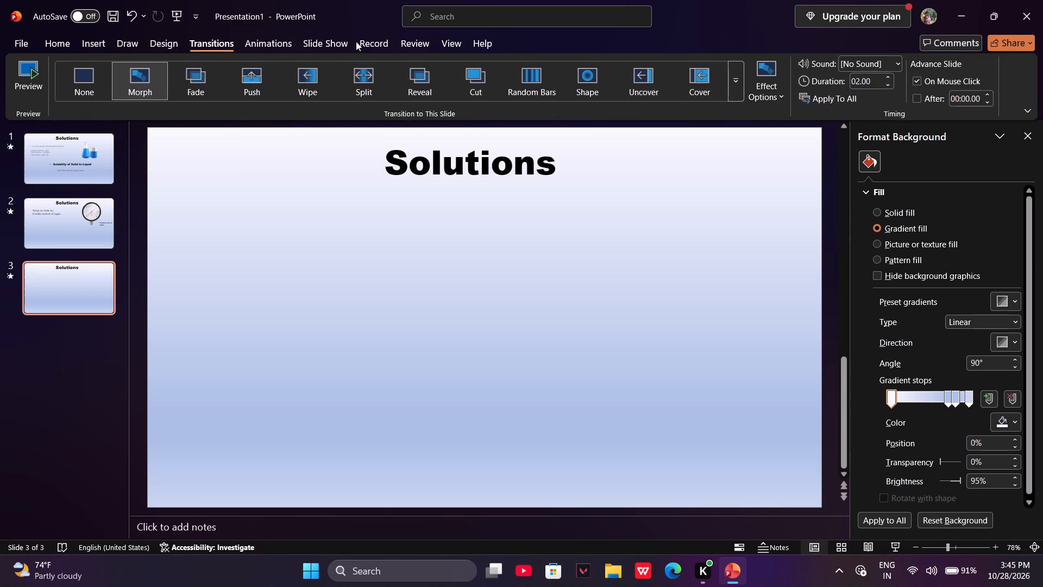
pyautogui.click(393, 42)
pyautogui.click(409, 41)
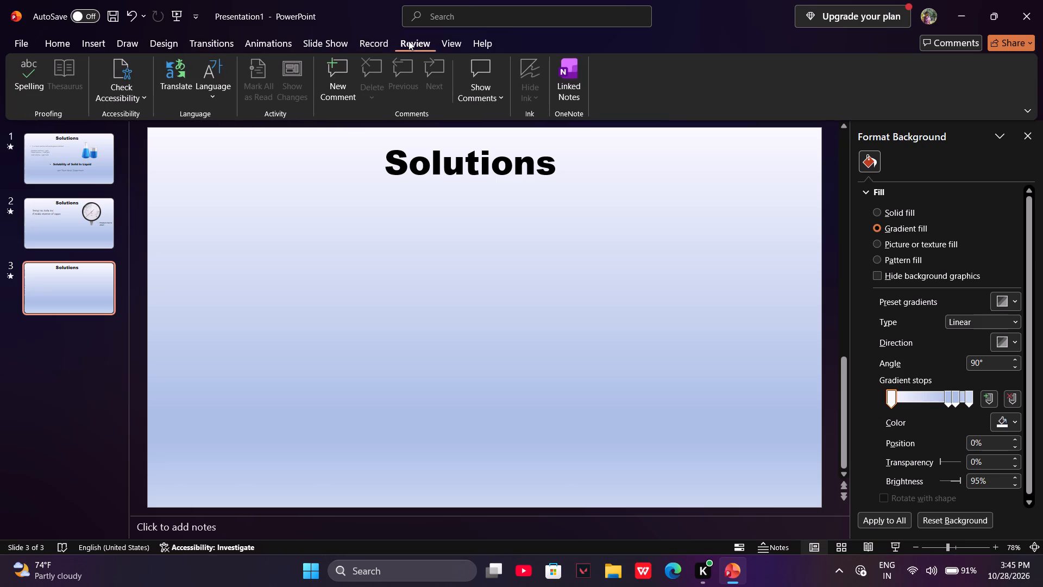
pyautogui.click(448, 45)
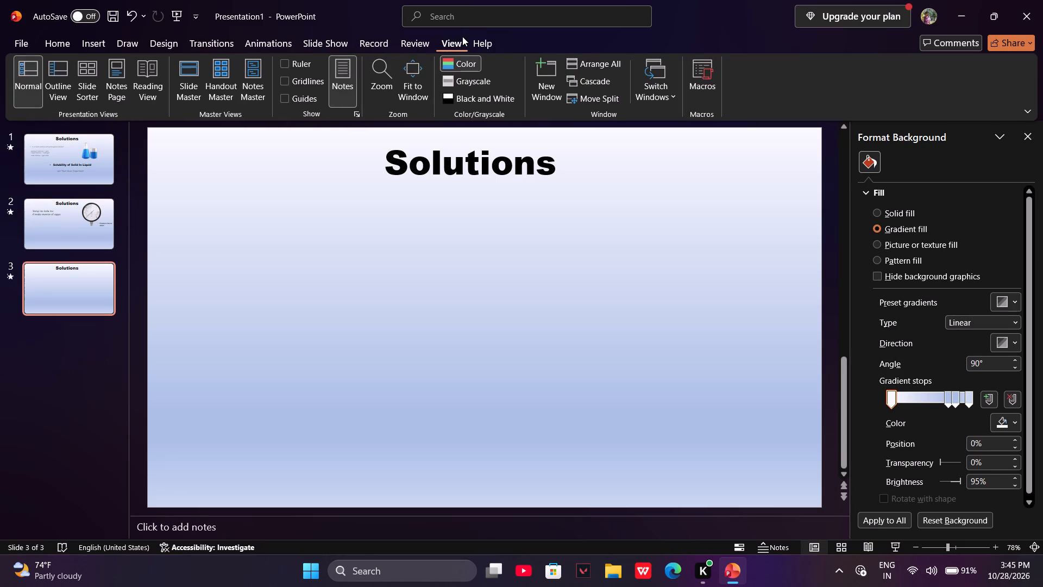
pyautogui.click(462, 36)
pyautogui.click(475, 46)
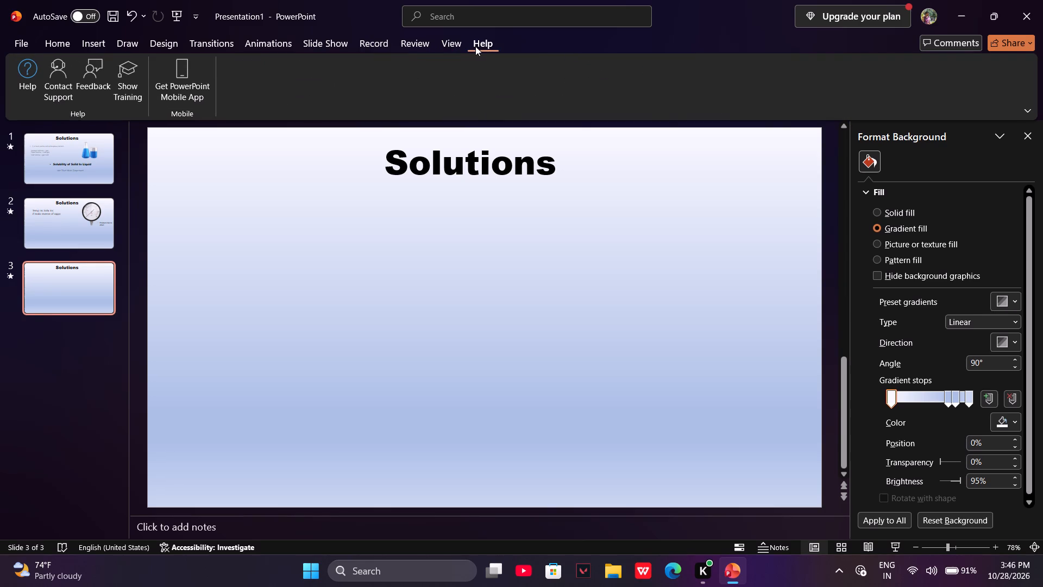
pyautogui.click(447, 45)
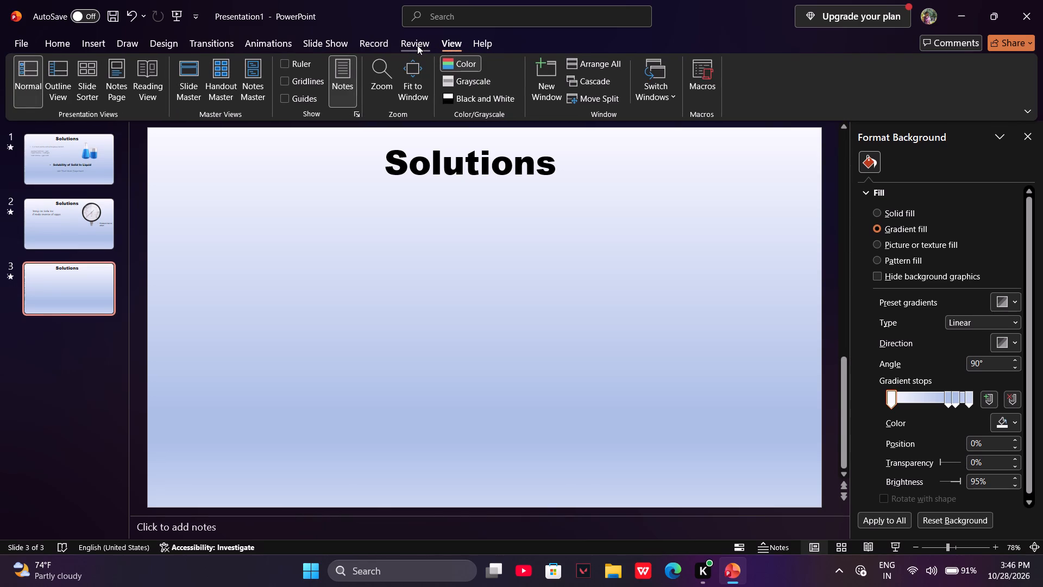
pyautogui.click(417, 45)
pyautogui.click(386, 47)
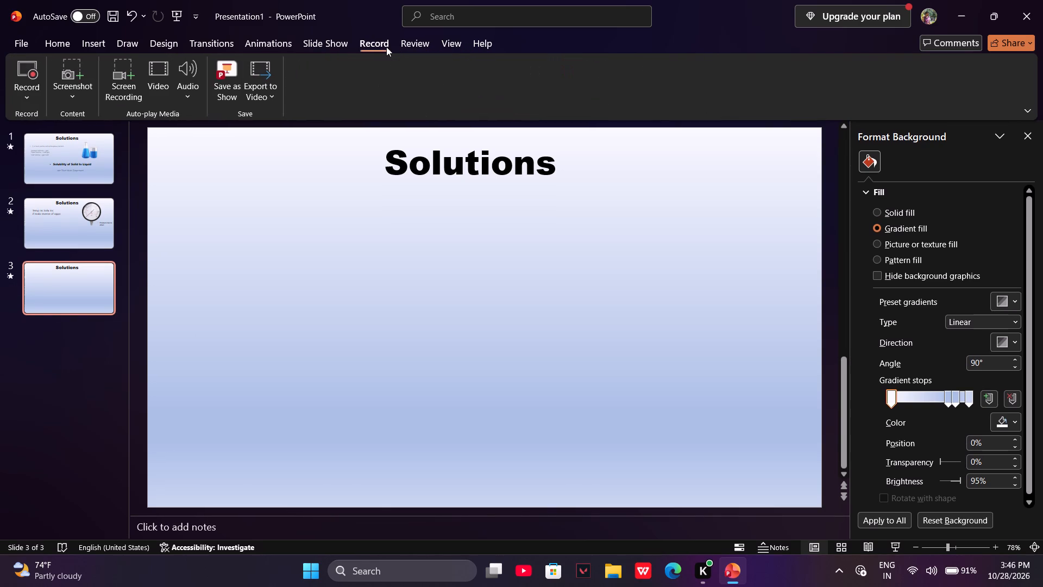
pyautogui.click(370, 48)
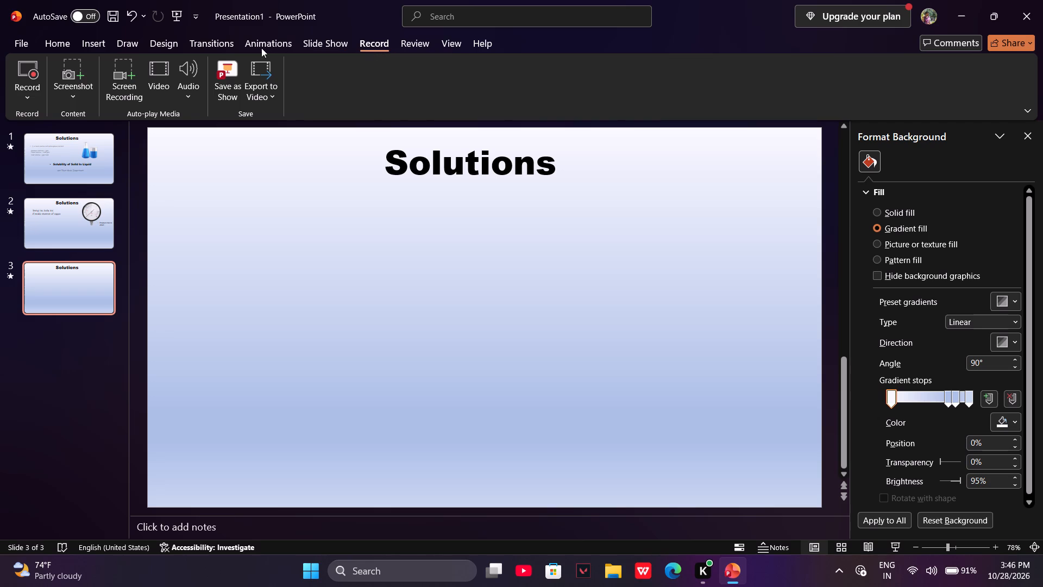
# Insert a table with two columns and four rows on slide 3.
pyautogui.click(89, 44)
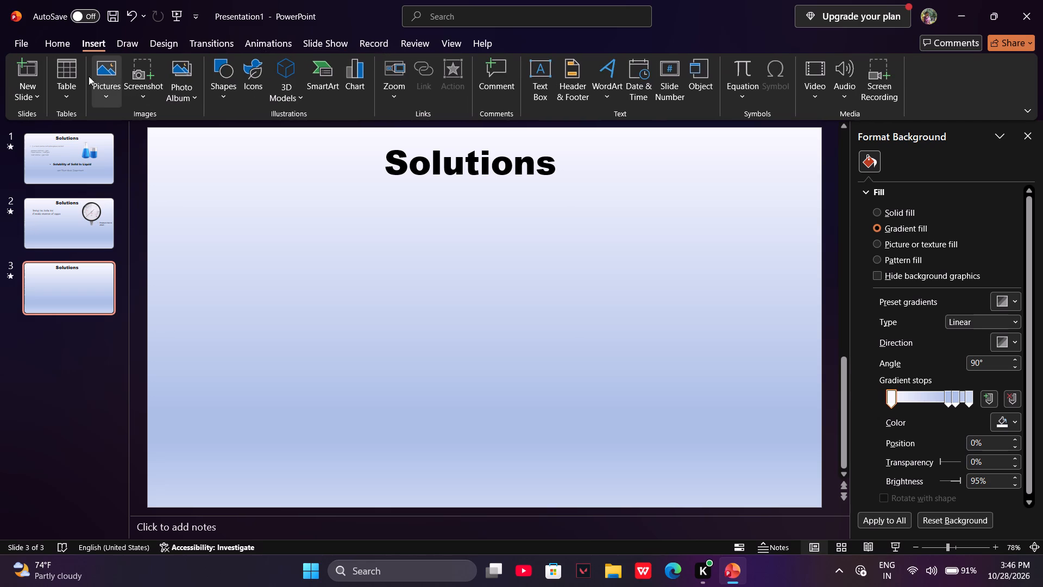
pyautogui.click(71, 77)
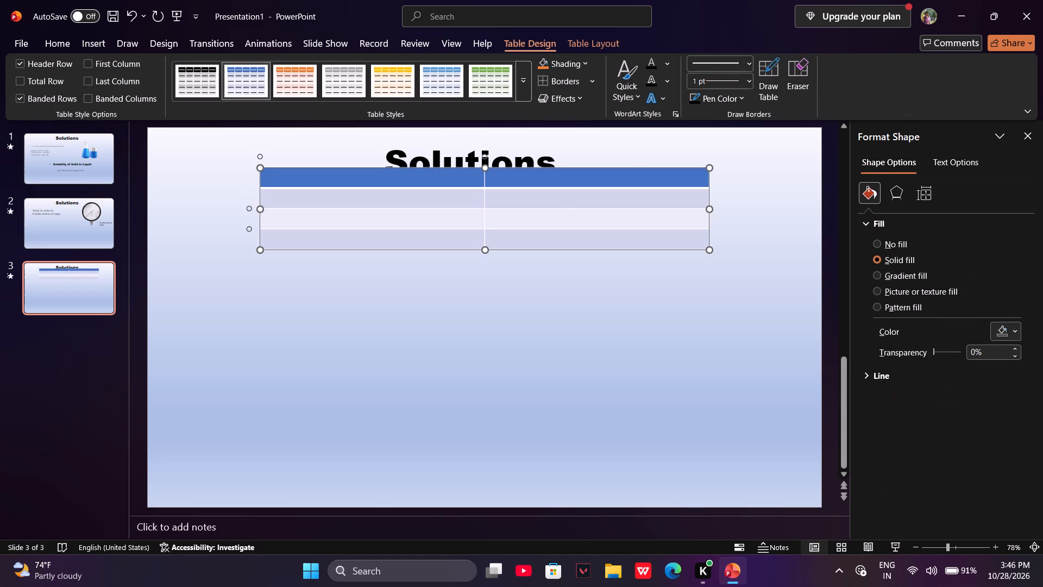
# Move the table down on slide 3 so it sits clear below the Solutions title.
pyautogui.moveTo(304, 173); pyautogui.dragTo(296, 197)
pyautogui.moveTo(296, 197); pyautogui.dragTo(297, 184)
pyautogui.moveTo(296, 189); pyautogui.dragTo(285, 197)
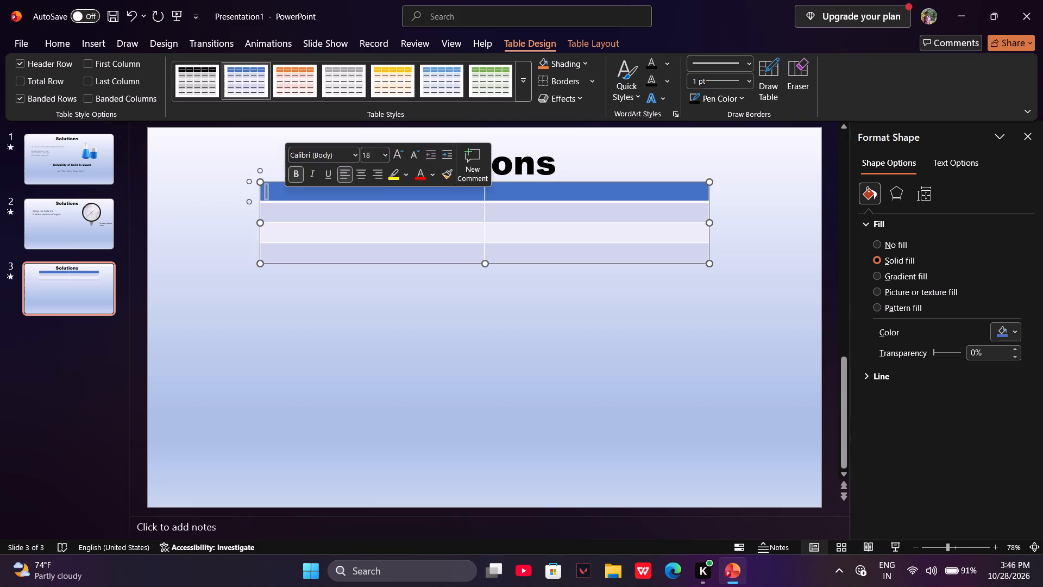
pyautogui.click(203, 202)
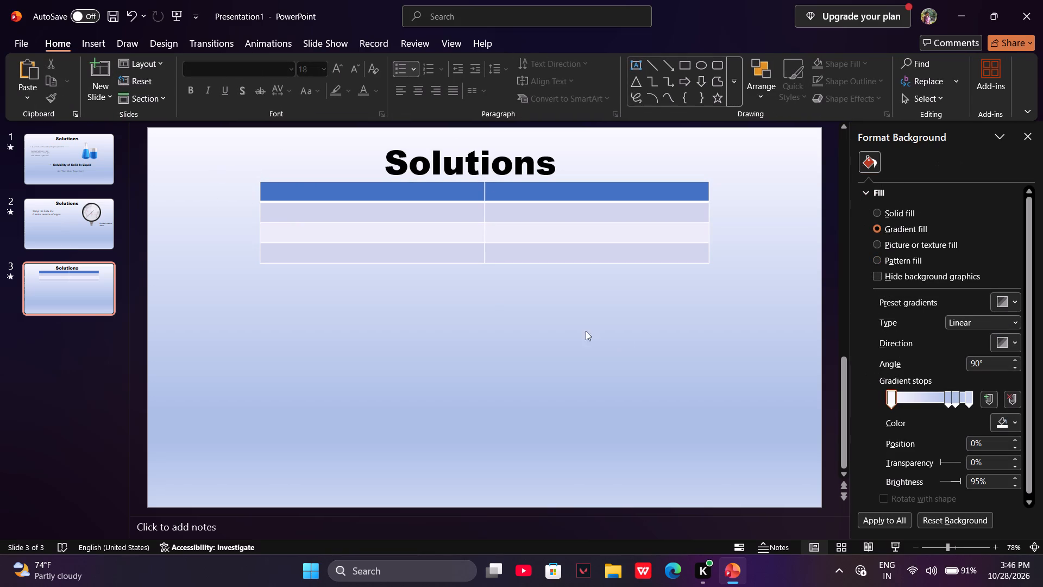
pyautogui.moveTo(249, 177); pyautogui.dragTo(780, 328)
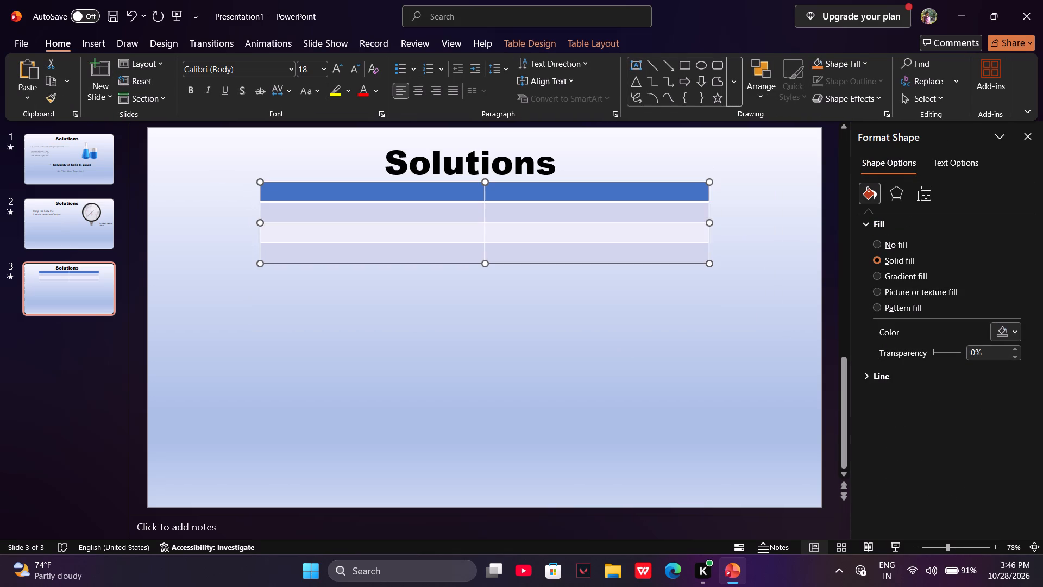
pyautogui.moveTo(280, 183); pyautogui.dragTo(283, 214)
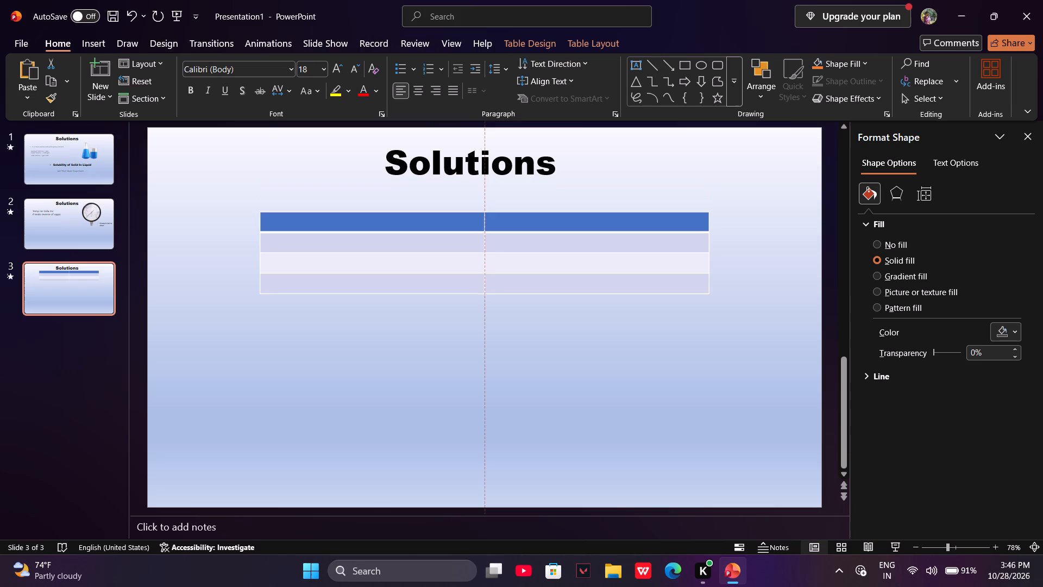
pyautogui.moveTo(283, 214); pyautogui.dragTo(290, 226)
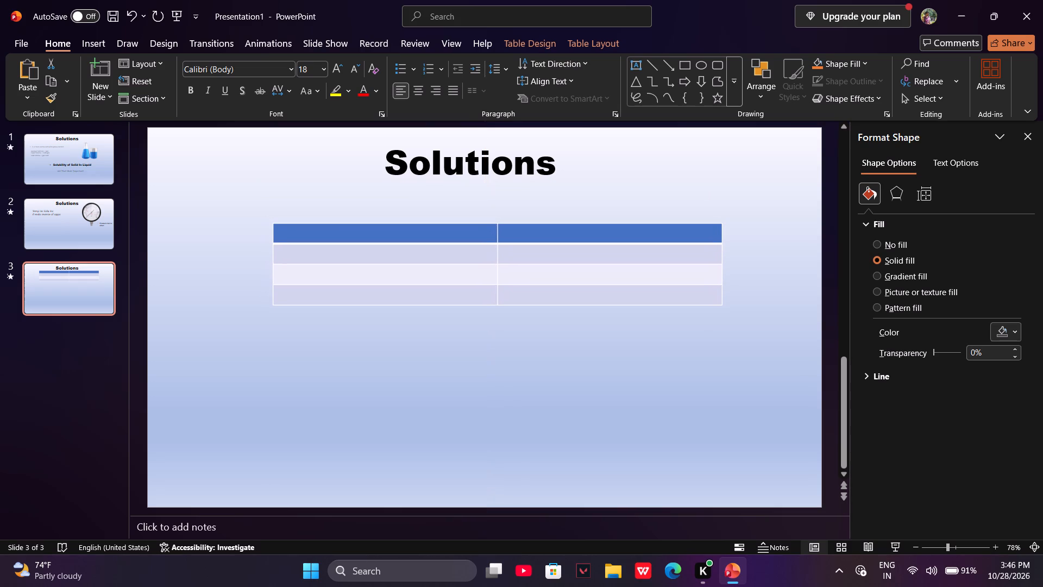
pyautogui.moveTo(290, 226); pyautogui.dragTo(290, 224)
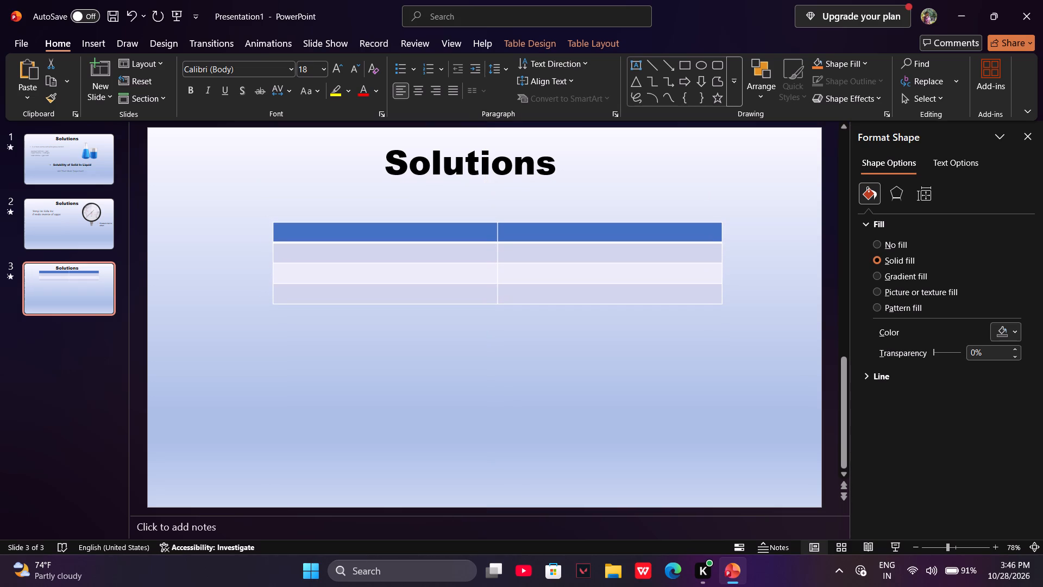
pyautogui.moveTo(290, 224); pyautogui.dragTo(292, 224)
pyautogui.moveTo(292, 224); pyautogui.dragTo(286, 210)
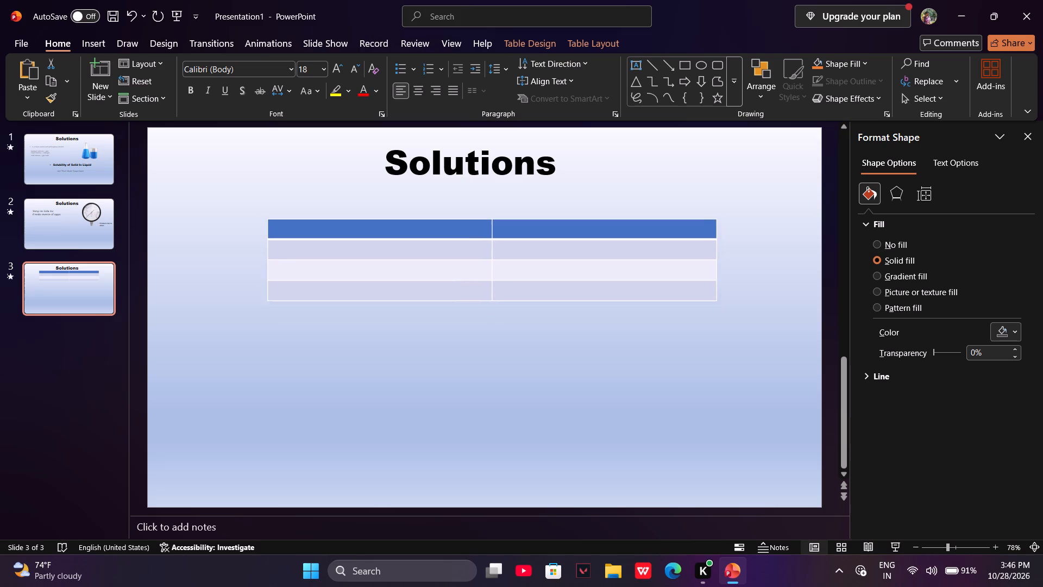
pyautogui.moveTo(286, 210); pyautogui.dragTo(291, 216)
# Start entering text in the first header cell of the table on slide 3.
pyautogui.click(310, 222)
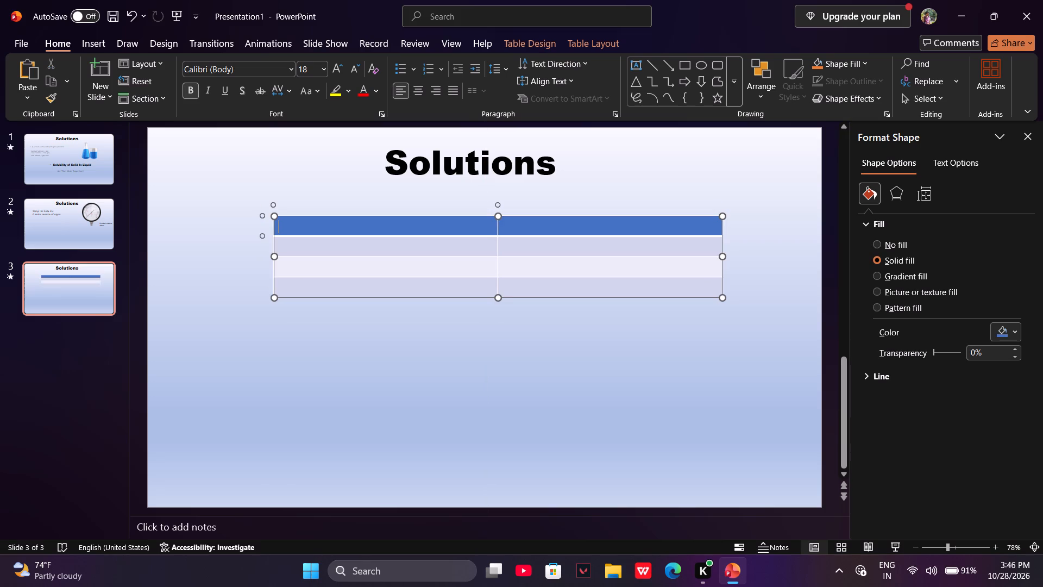
pyautogui.press('j')
pyautogui.press('BackSpace')
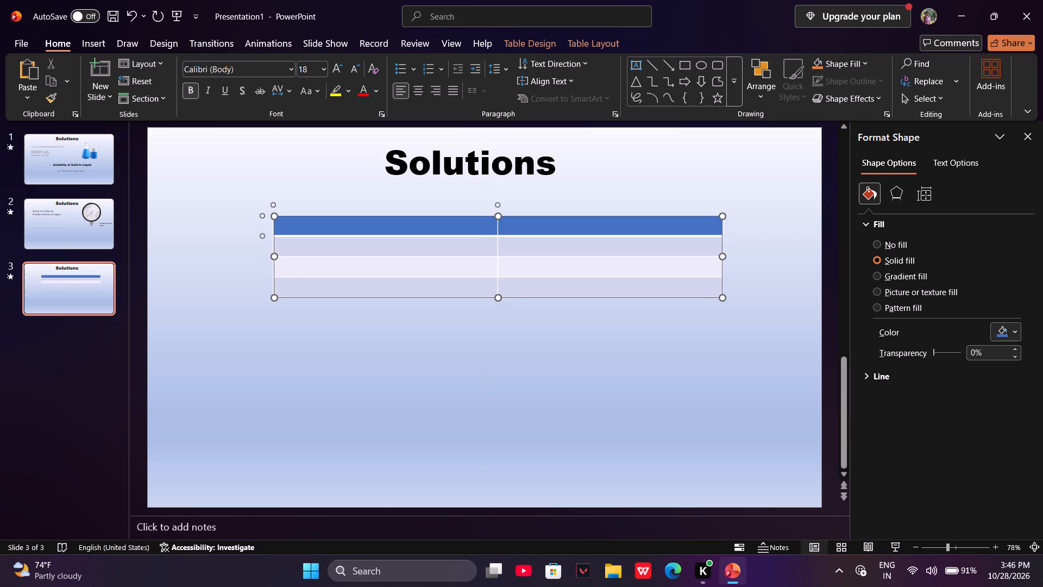
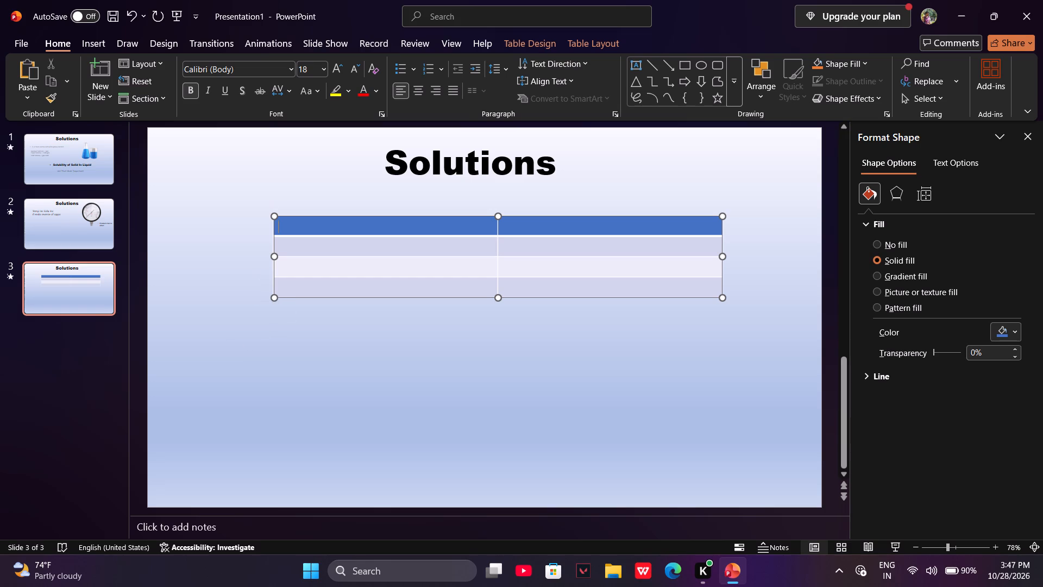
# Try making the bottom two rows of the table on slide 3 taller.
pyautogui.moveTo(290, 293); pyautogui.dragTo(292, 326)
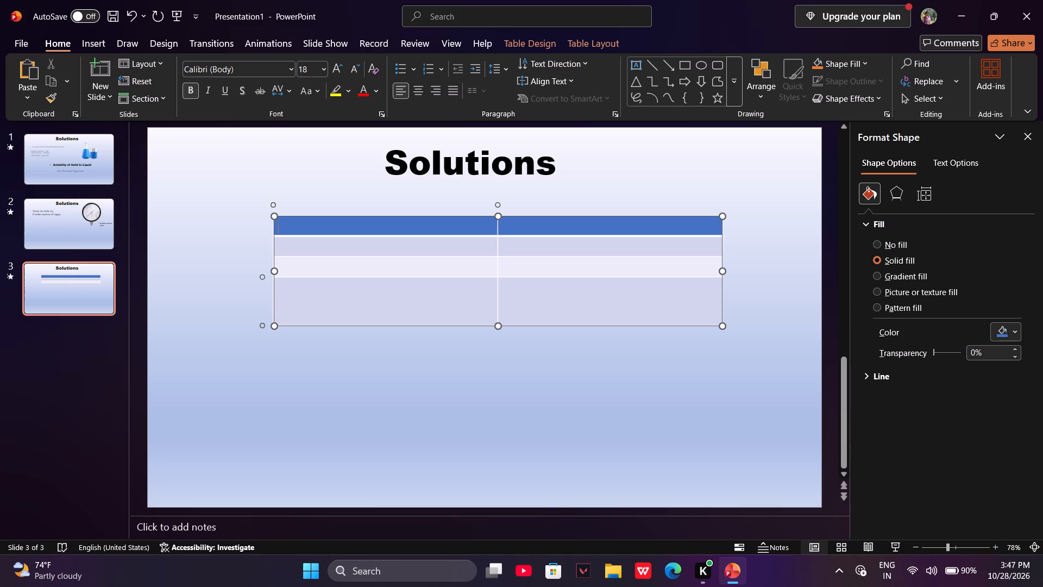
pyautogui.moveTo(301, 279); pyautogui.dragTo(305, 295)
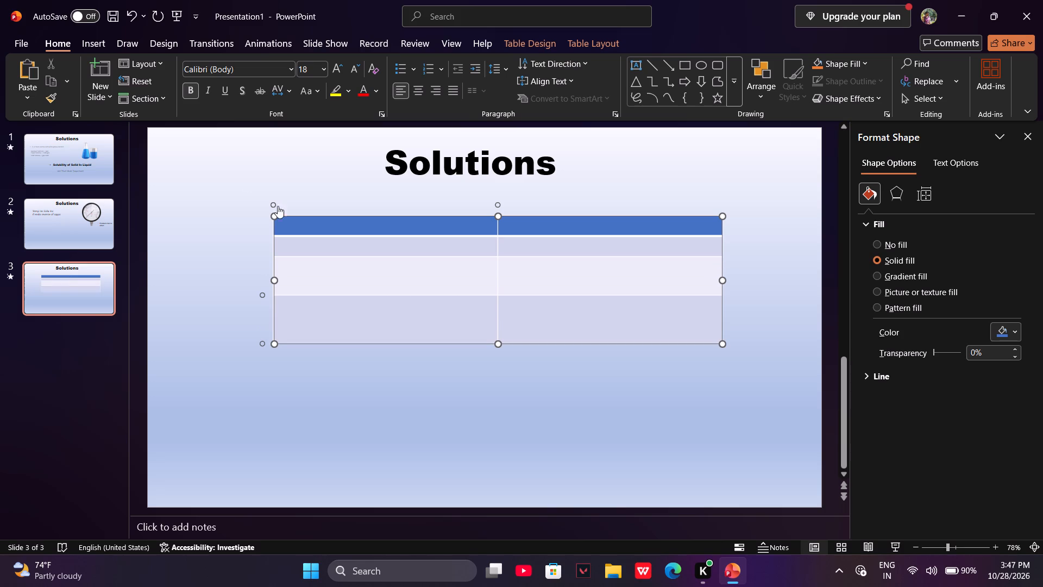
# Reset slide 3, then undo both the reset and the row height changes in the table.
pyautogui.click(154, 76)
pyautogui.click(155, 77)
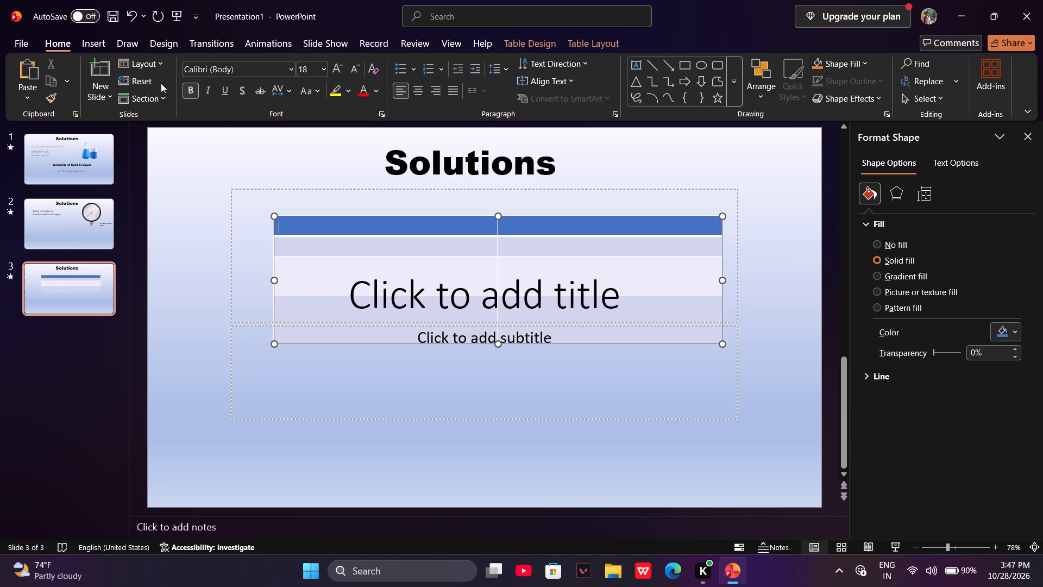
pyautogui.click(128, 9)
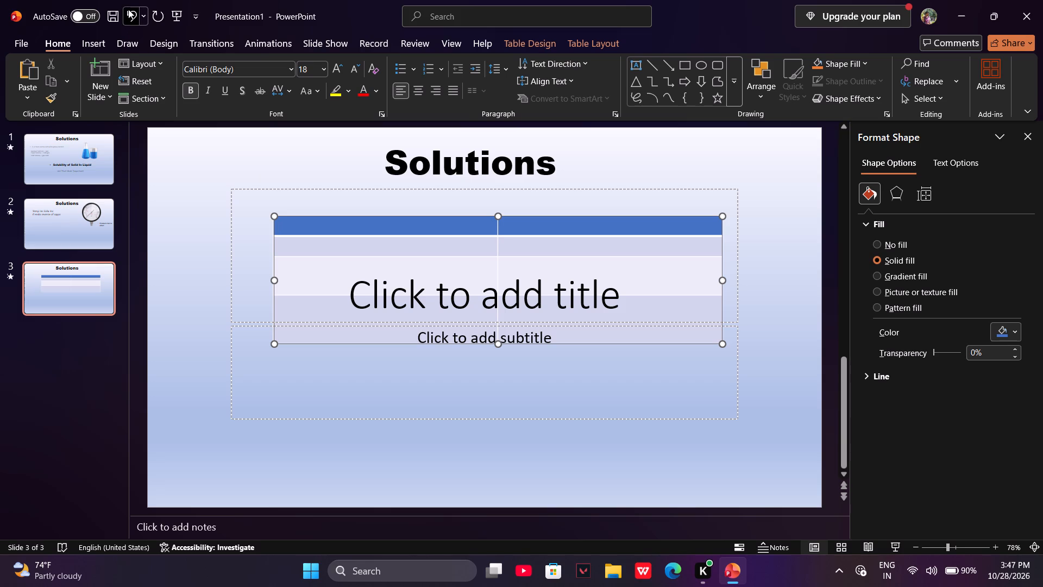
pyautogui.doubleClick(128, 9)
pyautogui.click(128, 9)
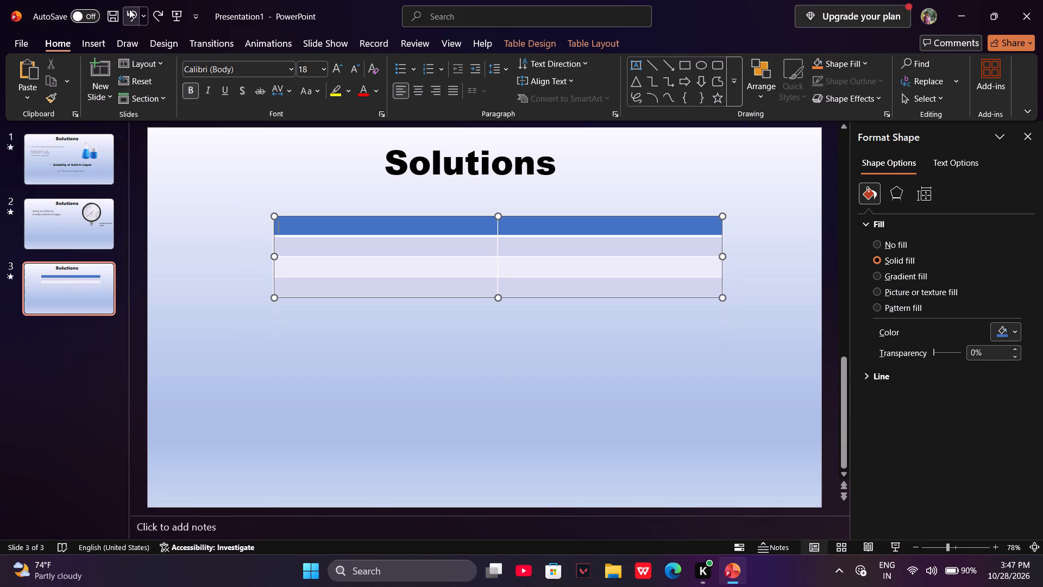
# Enter "Positive Deviation" in the table's first header cell, indented with leading spaces to sit near the middle.
pyautogui.press('space')
pyautogui.press('space')
pyautogui.press('space')
pyautogui.press('space')
pyautogui.press('space')
pyautogui.press('space')
pyautogui.press('space')
pyautogui.press('space')
pyautogui.press('BackSpace')
pyautogui.press('BackSpace')
pyautogui.press('BackSpace')
pyautogui.press('BackSpace')
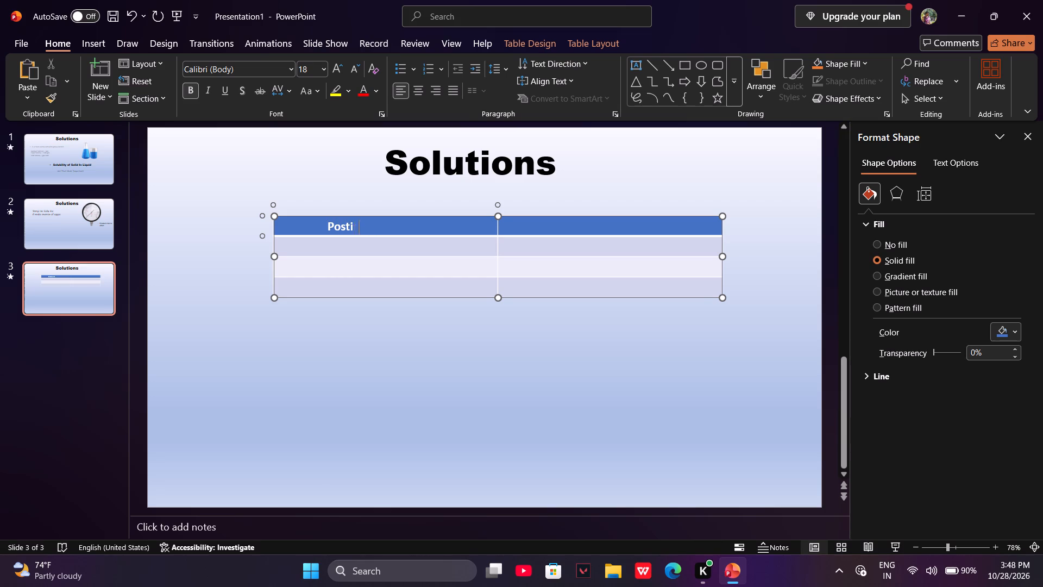
pyautogui.press('BackSpace')
pyautogui.press('BackSpace')
pyautogui.press('BackSpace')
pyautogui.press('e')
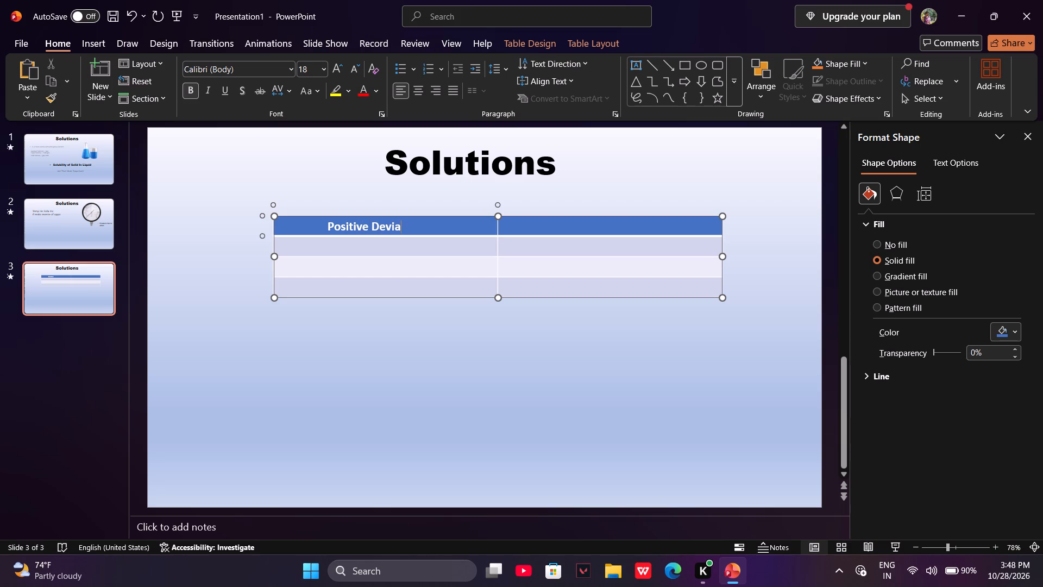
pyautogui.press('BackSpace')
pyautogui.press('BackSpace')
pyautogui.write('ation')
# Enter "Negative Deviation" in the table's second header cell, indented with leading spaces to sit near the middle.
pyautogui.press('Right')
pyautogui.press('Right')
pyautogui.press('Right')
pyautogui.press('Right')
pyautogui.press('Right')
pyautogui.press('Right')
pyautogui.press('Right')
pyautogui.press('Right')
pyautogui.press('Right')
pyautogui.press('Up')
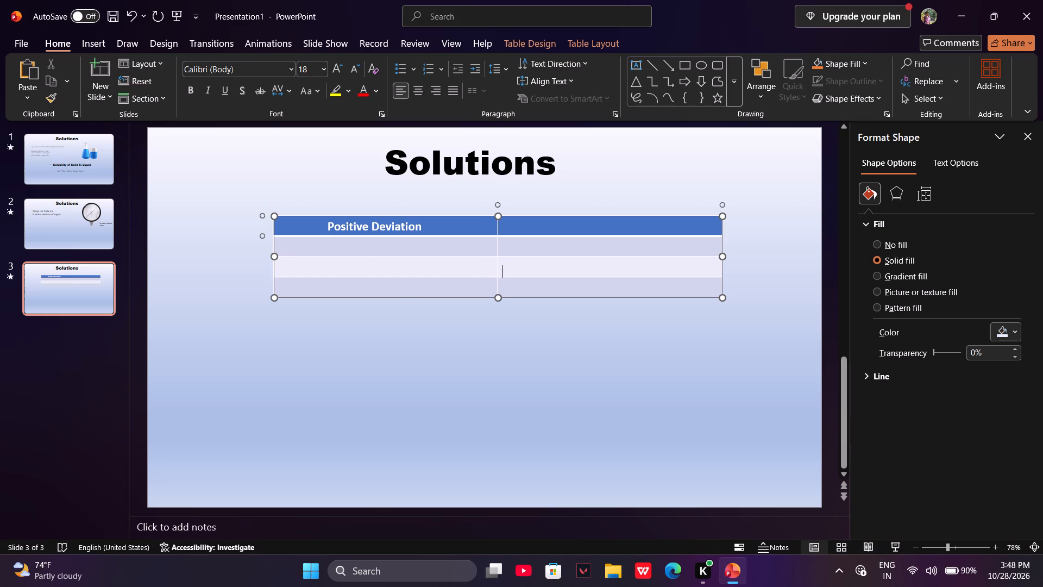
pyautogui.press('Up')
pyautogui.press('Up')
pyautogui.press('space')
pyautogui.press('space')
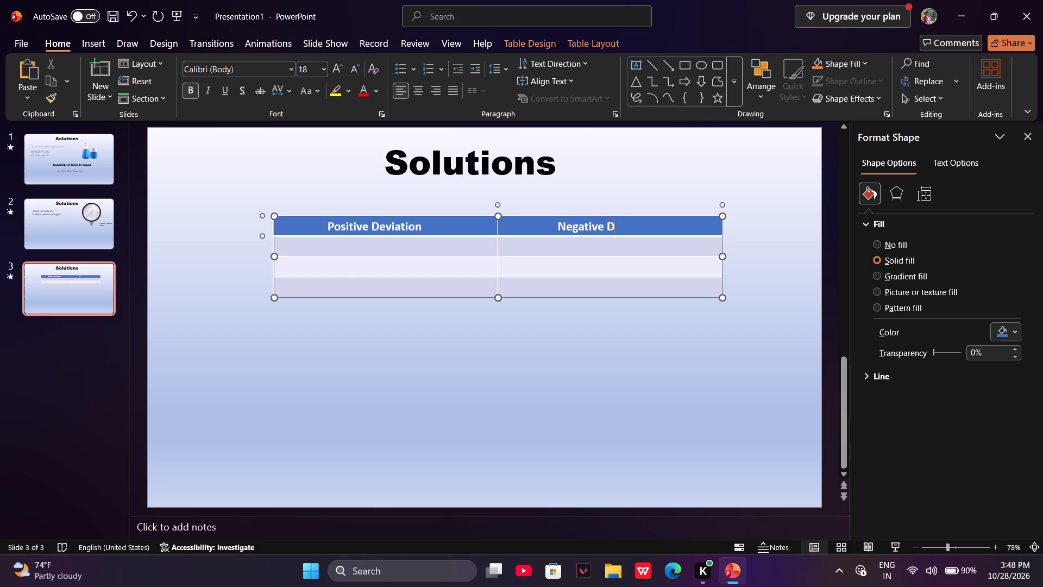
pyautogui.write('eva')
pyautogui.press('BackSpace')
pyautogui.write('iation')
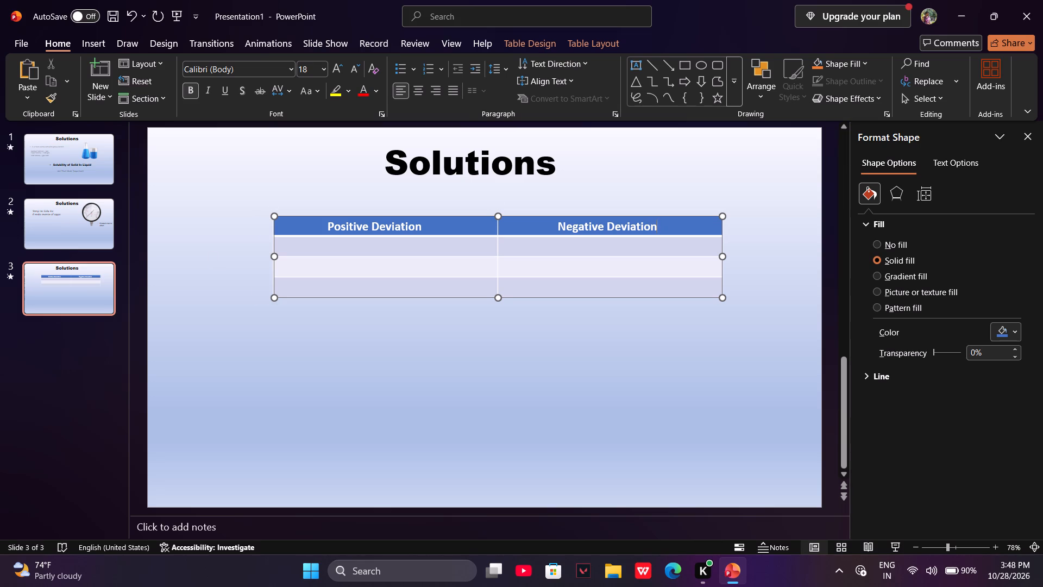
# Enter "alcohols + H20[Water]" in the first cell under Positive Deviation, indented with leading spaces.
pyautogui.click(337, 247)
pyautogui.press('space')
pyautogui.press('space')
pyautogui.press('space')
pyautogui.press('space')
pyautogui.press('space')
pyautogui.press('space')
pyautogui.press('space')
pyautogui.press('space')
pyautogui.press('space')
pyautogui.press('space')
pyautogui.press('space')
pyautogui.press('space')
pyautogui.press('space')
pyautogui.write('ac')
pyautogui.press('BackSpace')
pyautogui.write('lco')
pyautogui.write('2-')
pyautogui.press('BackSpace')
pyautogui.press('0')
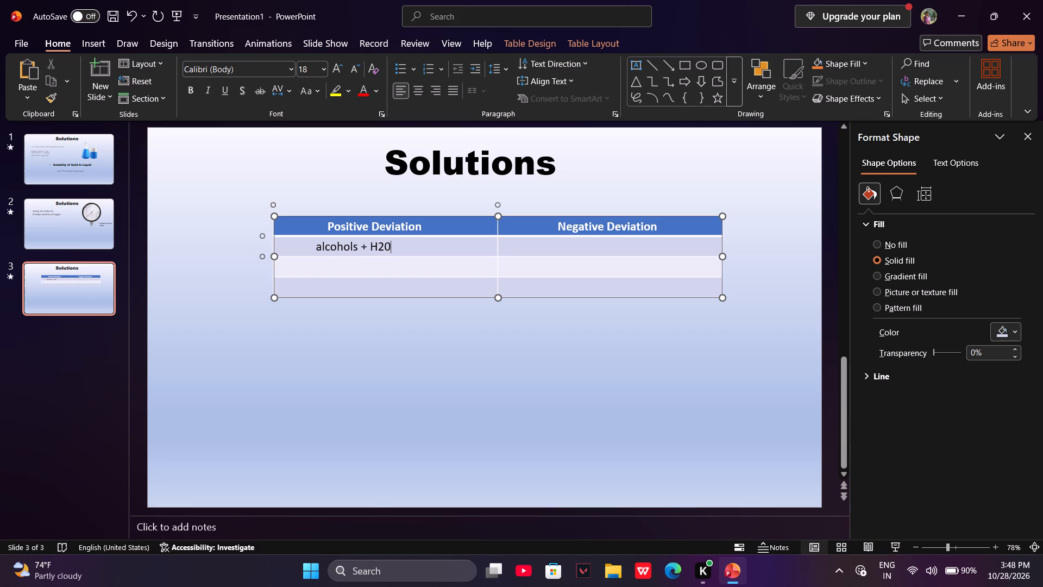
pyautogui.write('ater')
pyautogui.write(']')
pyautogui.press('space')
pyautogui.press('space')
pyautogui.press('space')
pyautogui.press('space')
pyautogui.press('space')
pyautogui.press('space')
# Enter "Acid+ H2O" in the first cell under Negative Deviation, indented with leading spaces.
pyautogui.press('Right')
pyautogui.press('space')
pyautogui.press('space')
pyautogui.press('space')
pyautogui.press('space')
pyautogui.press('space')
pyautogui.press('space')
pyautogui.press('space')
pyautogui.press('space')
pyautogui.press('space')
pyautogui.write('cod')
pyautogui.press('BackSpace')
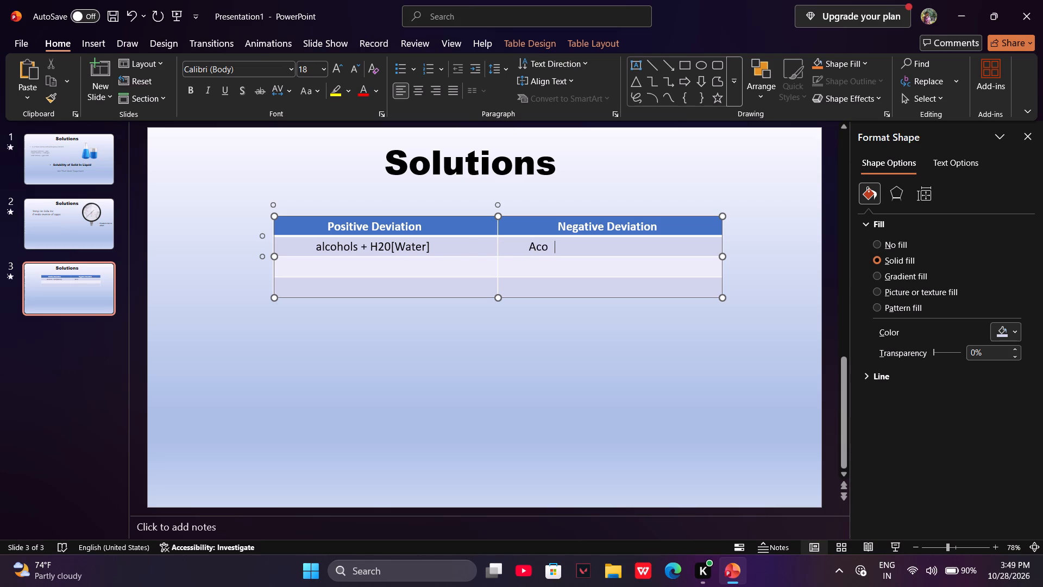
pyautogui.press('BackSpace')
pyautogui.write('id')
pyautogui.press('space')
pyautogui.press('BackSpace')
pyautogui.write('H2-')
pyautogui.press('BackSpace')
pyautogui.press('o')
# Replace the zero in the water formula under Positive Deviation with a letter O, so it reads H2O.
pyautogui.press('Left')
pyautogui.press('Left')
pyautogui.press('Left')
pyautogui.press('Left')
pyautogui.press('Left')
pyautogui.press('Left')
pyautogui.press('Left')
pyautogui.press('Left')
pyautogui.press('Left')
pyautogui.press('Left')
pyautogui.press('Left')
pyautogui.press('Left')
pyautogui.press('Left')
pyautogui.press('Left')
pyautogui.press('Left')
pyautogui.press('Left')
pyautogui.press('Left')
pyautogui.press('Left')
pyautogui.press('Left')
pyautogui.press('Left')
pyautogui.press('Left')
pyautogui.press('Right')
pyautogui.press('Right')
pyautogui.press('Right')
pyautogui.press('Right')
pyautogui.press('Right')
pyautogui.press('Right')
pyautogui.press('Right')
pyautogui.press('BackSpace')
pyautogui.press('Right')
pyautogui.press('Left')
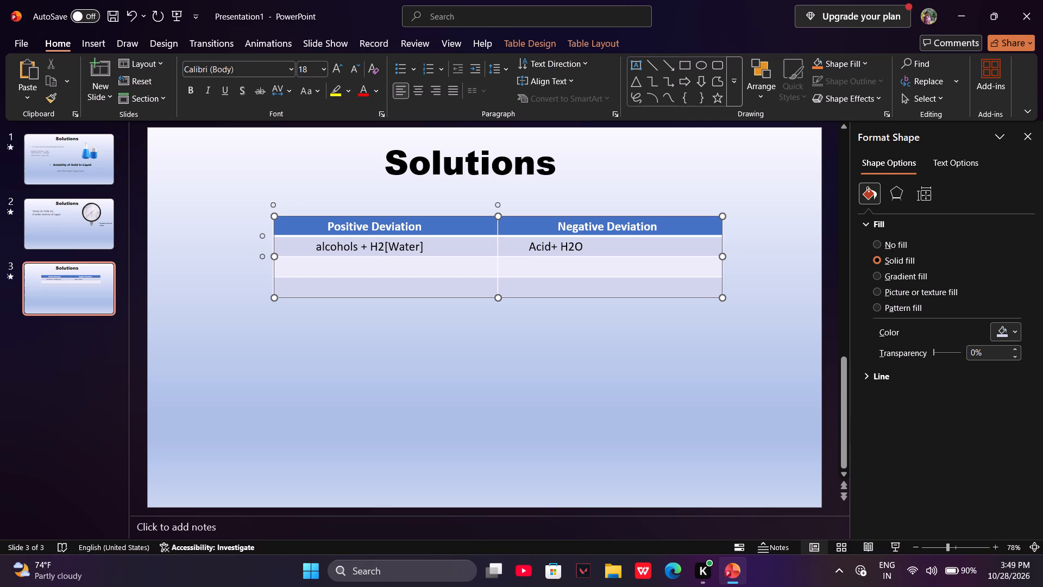
pyautogui.press('o')
# Append "[Water]" to the "Acid+ H2O" entry under Negative Deviation, so it reads "Acid+ H2O[Water]".
pyautogui.press('Right')
pyautogui.press('Right')
pyautogui.press('Right')
pyautogui.press('Right')
pyautogui.press('Right')
pyautogui.press('Right')
pyautogui.press('Right')
pyautogui.press('Right')
pyautogui.press('Right')
pyautogui.press('Right')
pyautogui.press('Right')
pyautogui.press('Right')
pyautogui.press('Right')
pyautogui.press('Right')
pyautogui.press('Right')
pyautogui.press('Right')
pyautogui.press('Right')
pyautogui.press('Right')
pyautogui.press('Right')
pyautogui.press('Right')
pyautogui.press('Down')
pyautogui.press('Down')
pyautogui.press('Up')
pyautogui.press('Up')
pyautogui.press('Right')
pyautogui.press('Right')
pyautogui.press('Right')
pyautogui.press('Right')
pyautogui.press('Right')
pyautogui.press('Right')
pyautogui.press('Right')
pyautogui.press('Right')
pyautogui.press('Right')
pyautogui.press('Right')
pyautogui.press('Right')
pyautogui.press('Right')
pyautogui.press('Right')
pyautogui.press('Right')
pyautogui.press('Right')
pyautogui.press('Right')
pyautogui.press('Right')
pyautogui.press('Right')
pyautogui.press('Right')
pyautogui.press('Right')
pyautogui.press('Right')
pyautogui.press('Right')
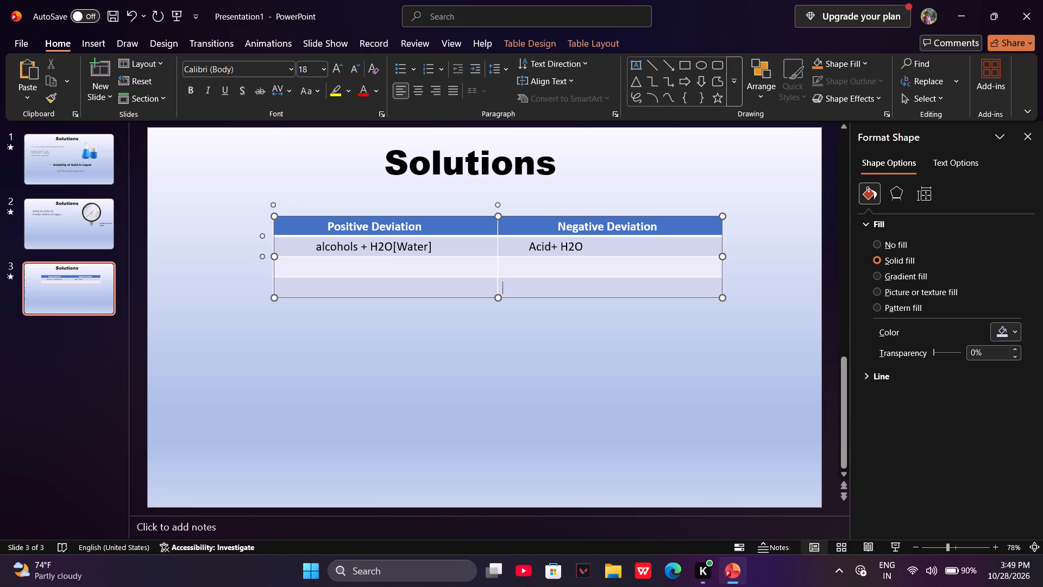
pyautogui.press('Down')
pyautogui.press('Left')
pyautogui.press('Up')
pyautogui.press('Right')
pyautogui.press('Right')
pyautogui.press('Right')
pyautogui.press('Right')
pyautogui.press('Right')
pyautogui.press('Up')
pyautogui.press('Up')
pyautogui.press('Right')
pyautogui.press('Right')
pyautogui.press('Right')
pyautogui.press('Right')
pyautogui.press('Right')
pyautogui.press('Right')
pyautogui.press('Right')
pyautogui.press('Right')
pyautogui.press('Right')
pyautogui.press('Right')
pyautogui.press('Right')
pyautogui.press('Right')
pyautogui.press('Right')
pyautogui.press('Right')
pyautogui.press('Right')
pyautogui.press('Right')
pyautogui.press('Right')
pyautogui.press('Right')
pyautogui.press('Right')
pyautogui.press('Right')
pyautogui.press('Left')
pyautogui.press('Left')
pyautogui.press('Left')
pyautogui.press('Left')
pyautogui.press('Left')
pyautogui.press('Right')
pyautogui.press('space')
pyautogui.press('BackSpace')
pyautogui.write('[WATER')
pyautogui.press('a')
pyautogui.press('BackSpace')
pyautogui.press('BackSpace')
pyautogui.write('arter')
pyautogui.press('BackSpace')
pyautogui.press('BackSpace')
pyautogui.press('BackSpace')
pyautogui.press('BackSpace')
pyautogui.press('BackSpace')
pyautogui.write('te')
pyautogui.press('BackSpace')
pyautogui.press('BackSpace')
pyautogui.write('ater')
pyautogui.press(']')
# Enter "Acetone + Alcohol" in the second cell under Positive Deviation, indented with leading spaces and padded with trailing spaces.
pyautogui.press('Down')
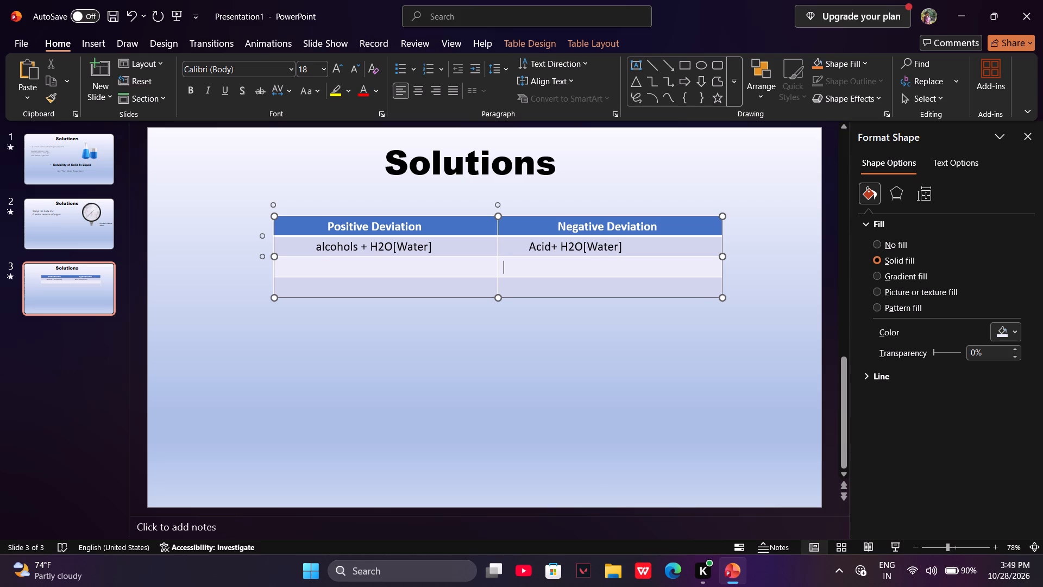
pyautogui.press('Left')
pyautogui.write('lcho')
pyautogui.press('BackSpace')
pyautogui.press('BackSpace')
pyautogui.write('ohol')
pyautogui.press('space')
pyautogui.press('space')
pyautogui.press('space')
pyautogui.press('space')
pyautogui.press('space')
pyautogui.press('space')
# Enter "Acid + Base" in the second cell under Negative Deviation, indented with leading spaces.
pyautogui.press('Right')
pyautogui.press('space')
pyautogui.press('space')
pyautogui.press('space')
pyautogui.press('space')
pyautogui.press('space')
pyautogui.press('space')
pyautogui.press('space')
pyautogui.press('space')
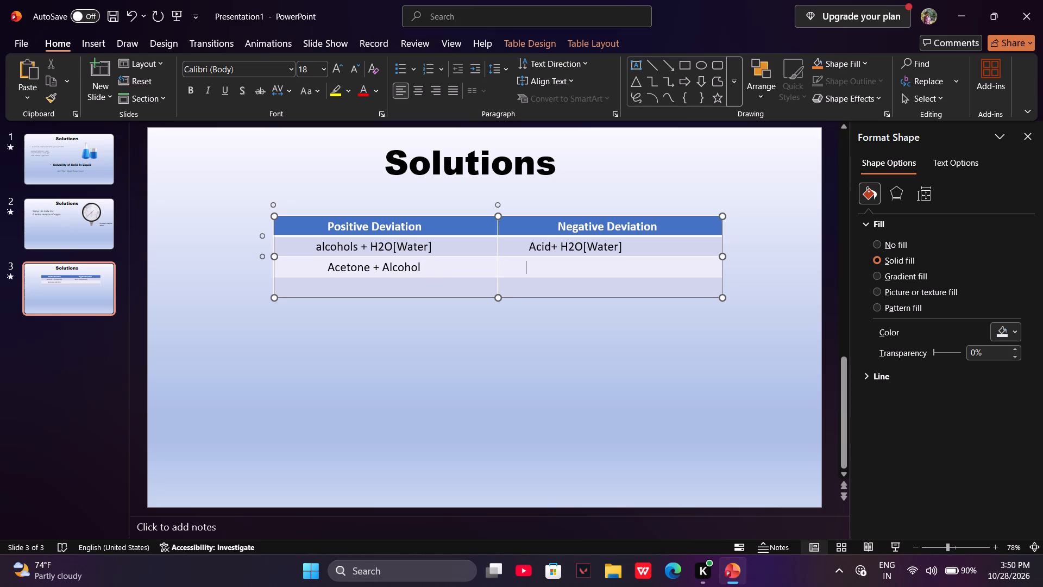
pyautogui.press('space')
pyautogui.press('space')
pyautogui.press('space')
pyautogui.press('BackSpace')
pyautogui.write('+')
pyautogui.press('space')
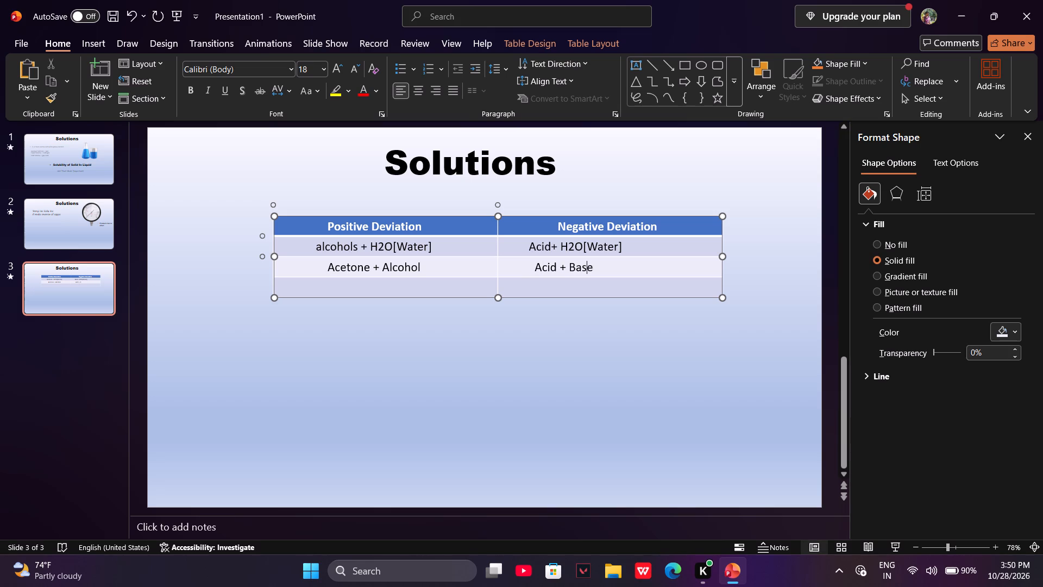
# Enter "CHCL3 + CCL4" in the third cell under Positive Deviation, indented with leading spaces.
pyautogui.press('Down')
pyautogui.press('Down')
pyautogui.press('Left')
pyautogui.press('space')
pyautogui.press('space')
pyautogui.press('space')
pyautogui.press('space')
pyautogui.press('space')
pyautogui.press('space')
pyautogui.press('space')
pyautogui.press('space')
pyautogui.press('space')
pyautogui.press('space')
pyautogui.press('space')
pyautogui.press('space')
pyautogui.press('space')
pyautogui.press('space')
pyautogui.write('+ CCL4')
pyautogui.press('space')
pyautogui.press('Insert')
# Enter "Acetone + CHCL3" in the third cell under Negative Deviation, indented with leading spaces.
pyautogui.press('Right')
pyautogui.press('Right')
pyautogui.press('Right')
pyautogui.press('Right')
pyautogui.press('space')
pyautogui.press('space')
pyautogui.press('space')
pyautogui.press('space')
pyautogui.press('space')
pyautogui.press('space')
pyautogui.press('space')
pyautogui.press('space')
pyautogui.press('space')
pyautogui.press('space')
pyautogui.press('space')
pyautogui.press('space')
pyautogui.press('space')
pyautogui.press('space')
pyautogui.press('space')
pyautogui.press('space')
pyautogui.press('space')
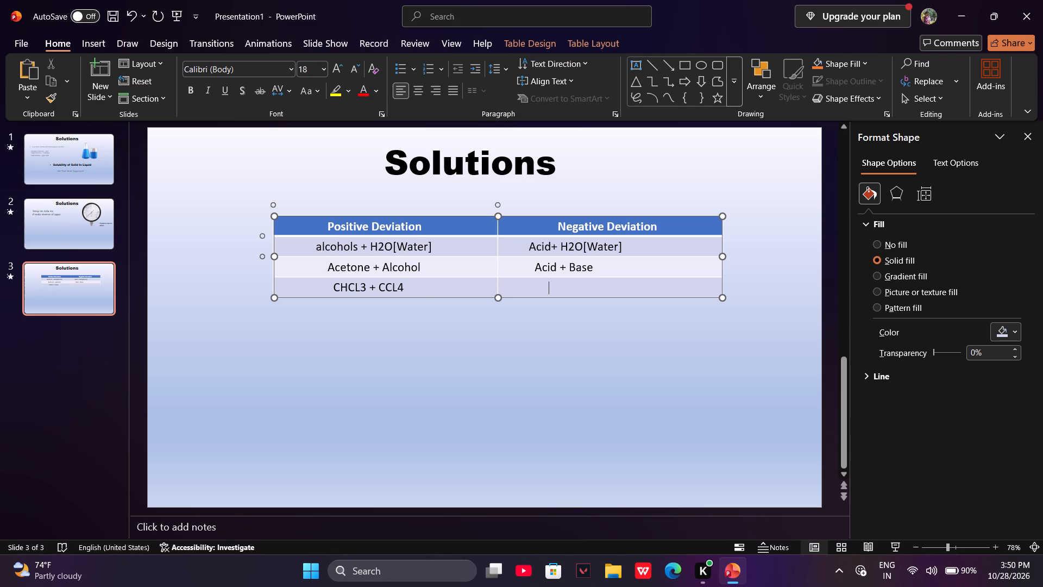
pyautogui.press('space')
pyautogui.press('space')
pyautogui.press('BackSpace')
pyautogui.press('BackSpace')
pyautogui.press('j')
pyautogui.press('BackSpace')
pyautogui.press('h')
pyautogui.press('c')
pyautogui.press('BackSpace')
pyautogui.press('4')
pyautogui.press('BackSpace')
pyautogui.press('c')
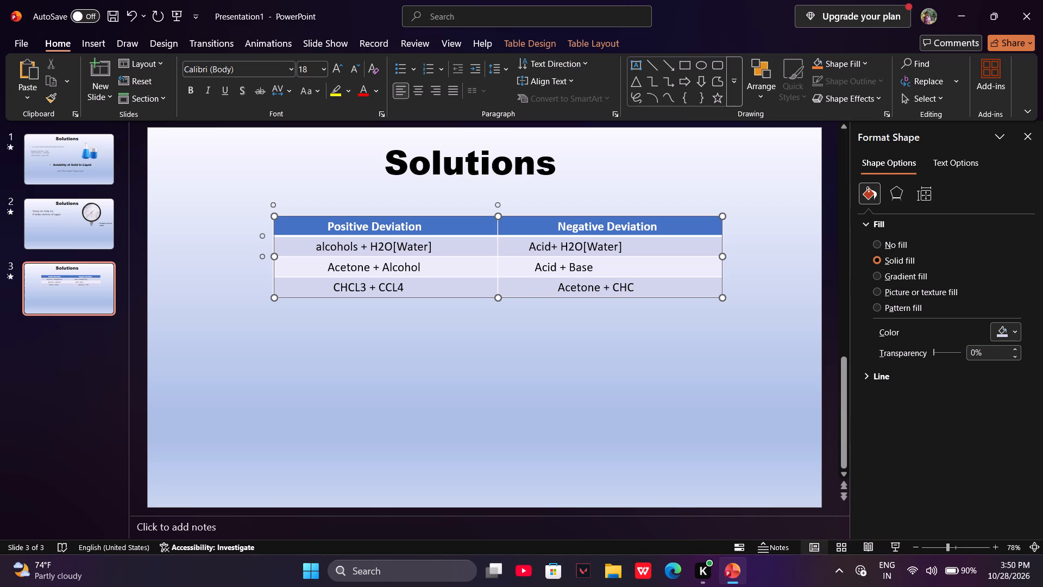
pyautogui.press('BackSpace')
pyautogui.press('3')
# Stretch the table downward from its bottom edge to about twice its height, making all four rows taller.
pyautogui.moveTo(498, 300); pyautogui.dragTo(498, 375)
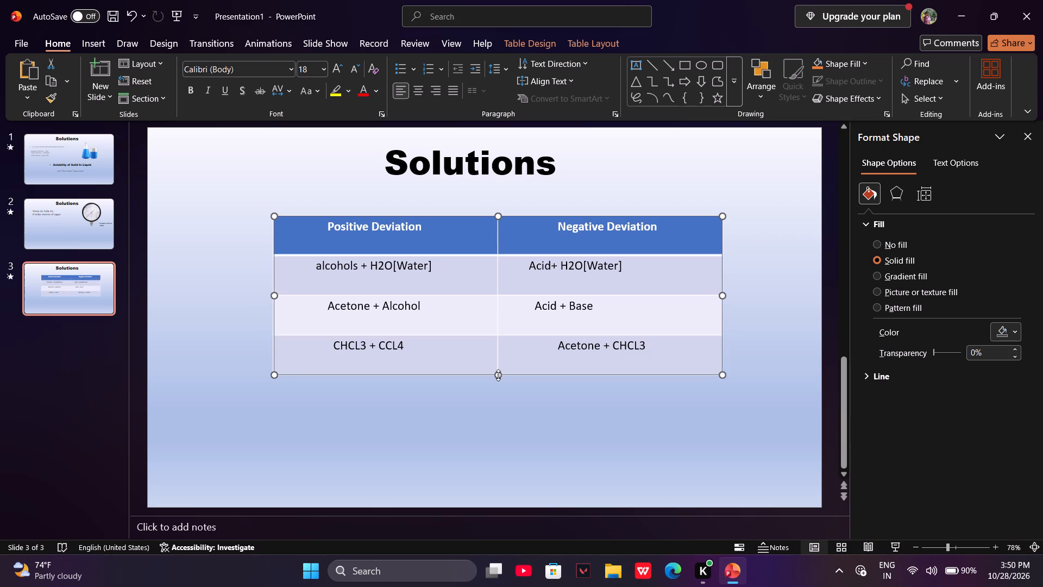
pyautogui.click(443, 430)
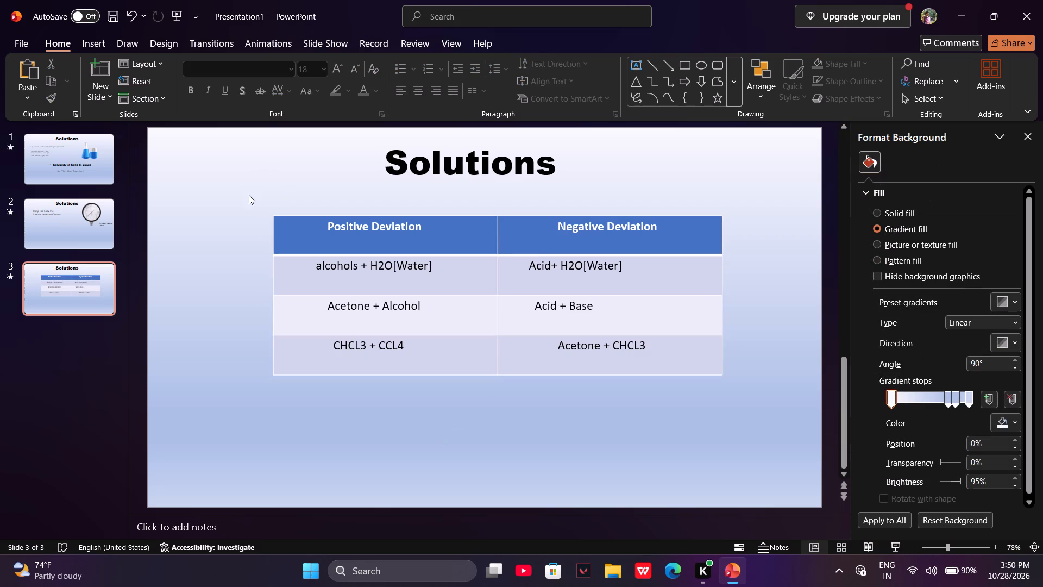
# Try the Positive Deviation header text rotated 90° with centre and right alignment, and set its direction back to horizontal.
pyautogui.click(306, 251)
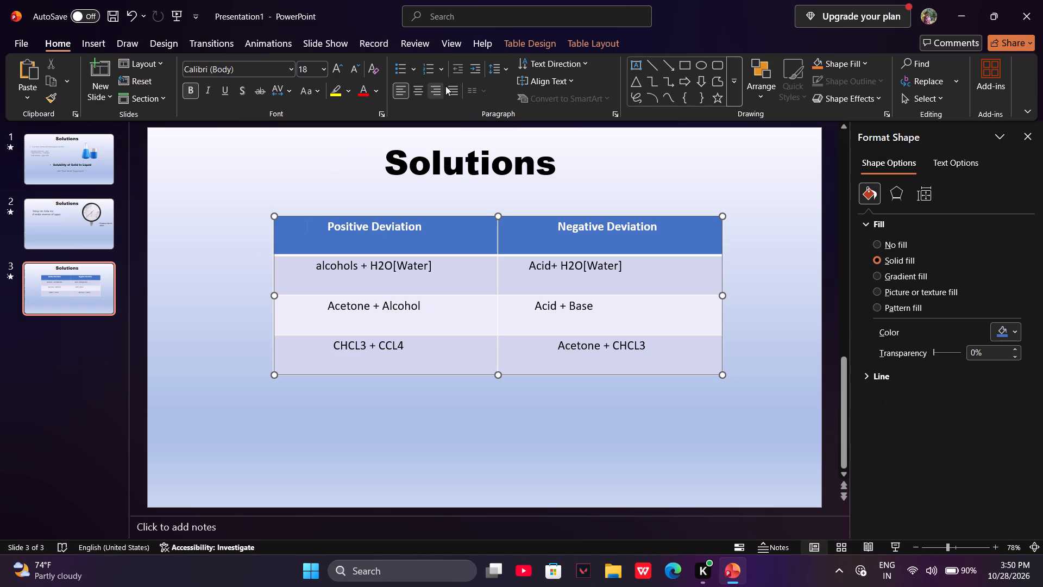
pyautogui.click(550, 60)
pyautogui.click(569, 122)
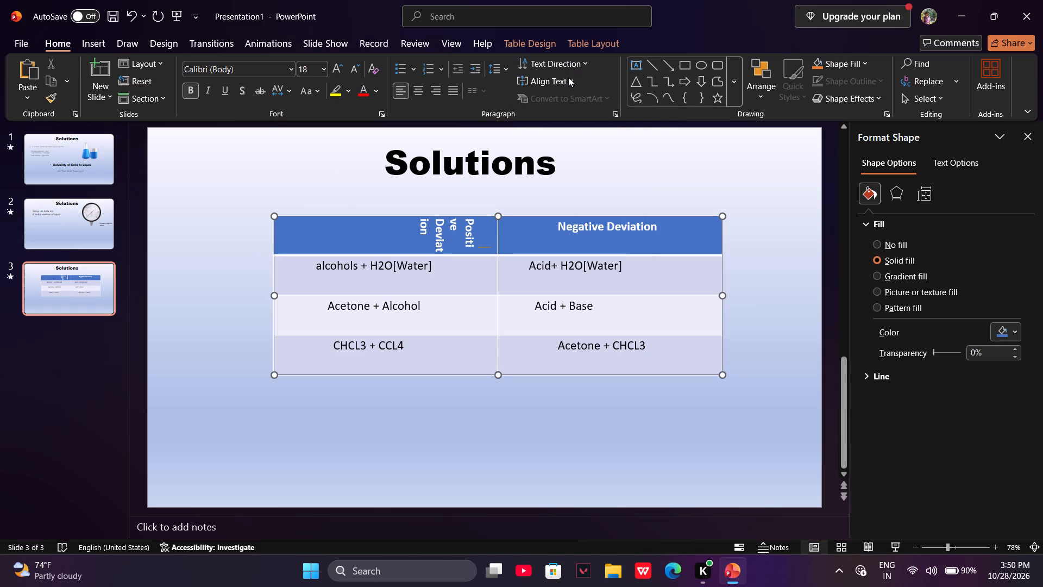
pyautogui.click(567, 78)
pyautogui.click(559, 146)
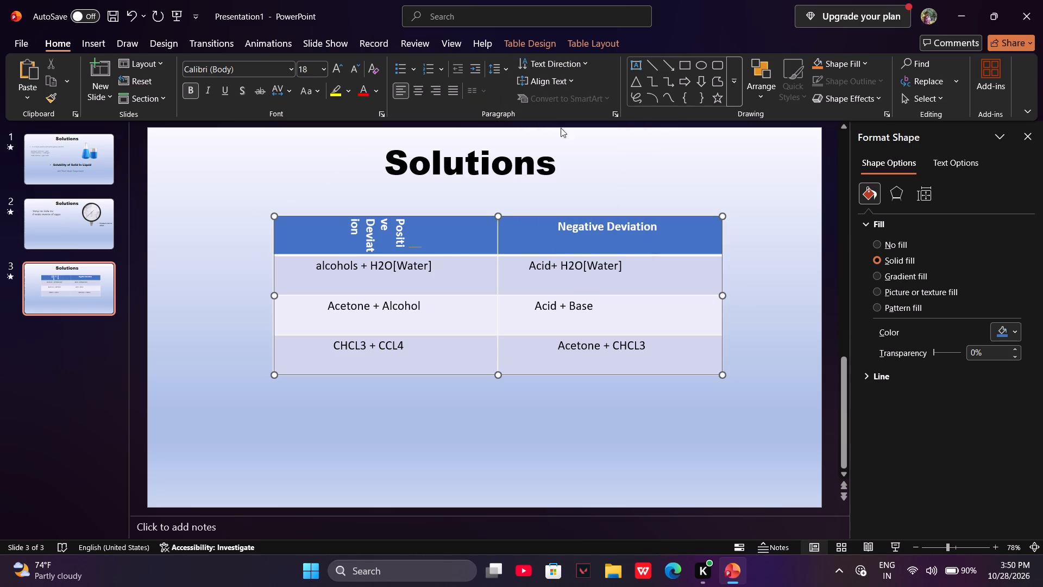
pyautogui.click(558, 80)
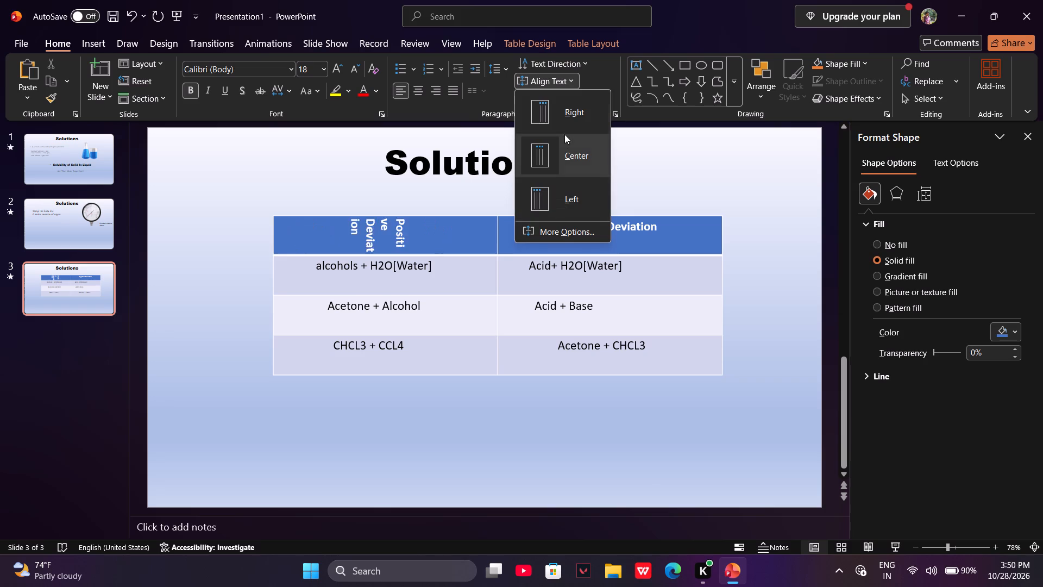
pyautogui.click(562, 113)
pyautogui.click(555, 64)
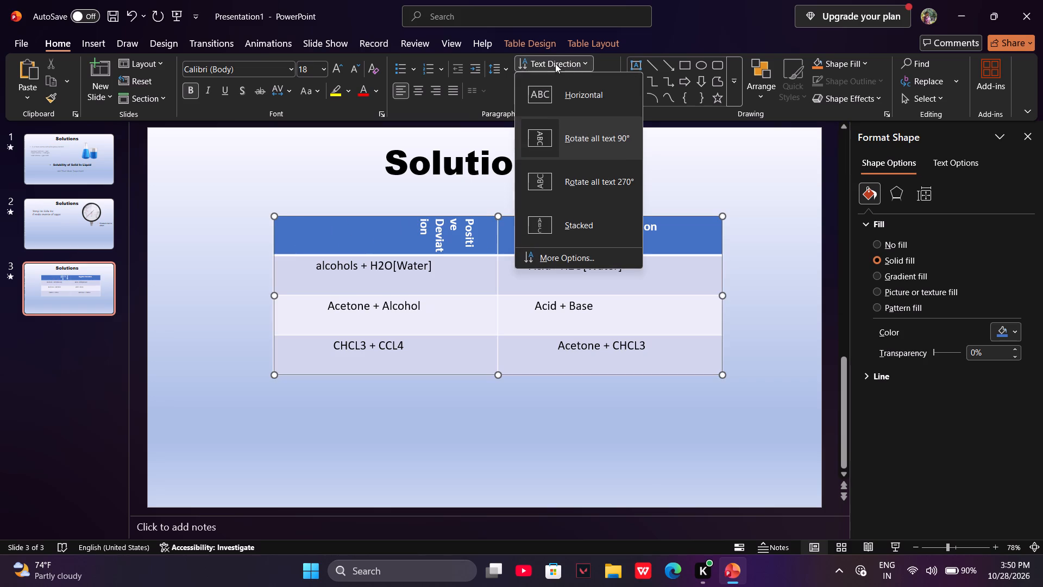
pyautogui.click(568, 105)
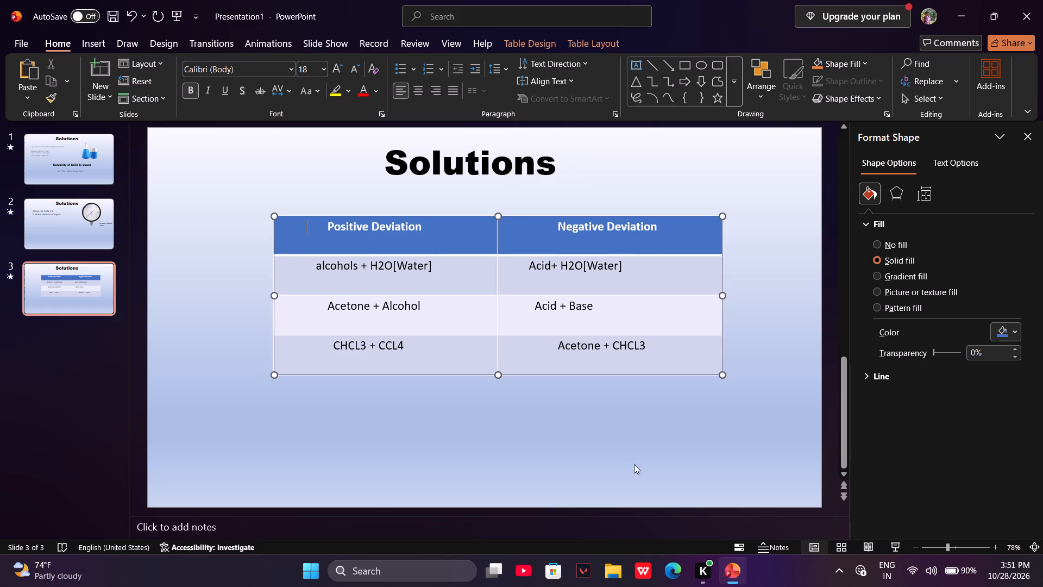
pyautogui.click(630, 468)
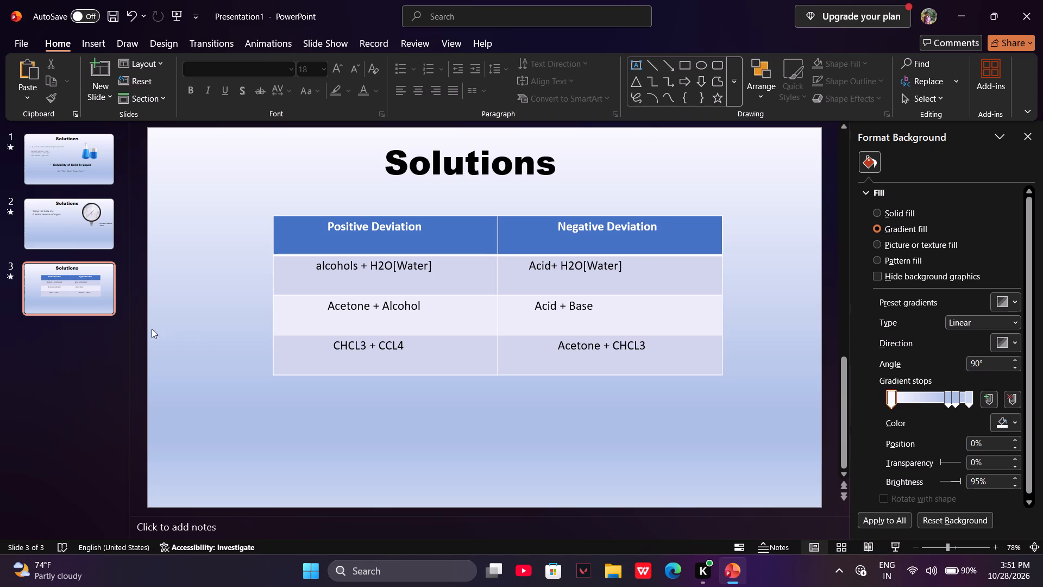
# Duplicate slide 3.
pyautogui.rightClick(98, 301)
pyautogui.click(169, 353)
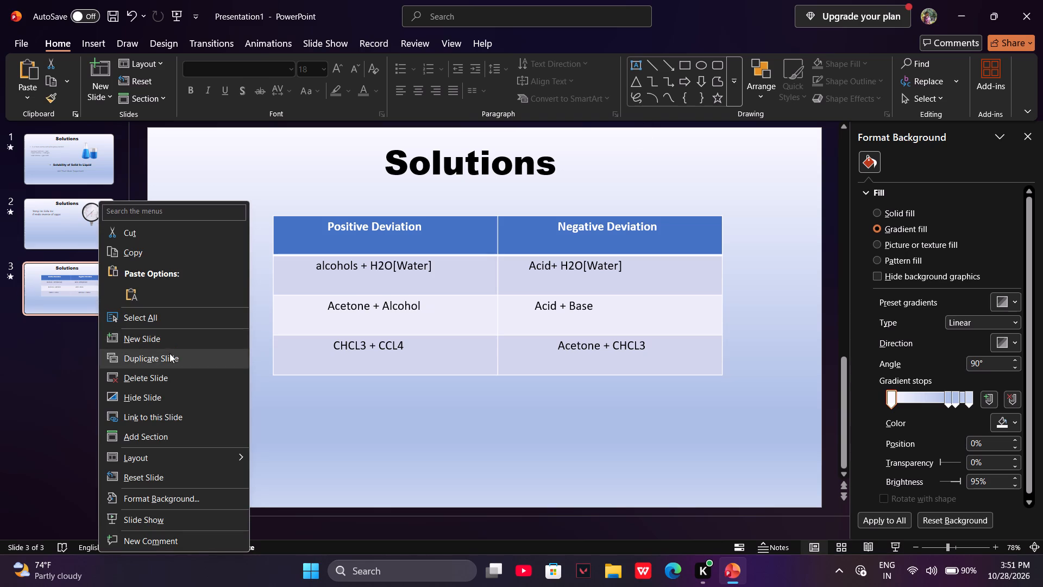
# Delete the whole deviation table from slide 4, keeping the "Solutions" title.
pyautogui.moveTo(738, 378); pyautogui.dragTo(311, 209)
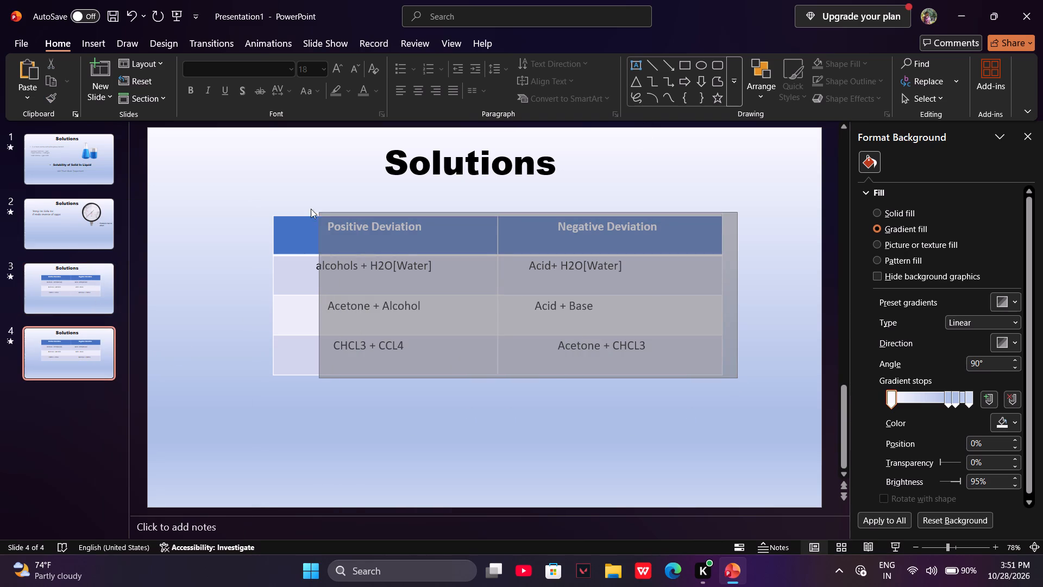
pyautogui.moveTo(311, 209); pyautogui.dragTo(256, 210)
pyautogui.click(256, 210)
pyautogui.press('BackSpace')
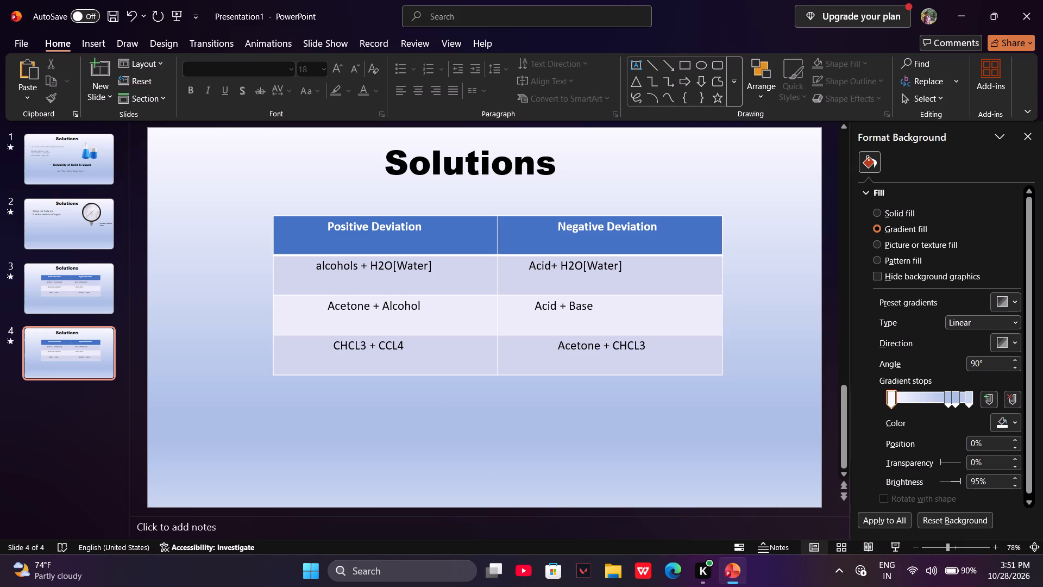
pyautogui.moveTo(743, 402); pyautogui.dragTo(243, 218)
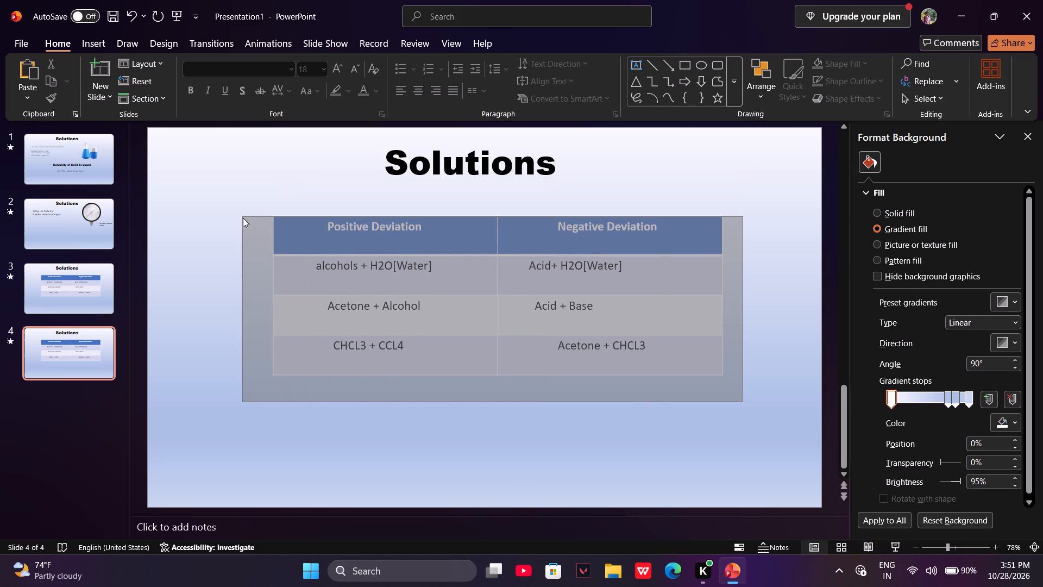
pyautogui.press('BackSpace')
pyautogui.moveTo(757, 391); pyautogui.dragTo(382, 179)
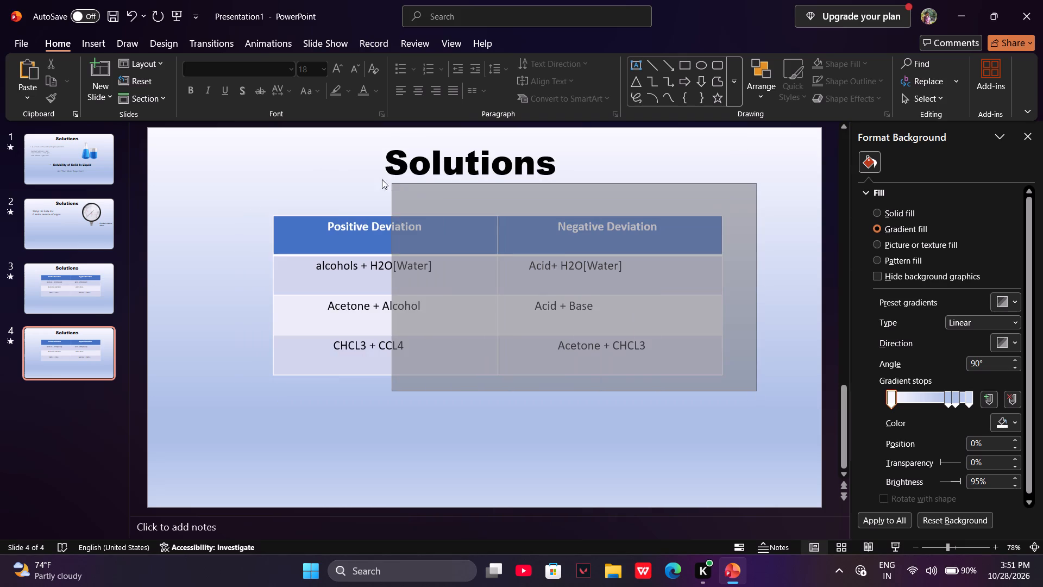
pyautogui.moveTo(382, 179); pyautogui.dragTo(245, 207)
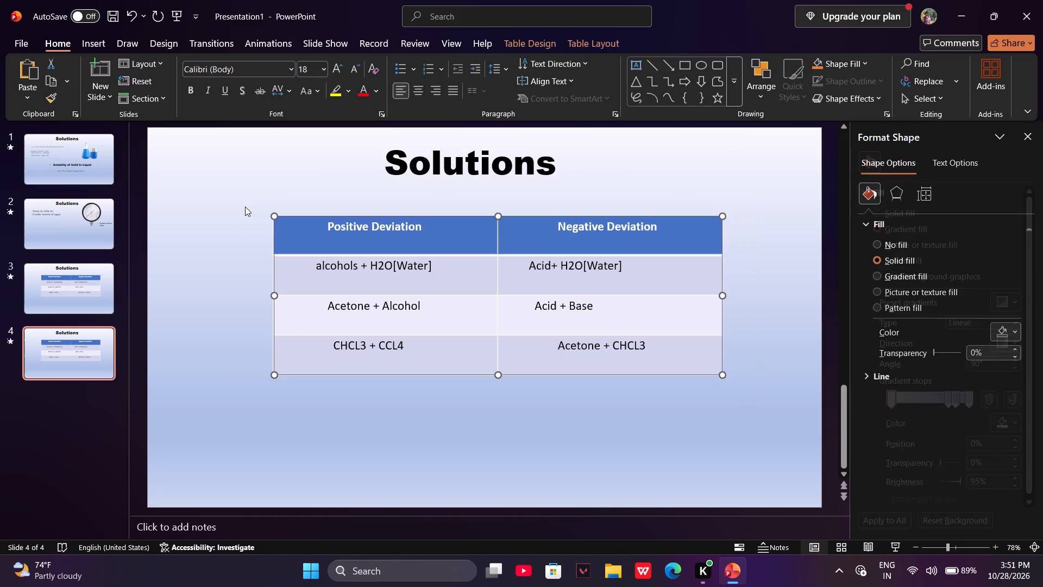
pyautogui.press('BackSpace')
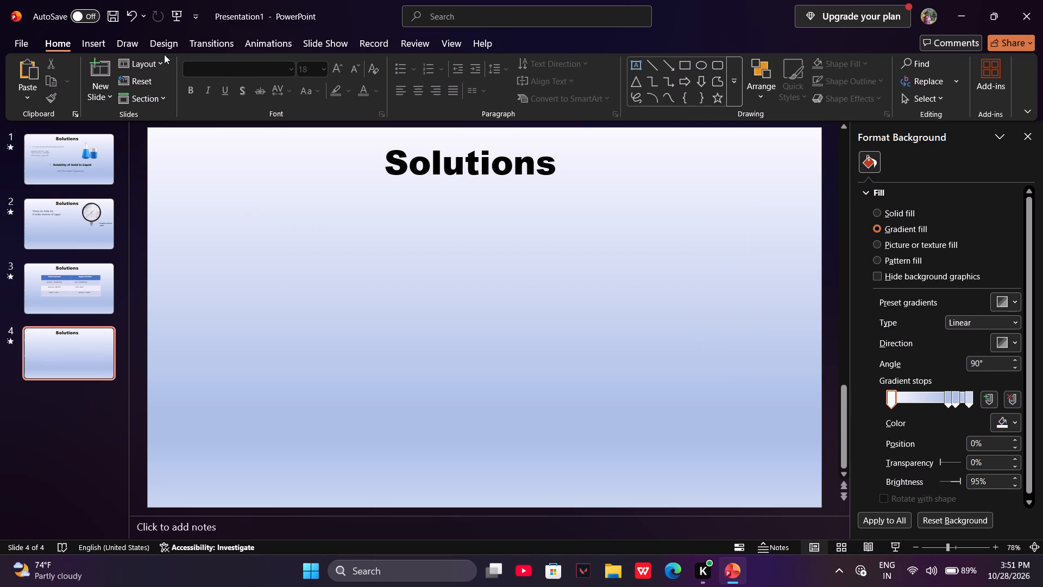
# Search the online 3D models for "Chemistry" and insert the linear molecule with a pink centre and two white spheres on slide 4.
pyautogui.click(107, 47)
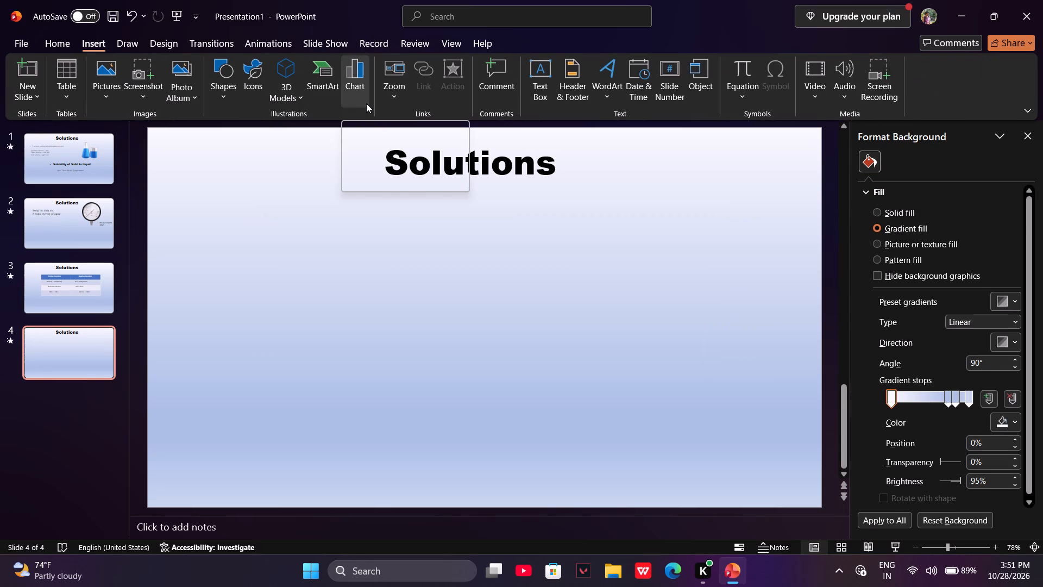
pyautogui.click(126, 40)
pyautogui.click(156, 45)
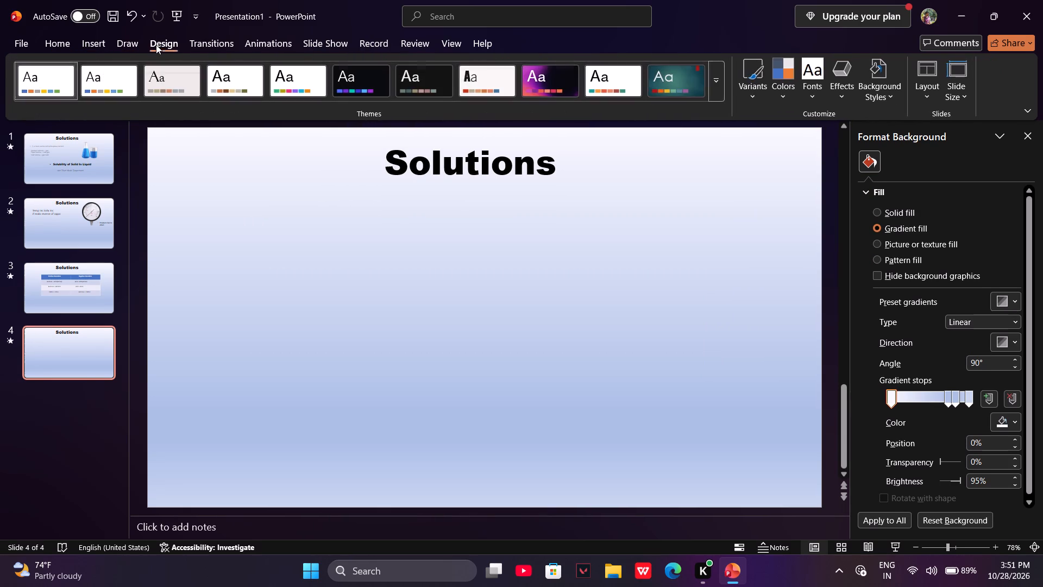
pyautogui.click(86, 43)
pyautogui.click(289, 71)
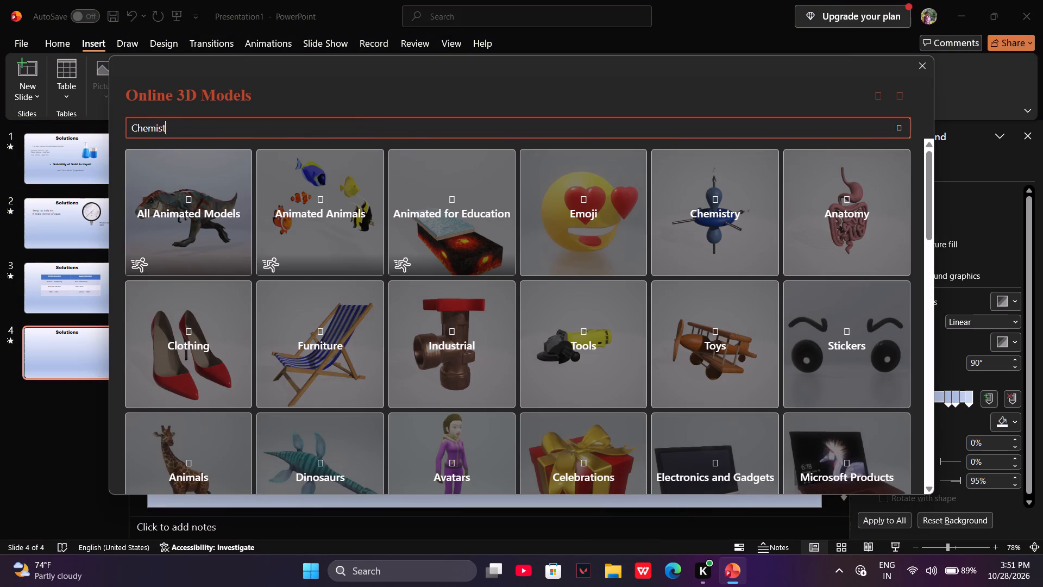
pyautogui.press('Return')
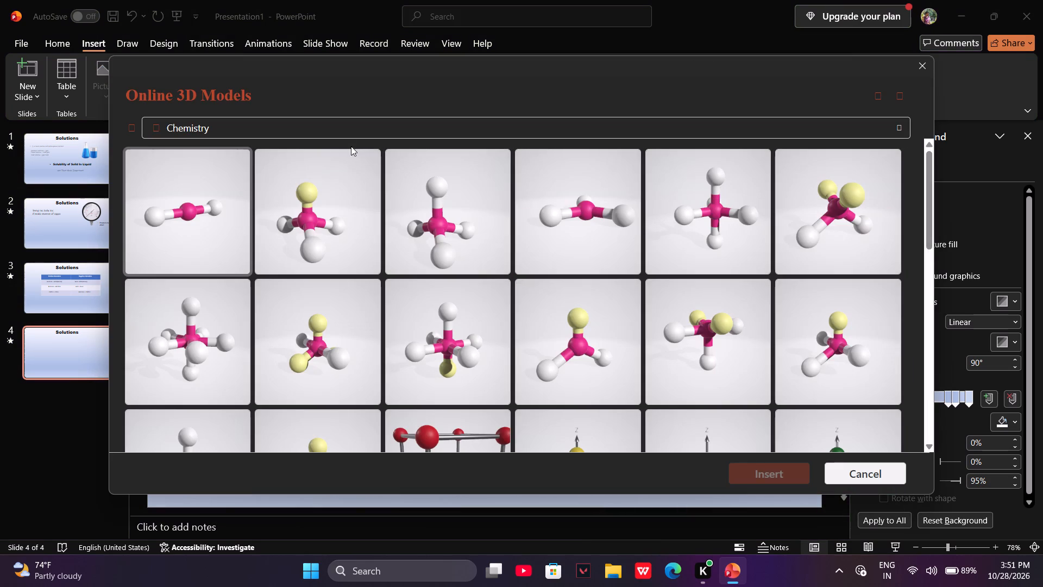
pyautogui.click(196, 228)
pyautogui.moveTo(775, 485); pyautogui.dragTo(760, 464)
pyautogui.click(760, 464)
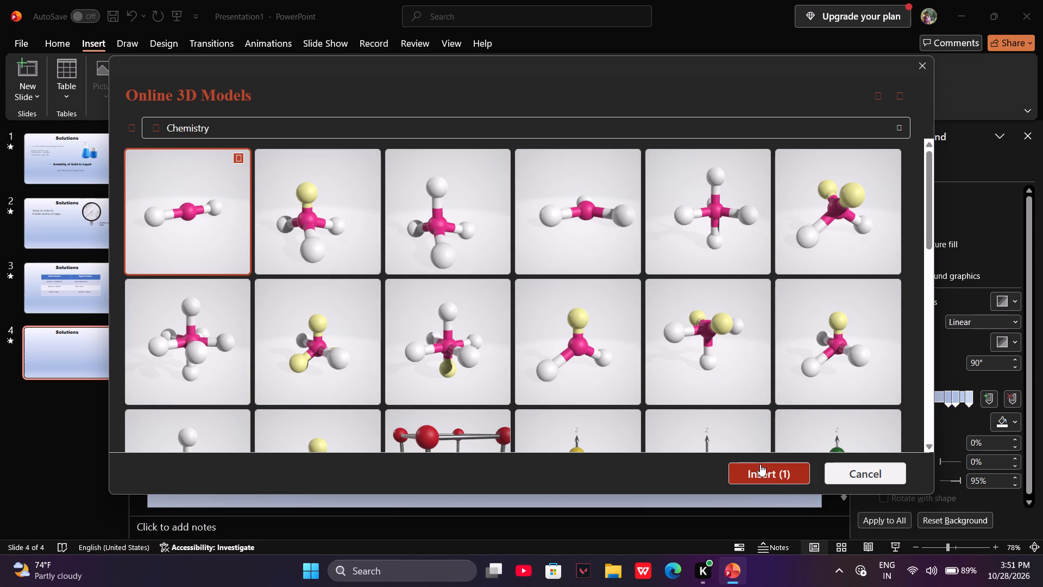
# Turn the molecule model in 3D and tilt it so it slopes slightly downward from the larger white sphere to the smaller one.
pyautogui.moveTo(444, 339); pyautogui.dragTo(532, 391)
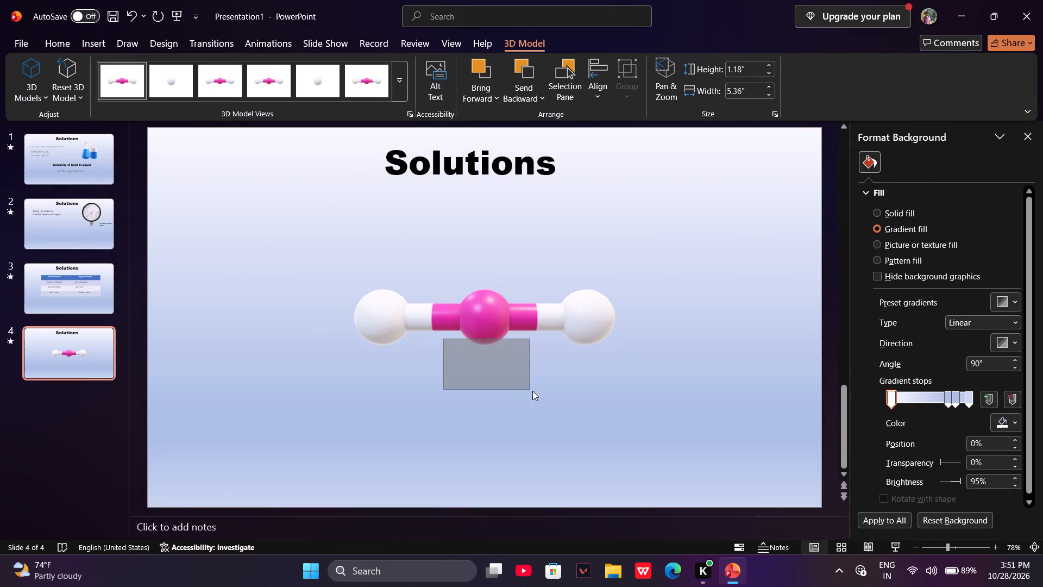
pyautogui.moveTo(532, 391); pyautogui.dragTo(535, 390)
pyautogui.moveTo(486, 326); pyautogui.dragTo(499, 354)
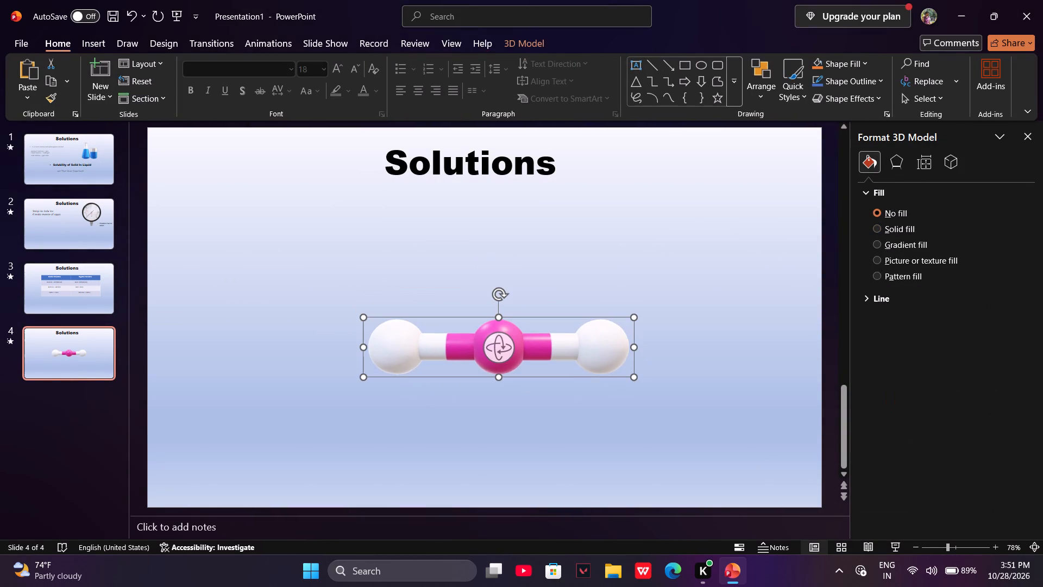
pyautogui.moveTo(505, 343); pyautogui.dragTo(681, 378)
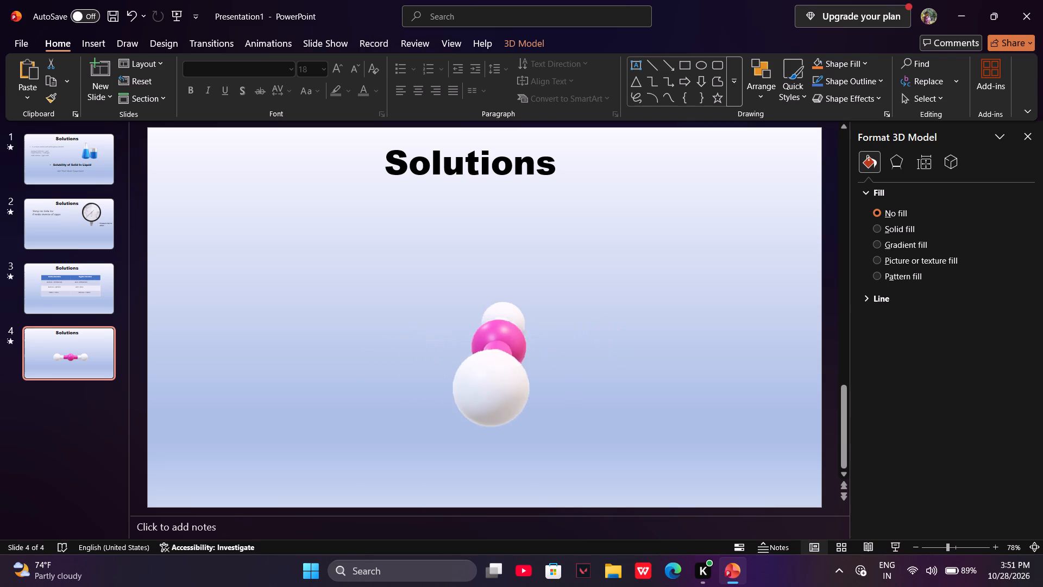
pyautogui.moveTo(681, 378); pyautogui.dragTo(535, 366)
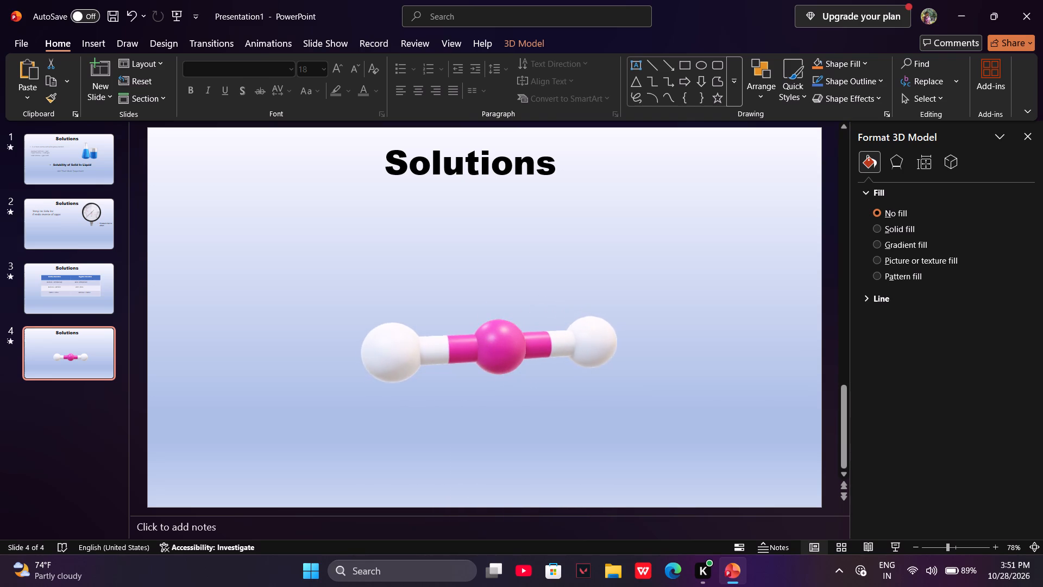
pyautogui.moveTo(535, 366); pyautogui.dragTo(539, 361)
pyautogui.moveTo(496, 289); pyautogui.dragTo(516, 290)
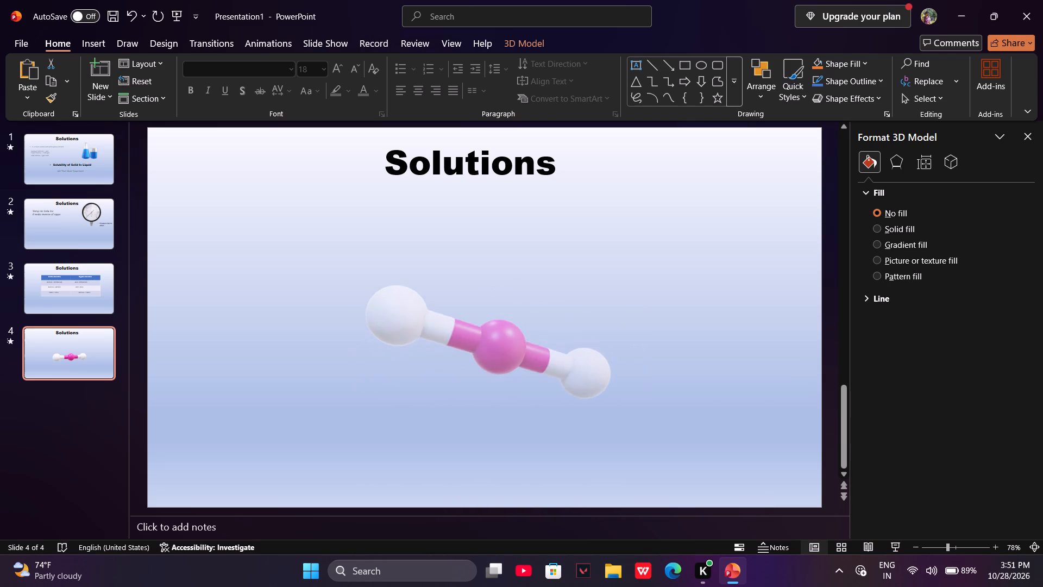
pyautogui.moveTo(516, 290); pyautogui.dragTo(509, 293)
# Move the molecule model to the slide's left edge, just below the title.
pyautogui.moveTo(502, 329); pyautogui.dragTo(377, 274)
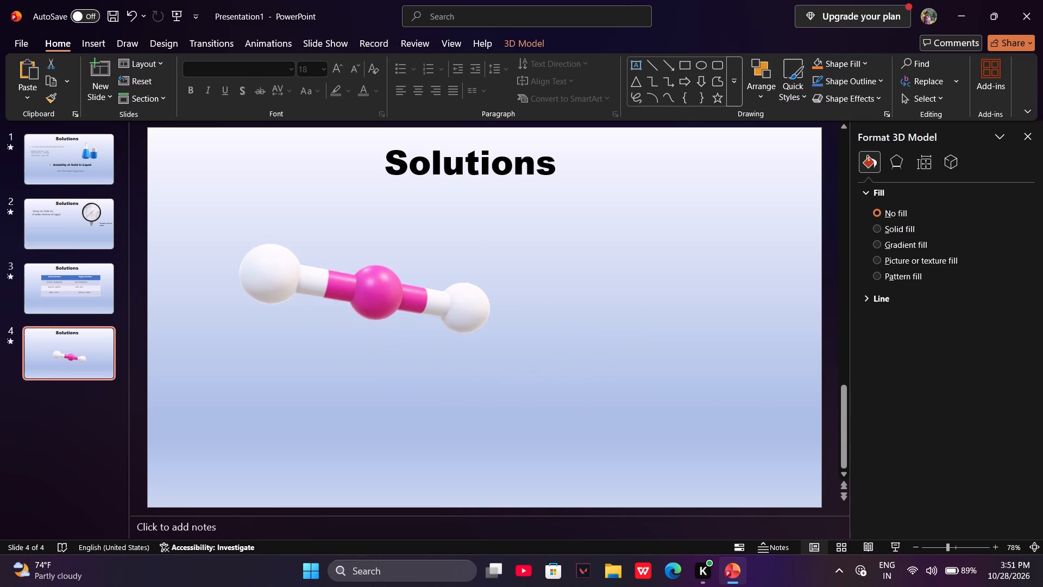
pyautogui.moveTo(377, 274); pyautogui.dragTo(299, 251)
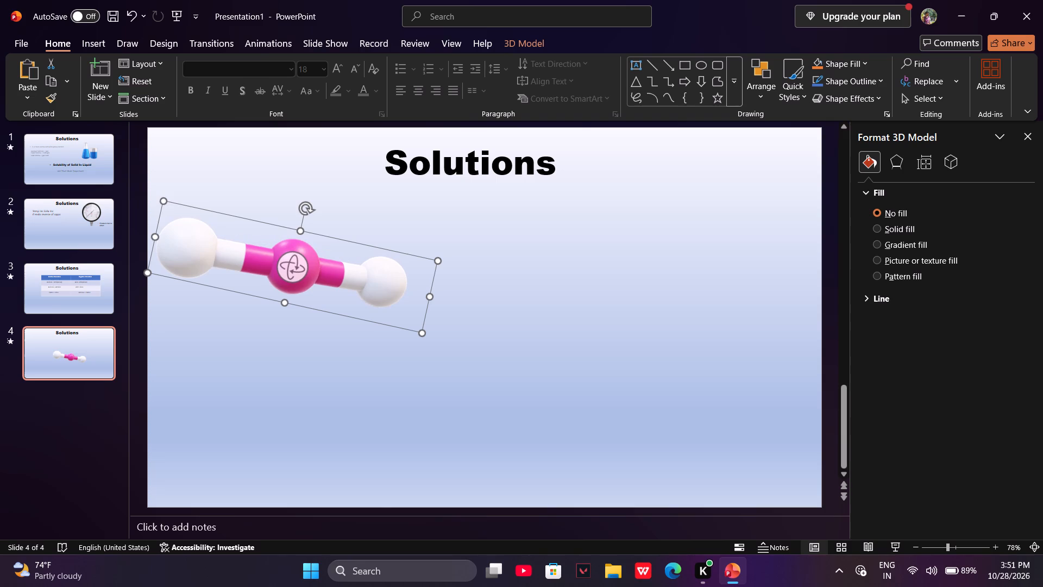
# Add a text box reading "Linear (180 degree) Angle" to the right of the molecule on slide 4.
pyautogui.click(96, 44)
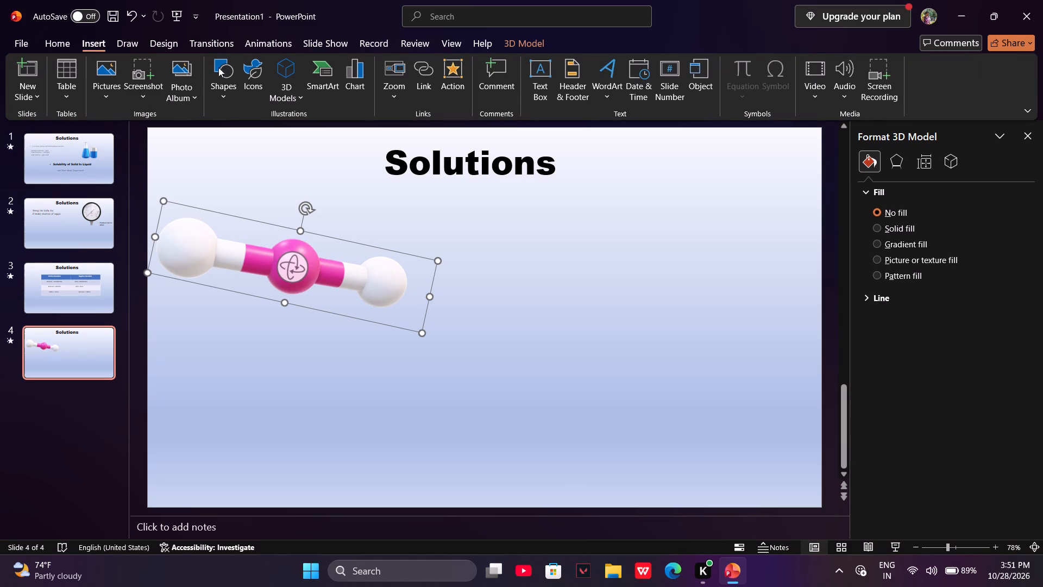
pyautogui.click(526, 81)
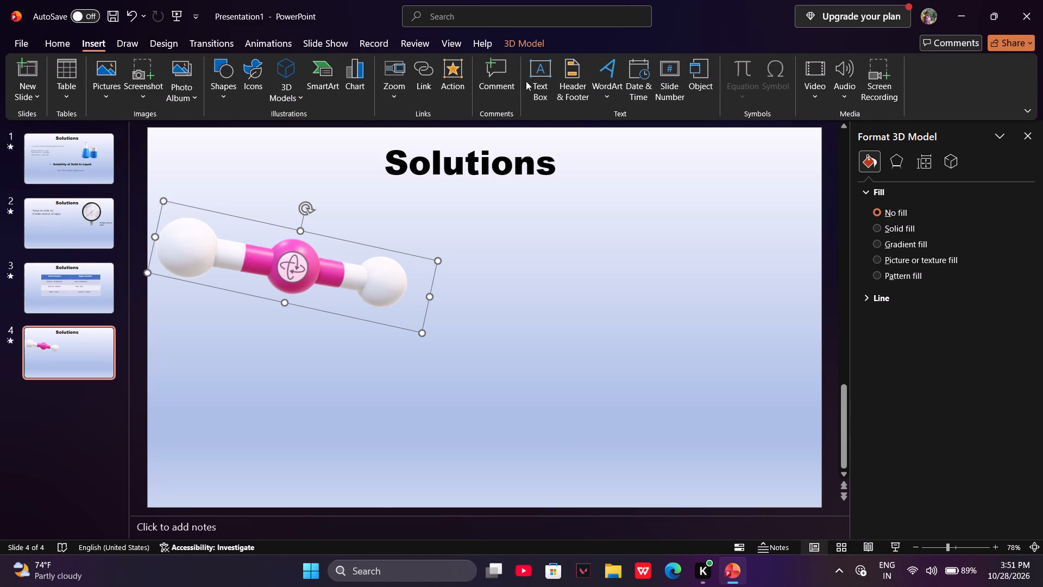
pyautogui.click(535, 78)
pyautogui.click(495, 248)
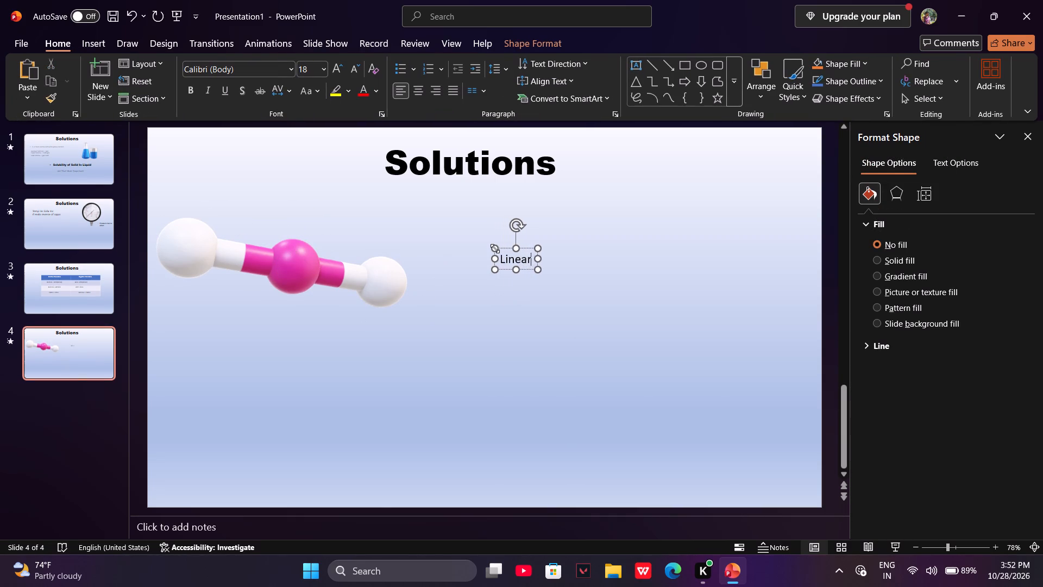
pyautogui.write('(1')
pyautogui.write('80 degree')
pyautogui.write(')')
pyautogui.press('space')
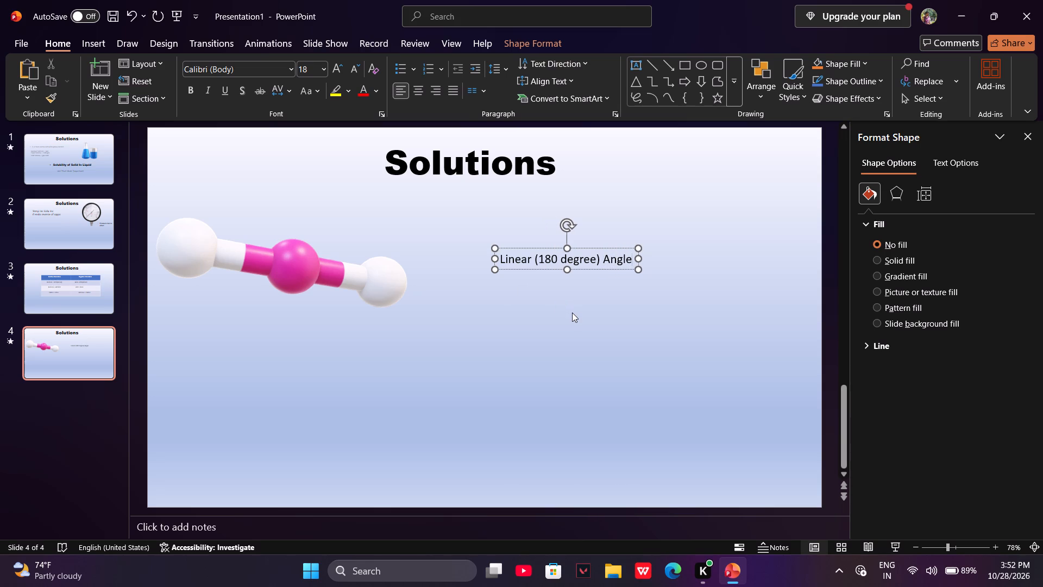
pyautogui.click(573, 314)
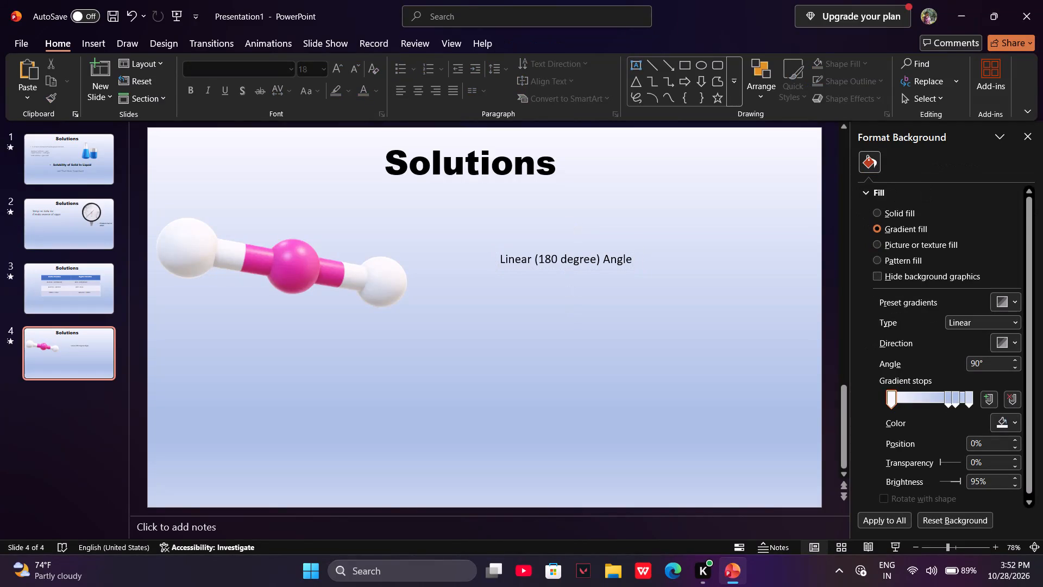
# Format the "Linear (180 degree) Angle" text in the Ink Free font at size 28.
pyautogui.moveTo(686, 299); pyautogui.dragTo(491, 249)
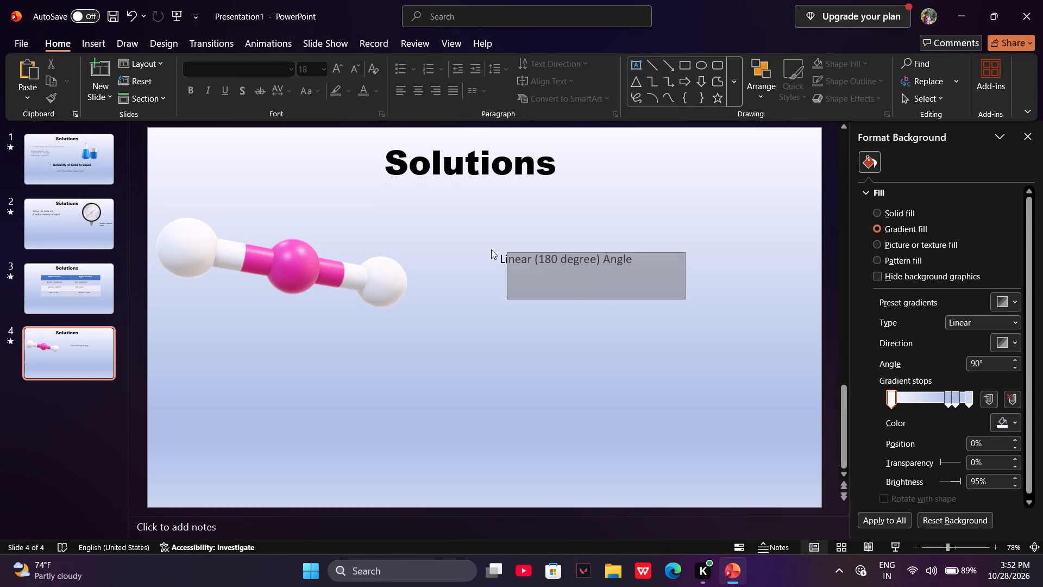
pyautogui.moveTo(491, 249); pyautogui.dragTo(462, 241)
pyautogui.click(291, 72)
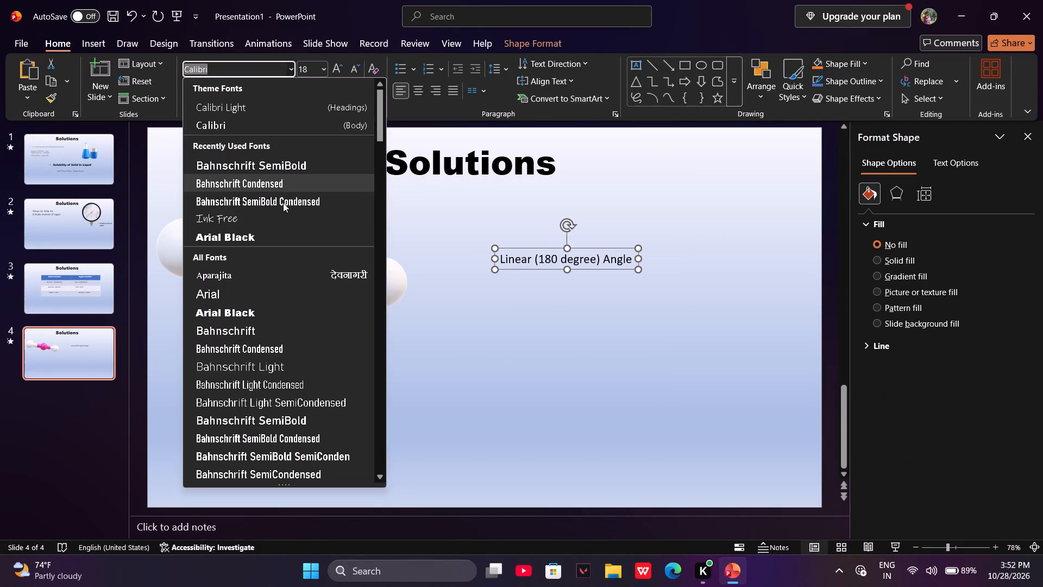
pyautogui.click(283, 218)
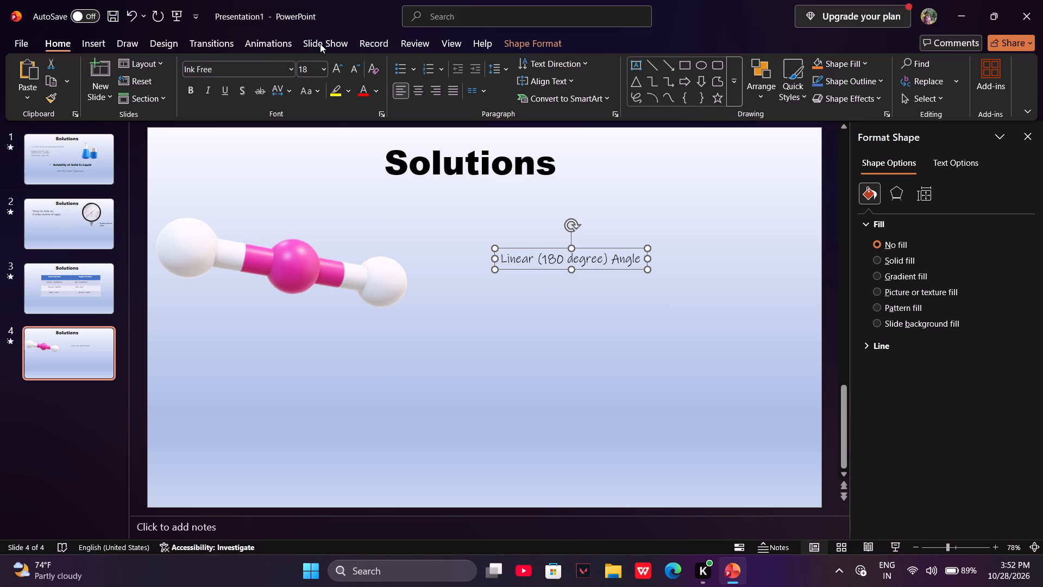
pyautogui.click(325, 67)
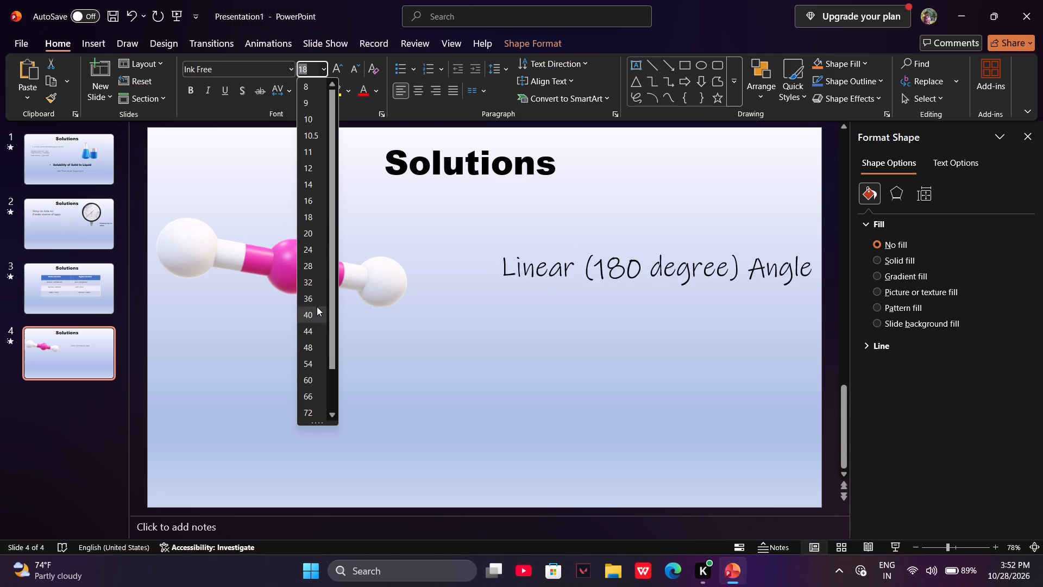
pyautogui.click(312, 271)
pyautogui.click(508, 354)
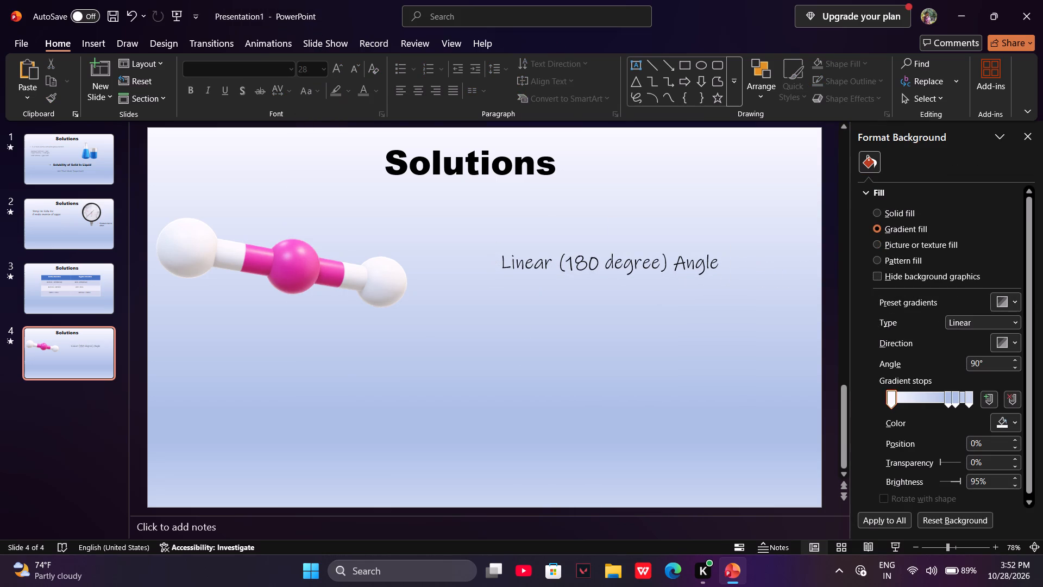
# Move the "Linear (180 degree) Angle" text slightly up and closer to the molecule.
pyautogui.moveTo(504, 279); pyautogui.dragTo(469, 270)
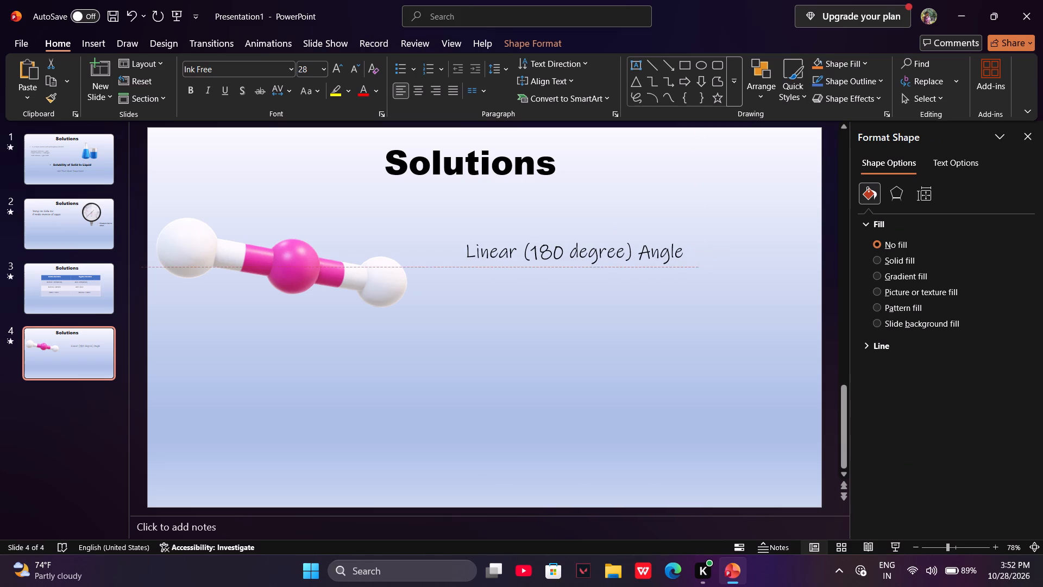
pyautogui.moveTo(469, 270); pyautogui.dragTo(457, 252)
# Move the molecule up slightly and turn it in 3D so both white spheres look nearly equal in size.
pyautogui.click(327, 267)
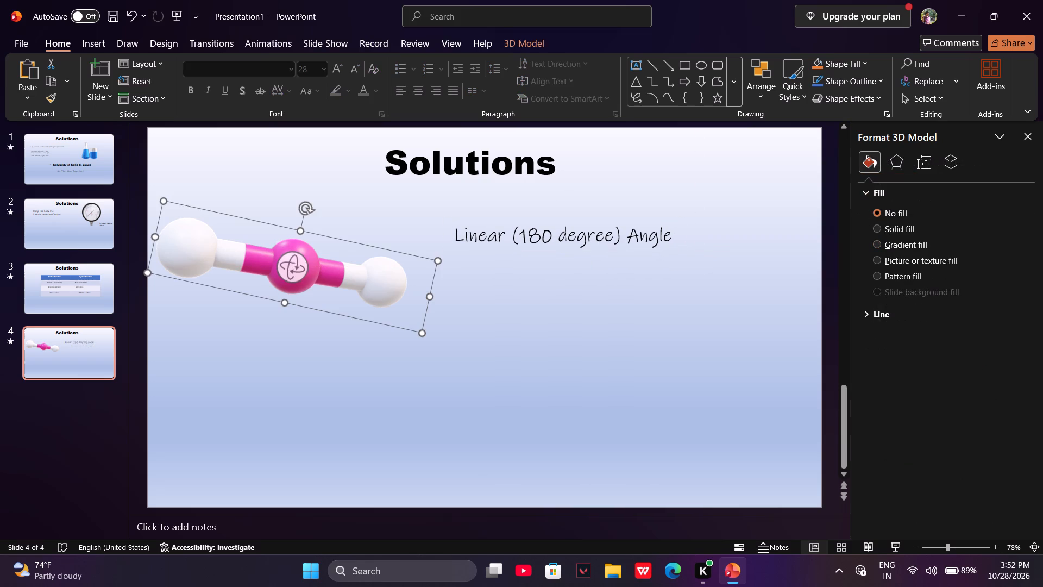
pyautogui.moveTo(369, 271); pyautogui.dragTo(364, 248)
pyautogui.moveTo(298, 251); pyautogui.dragTo(298, 259)
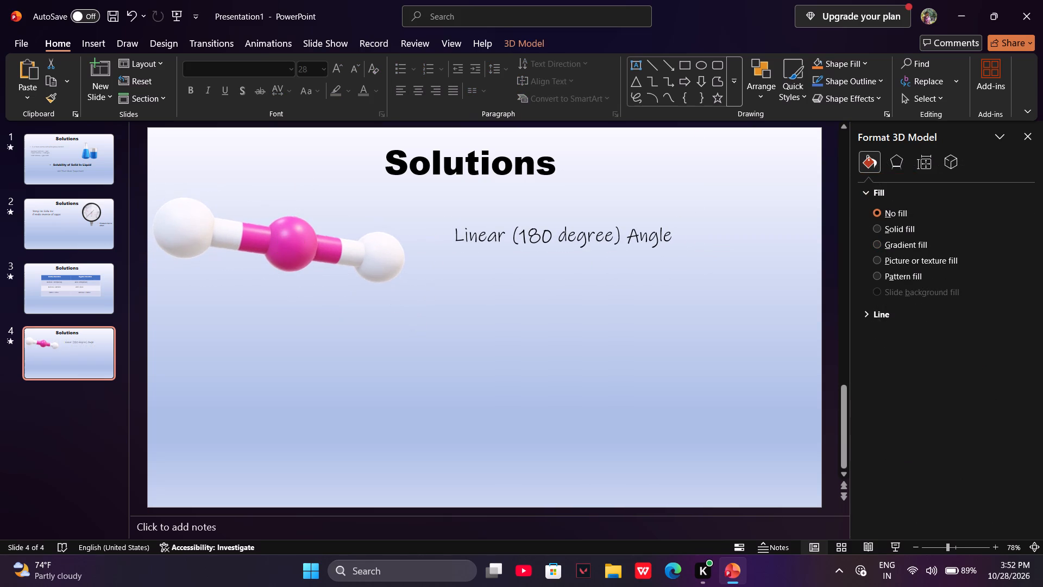
pyautogui.moveTo(298, 259); pyautogui.dragTo(270, 272)
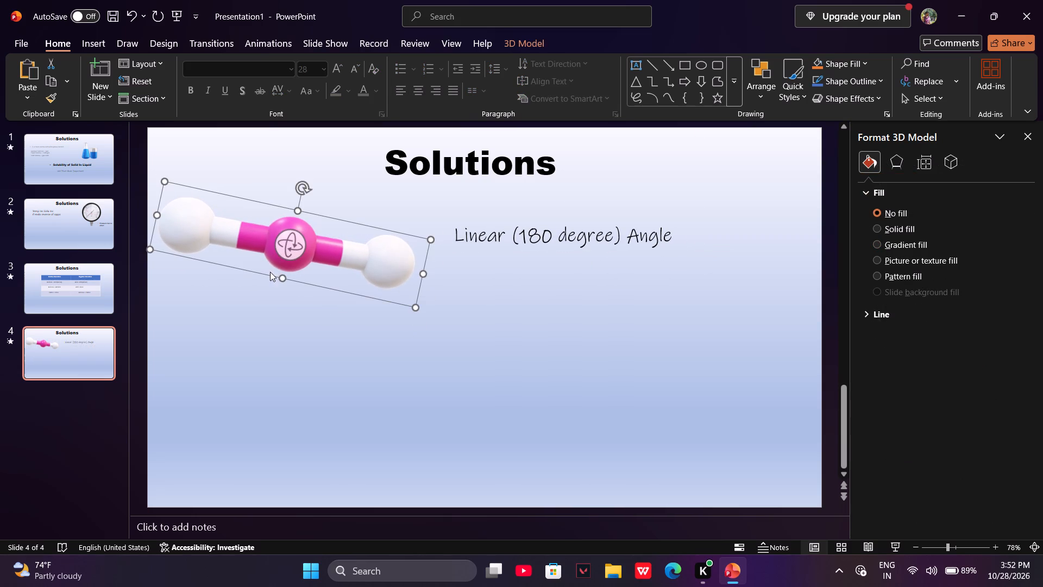
# Rotate the molecule model until it lies horizontally, level with its text label.
pyautogui.click(306, 187)
pyautogui.moveTo(306, 187); pyautogui.dragTo(289, 183)
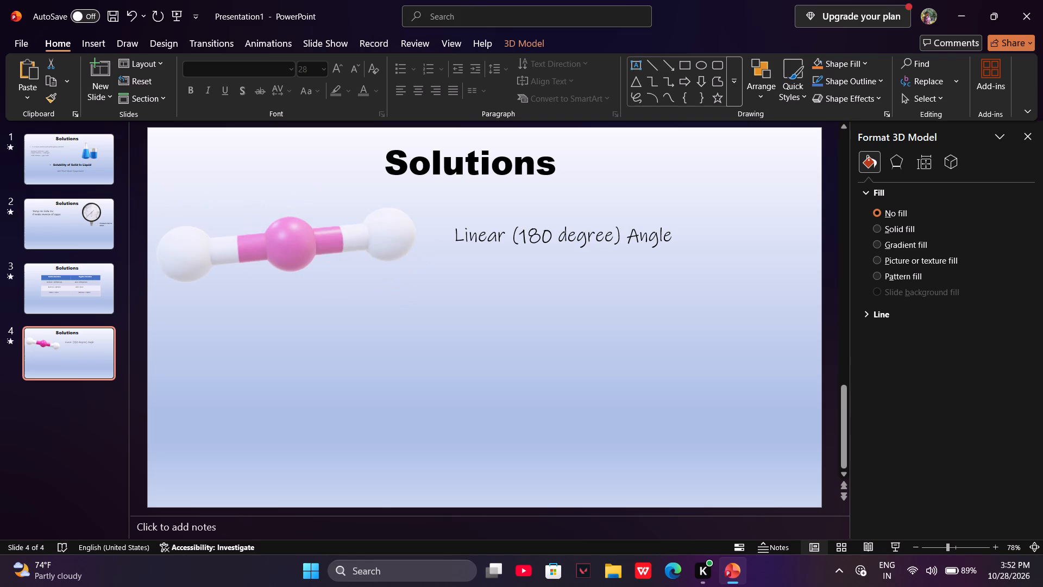
pyautogui.moveTo(289, 183); pyautogui.dragTo(294, 186)
pyautogui.click(354, 307)
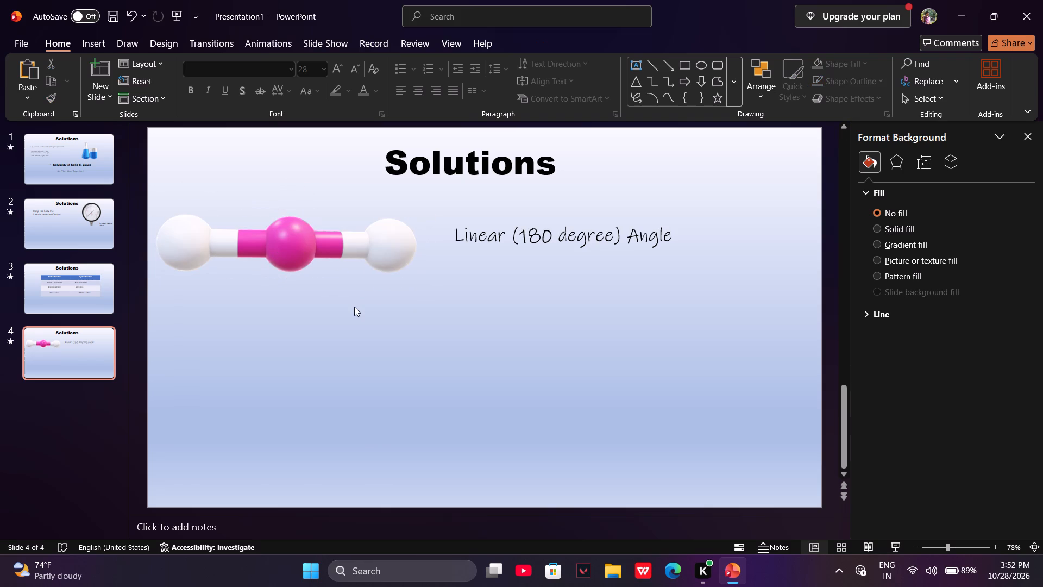
pyautogui.click(600, 286)
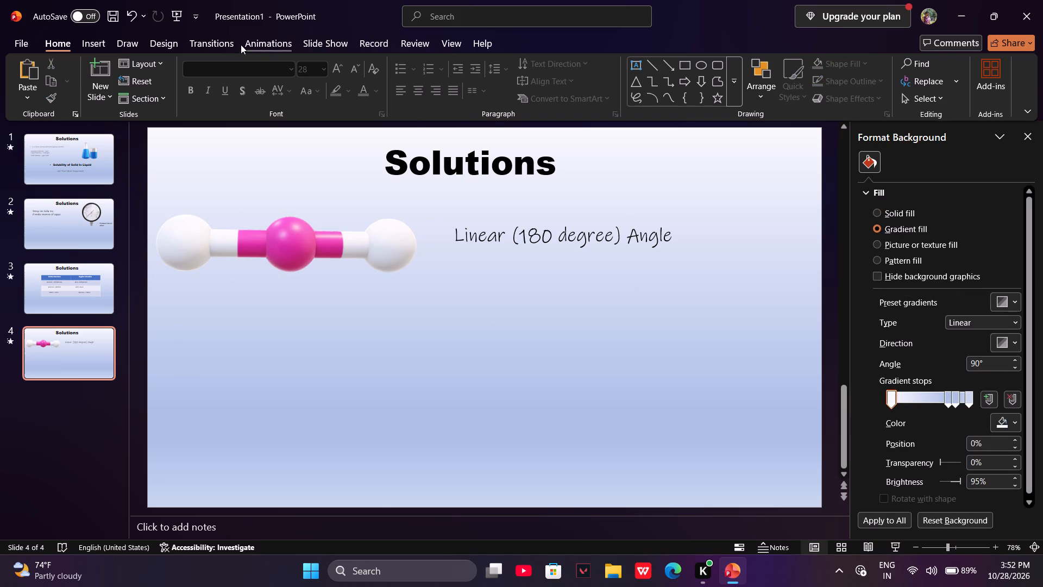
# Try the Fade, Fly In and Float In animations on the molecule model, and settle on the Shape entrance animation.
pyautogui.click(282, 227)
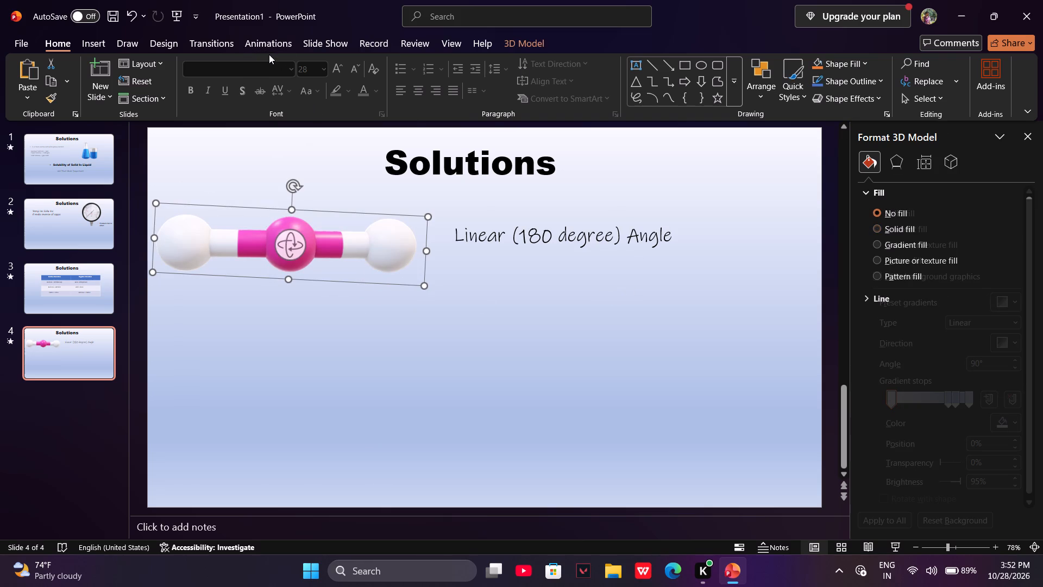
pyautogui.moveTo(269, 54); pyautogui.dragTo(260, 39)
pyautogui.click(260, 39)
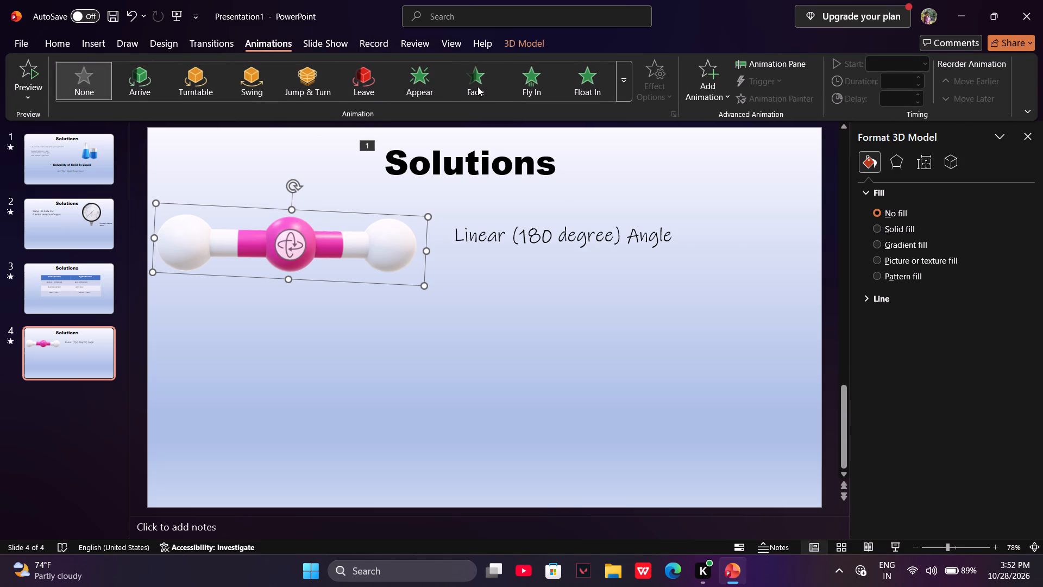
pyautogui.click(477, 86)
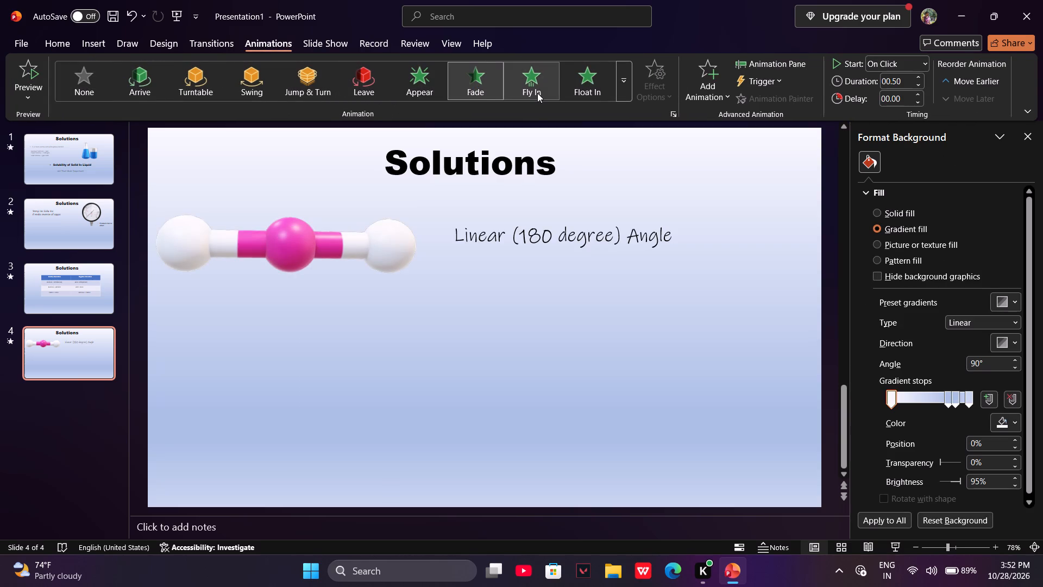
pyautogui.click(537, 93)
pyautogui.click(590, 89)
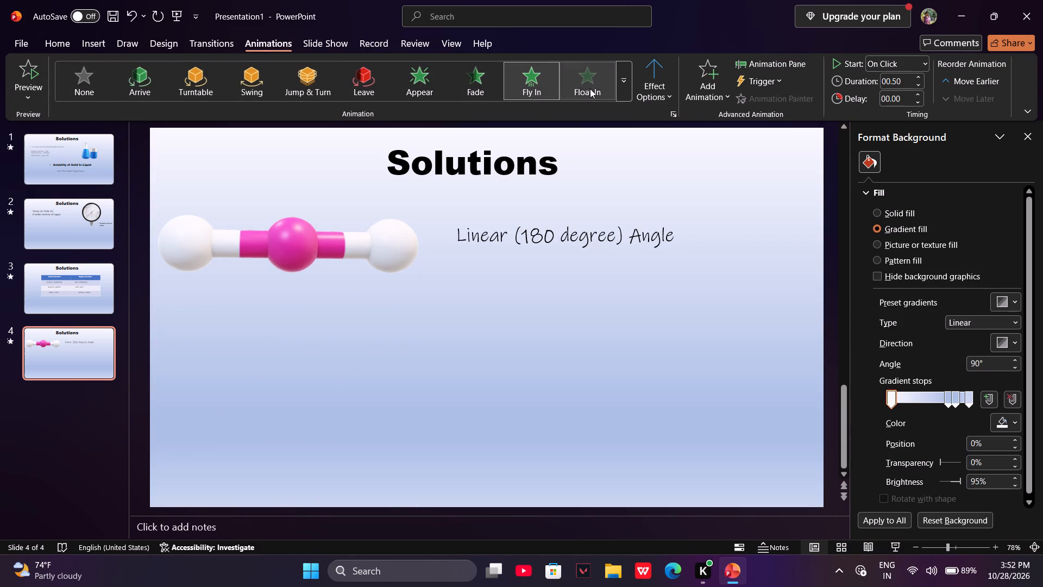
pyautogui.click(620, 89)
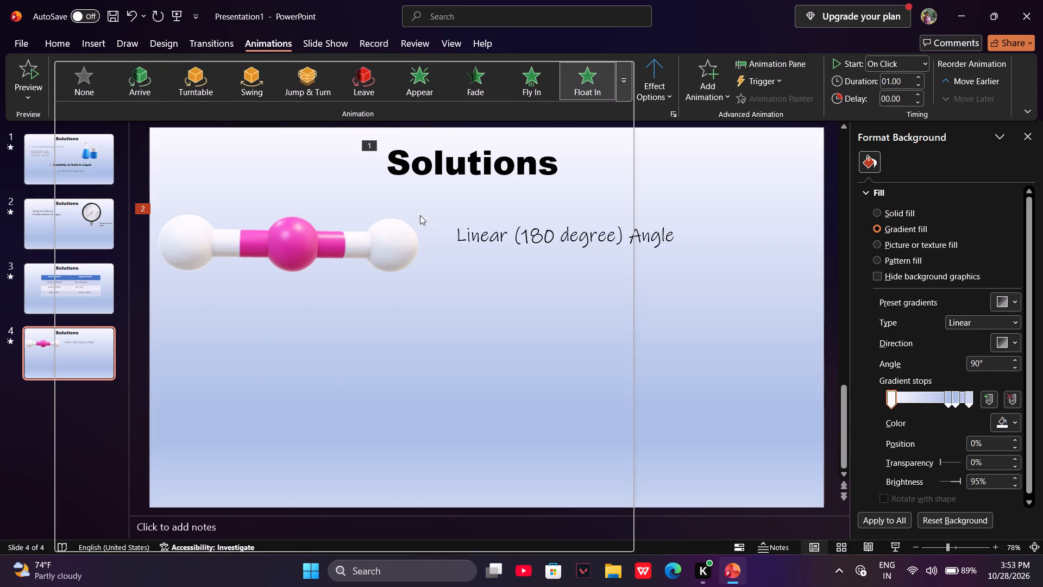
pyautogui.click(431, 239)
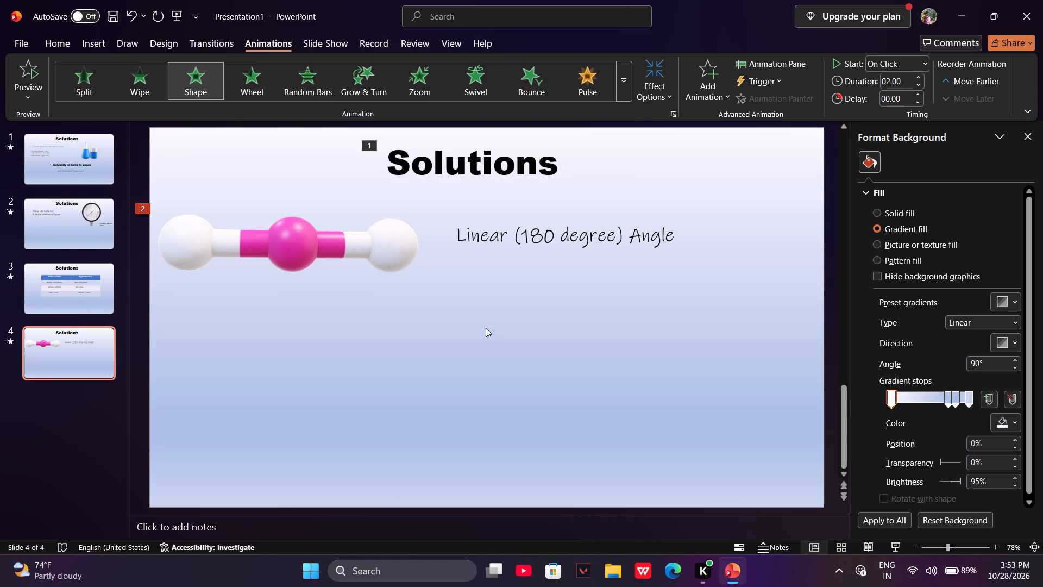
pyautogui.click(516, 317)
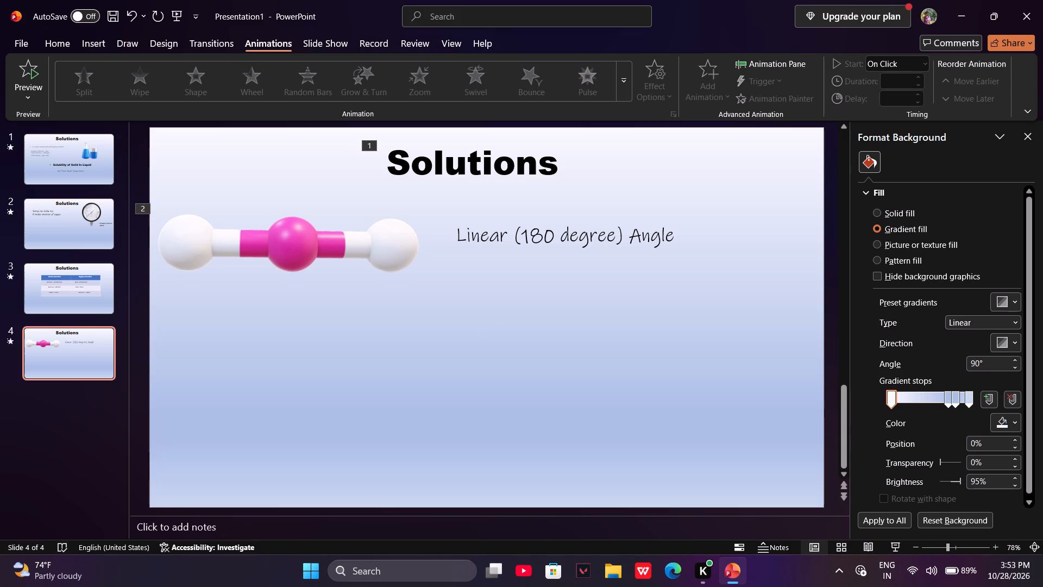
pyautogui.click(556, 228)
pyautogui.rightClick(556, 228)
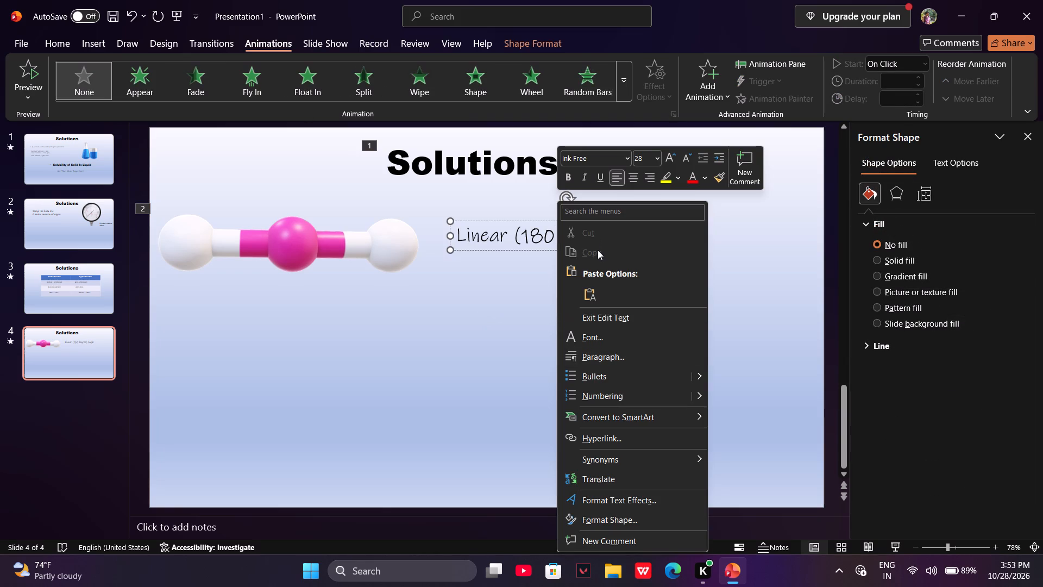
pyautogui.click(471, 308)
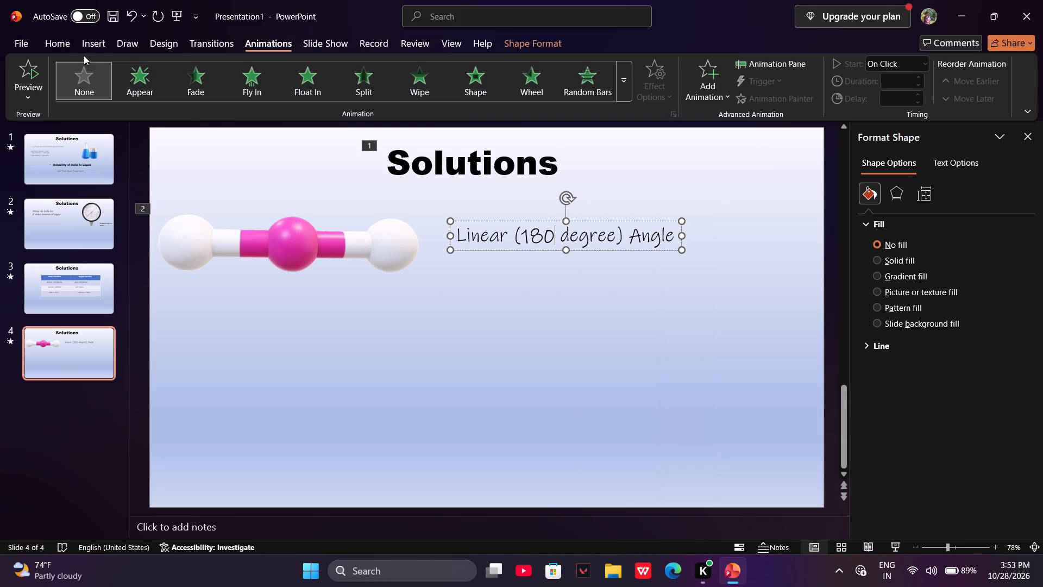
# Add a text box beneath the "Linear (180 degree) Angle" label reading "2 BONDS! 1 LONE PAIR".
pyautogui.click(87, 53)
pyautogui.click(102, 42)
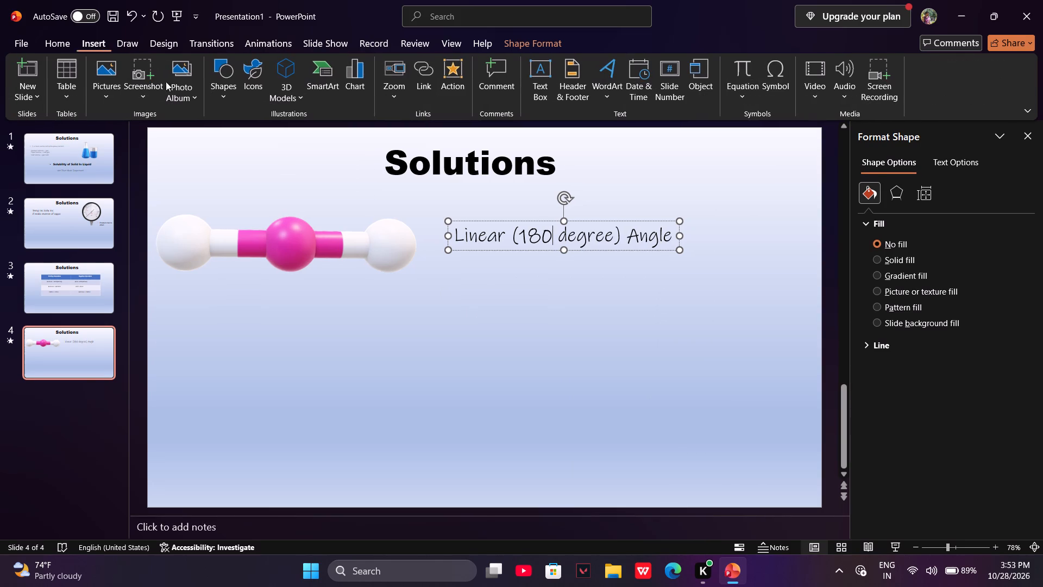
pyautogui.click(508, 300)
pyautogui.click(475, 286)
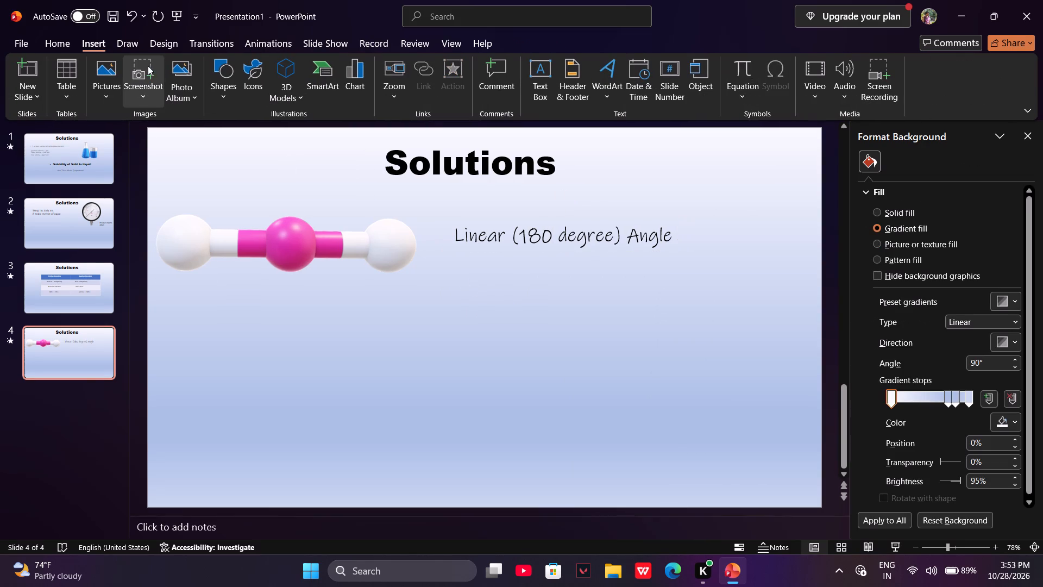
pyautogui.click(556, 80)
pyautogui.press('Escape')
pyautogui.click(541, 78)
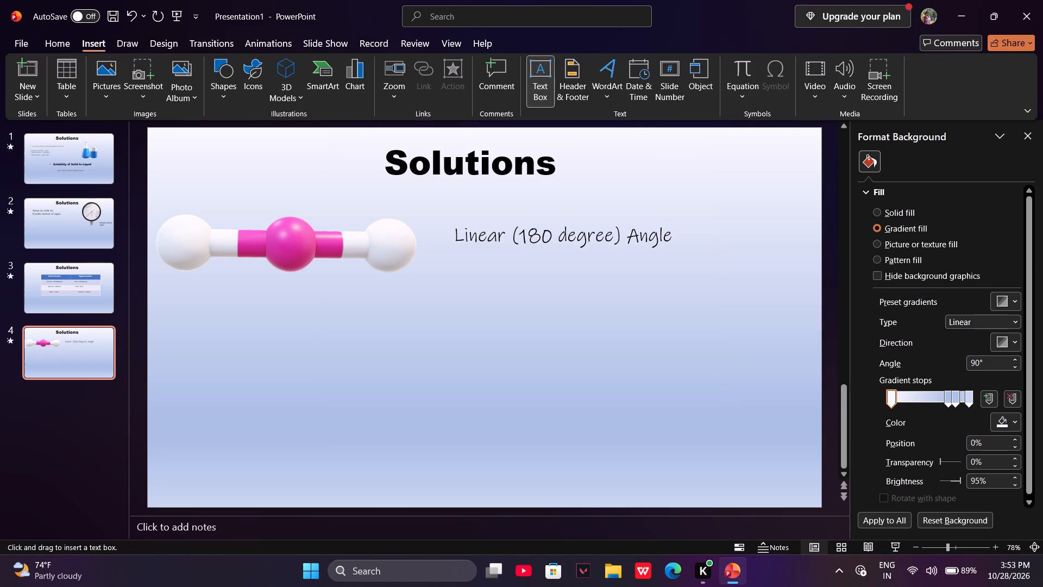
pyautogui.click(472, 298)
pyautogui.write('O')
pyautogui.press('space')
pyautogui.press('BackSpace')
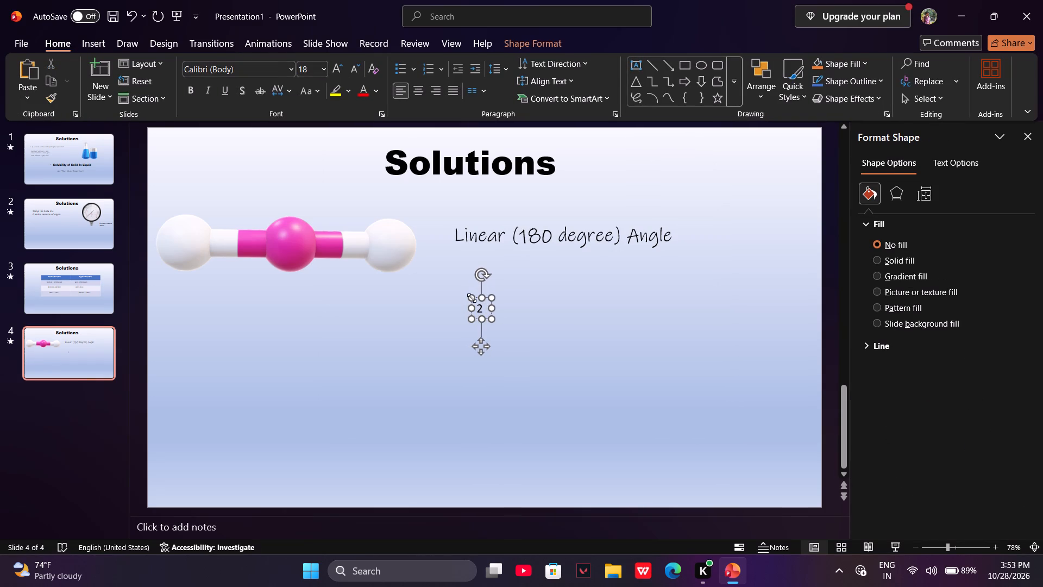
pyautogui.hotkey('ctrl', 'BackSpace')
pyautogui.hotkey('ctrl', 'BackSpace')
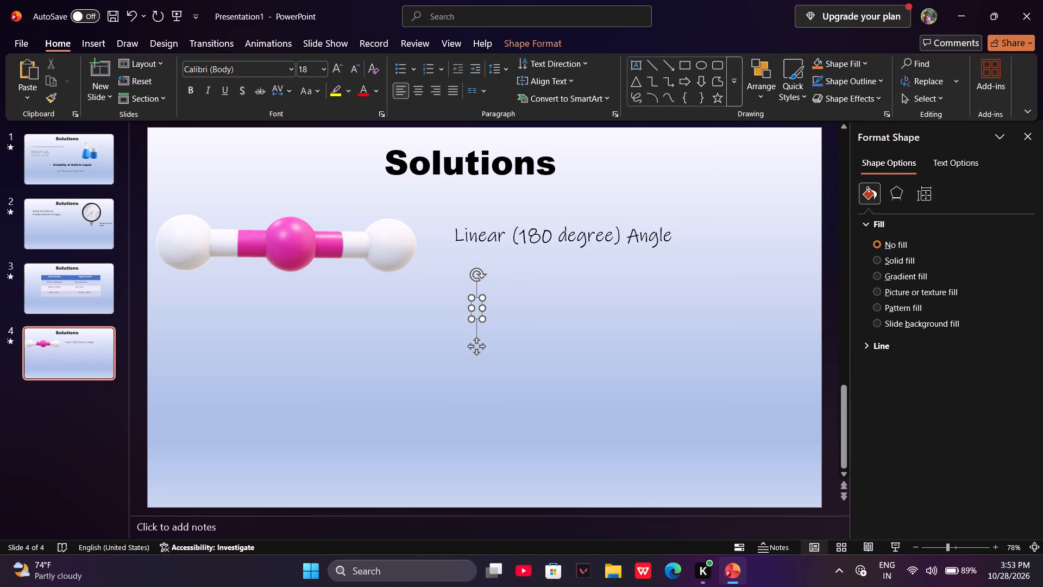
pyautogui.write('2 BODS')
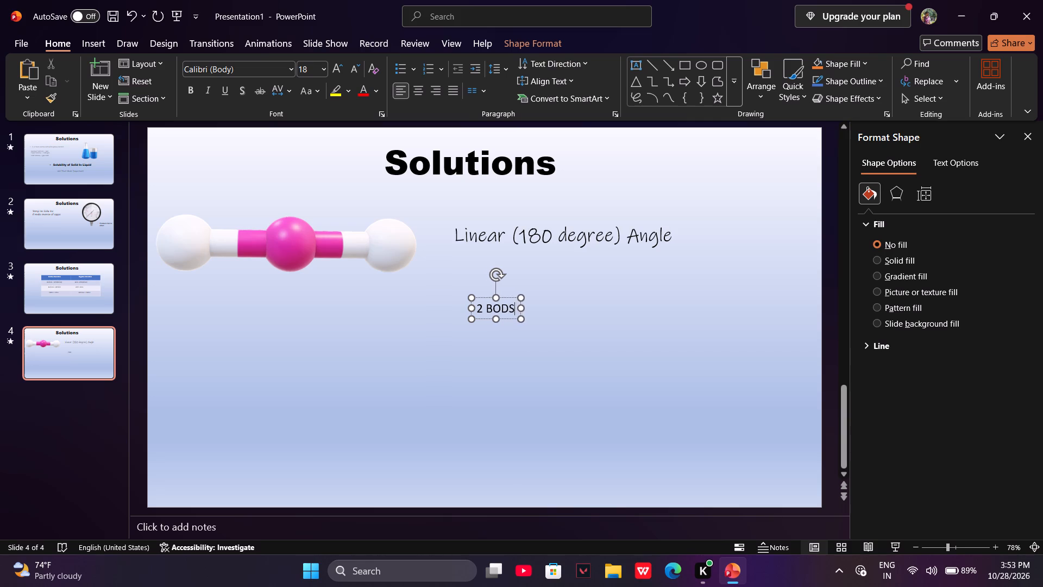
pyautogui.press('BackSpace')
pyautogui.press('BackSpace')
pyautogui.write('NDS 0 L')
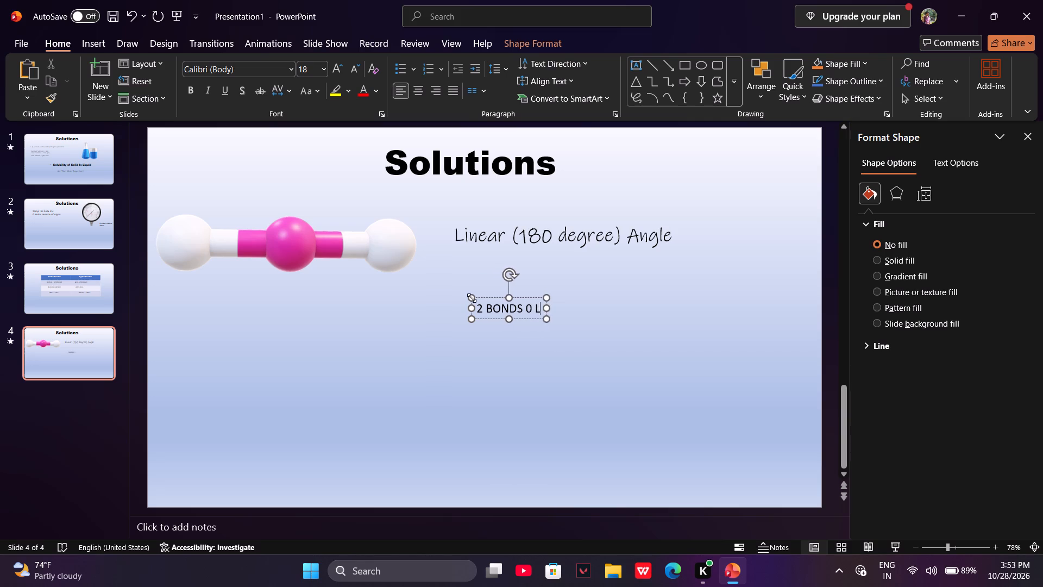
pyautogui.press('BackSpace')
pyautogui.press('BackSpace')
pyautogui.press('BackSpace')
pyautogui.hotkey('shift', '!')
pyautogui.press('BackSpace')
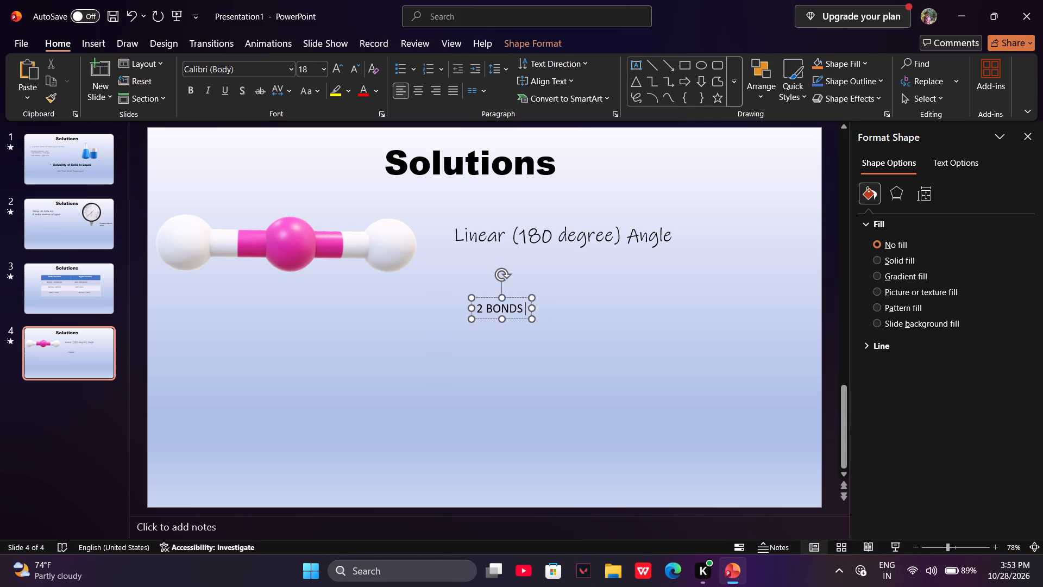
pyautogui.press('BackSpace')
pyautogui.write('! 1 LONE PAOR')
pyautogui.press('BackSpace')
pyautogui.press('BackSpace')
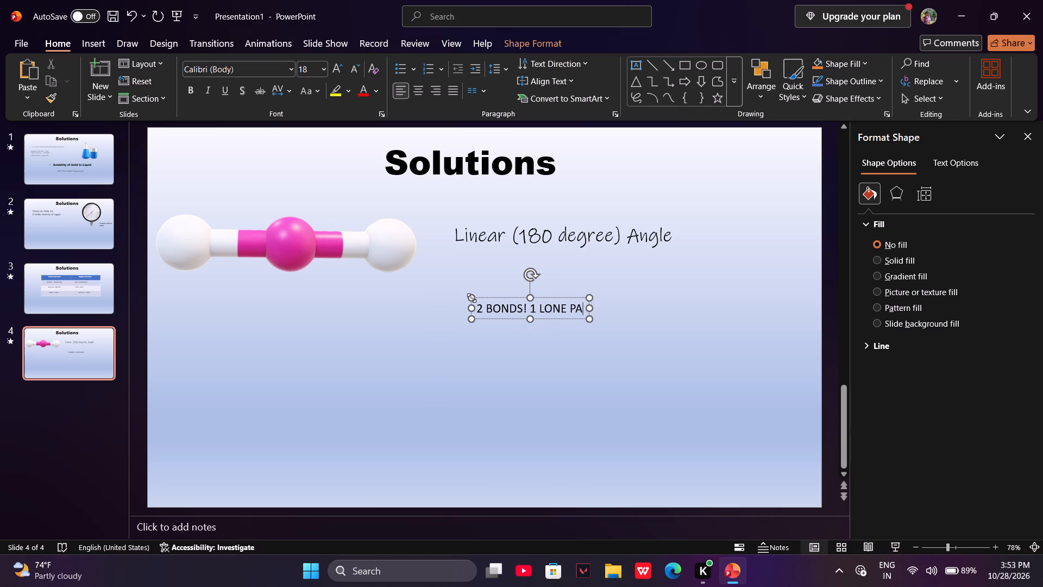
pyautogui.write('IR')
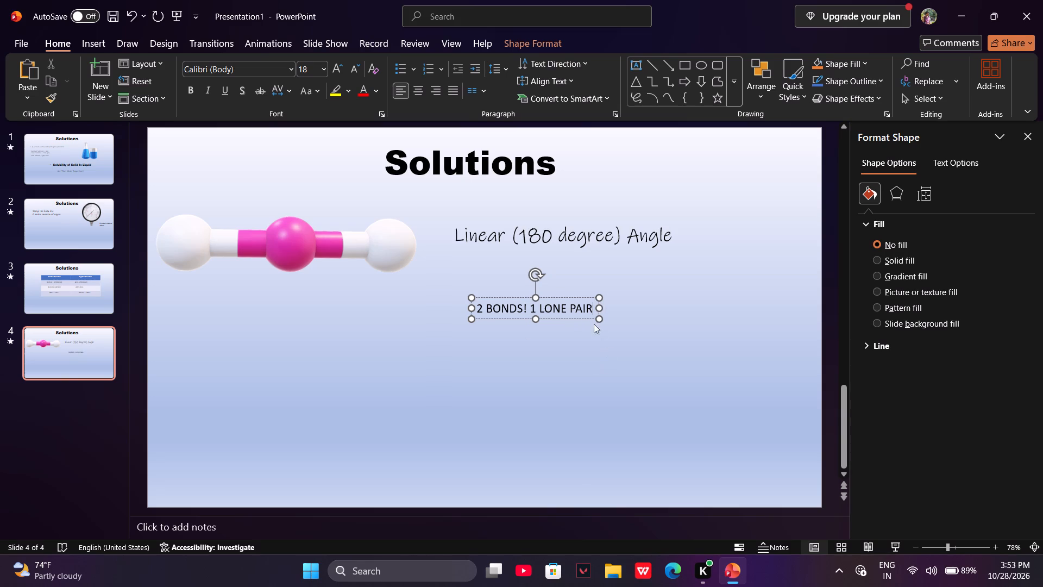
# Set the font size of the "2 BONDS! 1 LONE PAIR" text to 36.
pyautogui.click(324, 70)
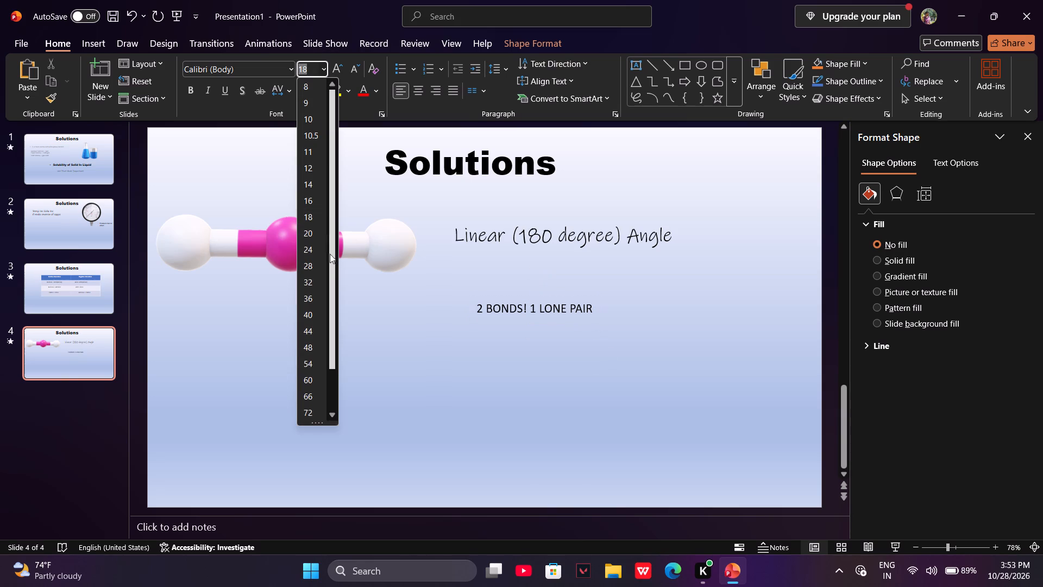
pyautogui.click(314, 326)
pyautogui.moveTo(631, 359); pyautogui.dragTo(501, 293)
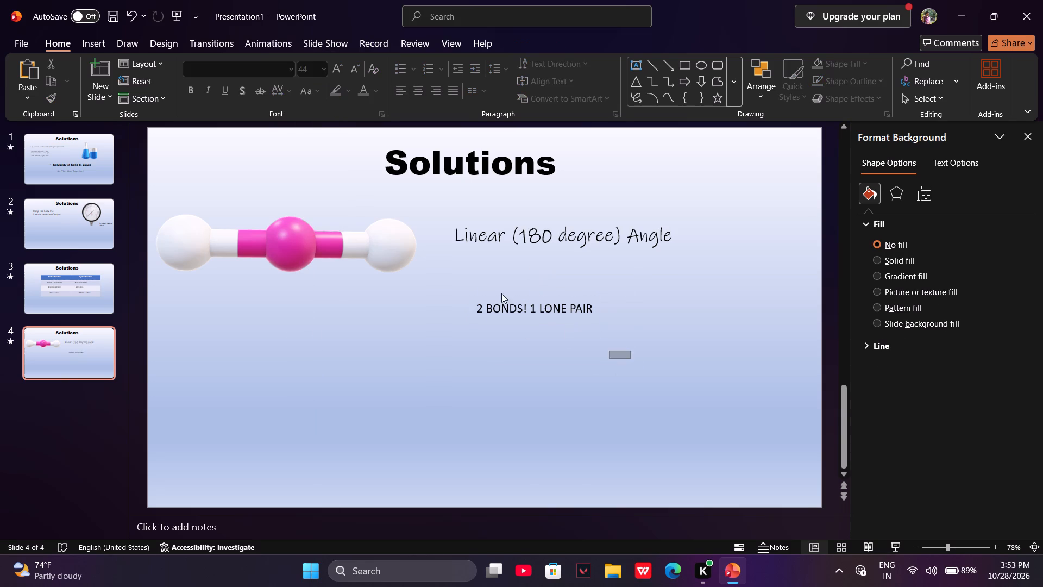
pyautogui.moveTo(501, 293); pyautogui.dragTo(441, 269)
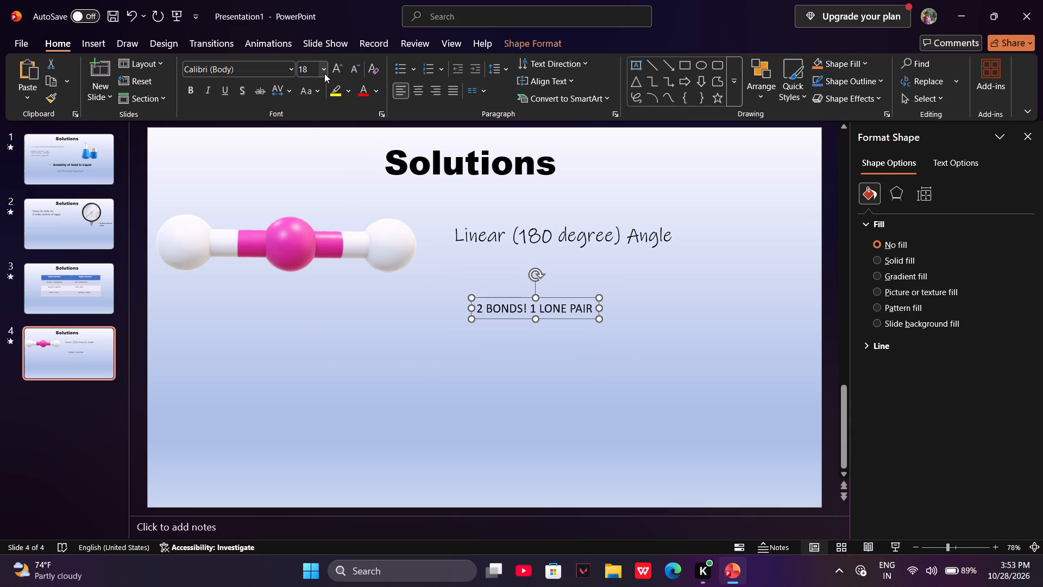
pyautogui.click(324, 73)
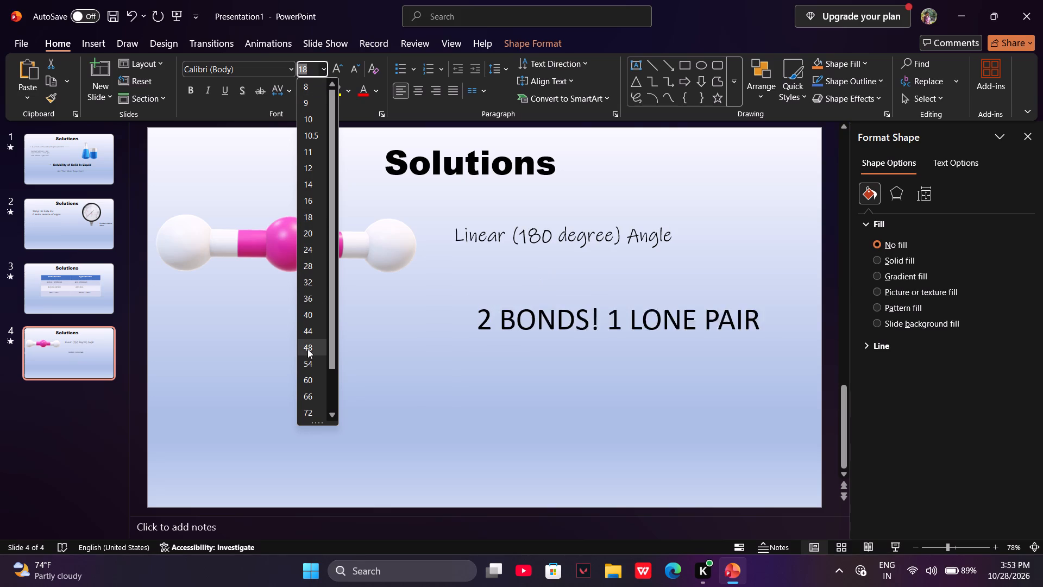
pyautogui.click(307, 305)
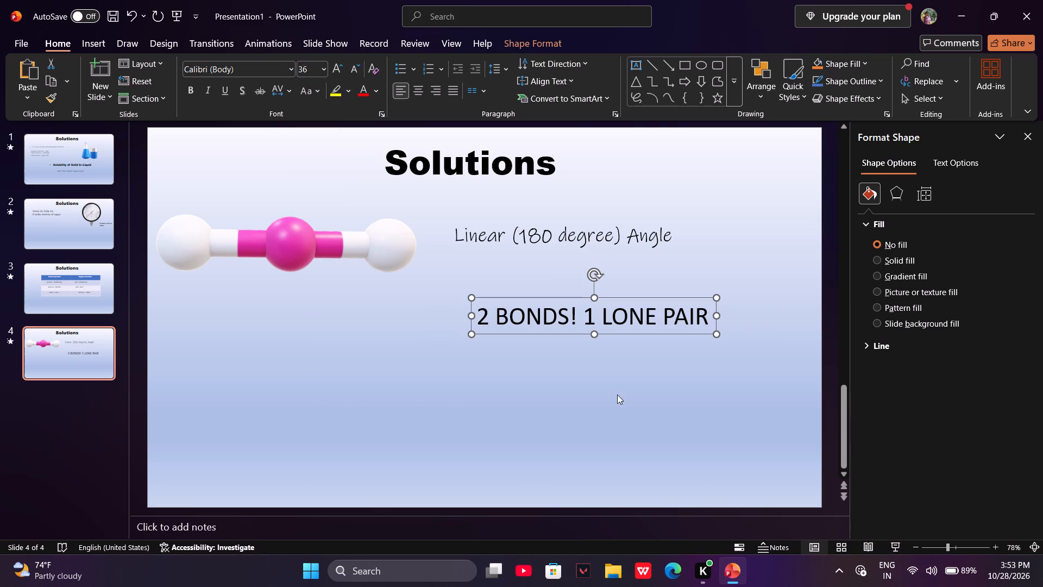
# Move the "2 BONDS! 1 LONE PAIR" text up close beneath the "Linear (180 degree) Angle" label, aligning their right edges.
pyautogui.click(641, 398)
pyautogui.click(584, 323)
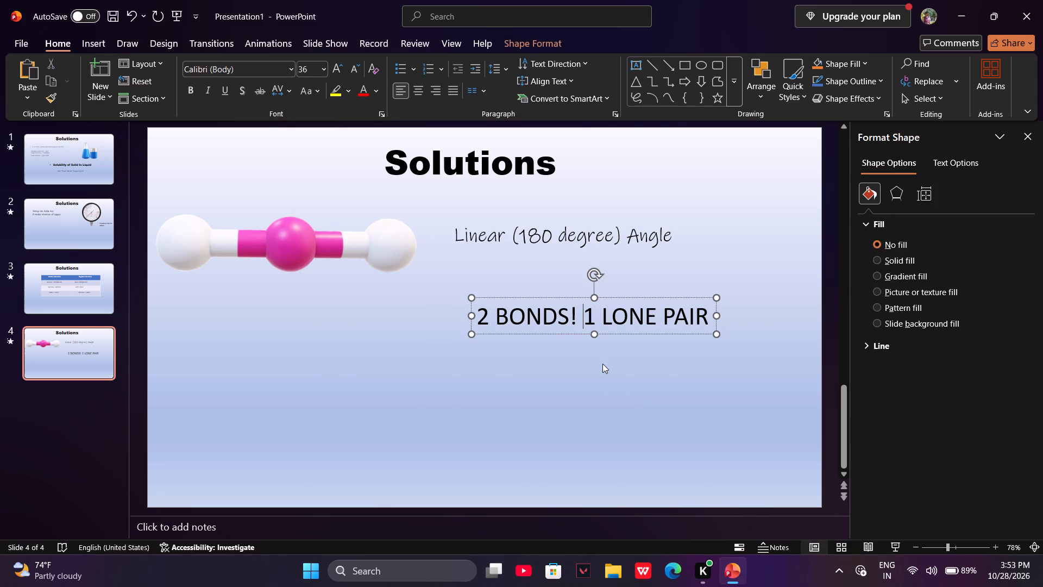
pyautogui.click(602, 364)
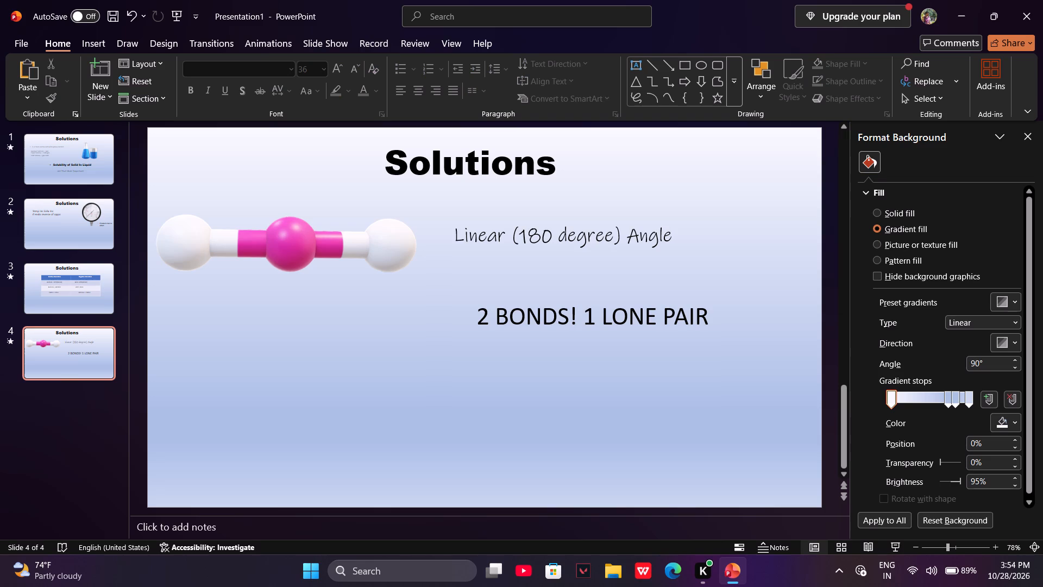
pyautogui.moveTo(579, 329); pyautogui.dragTo(571, 327)
pyautogui.click(563, 366)
pyautogui.moveTo(589, 335); pyautogui.dragTo(552, 303)
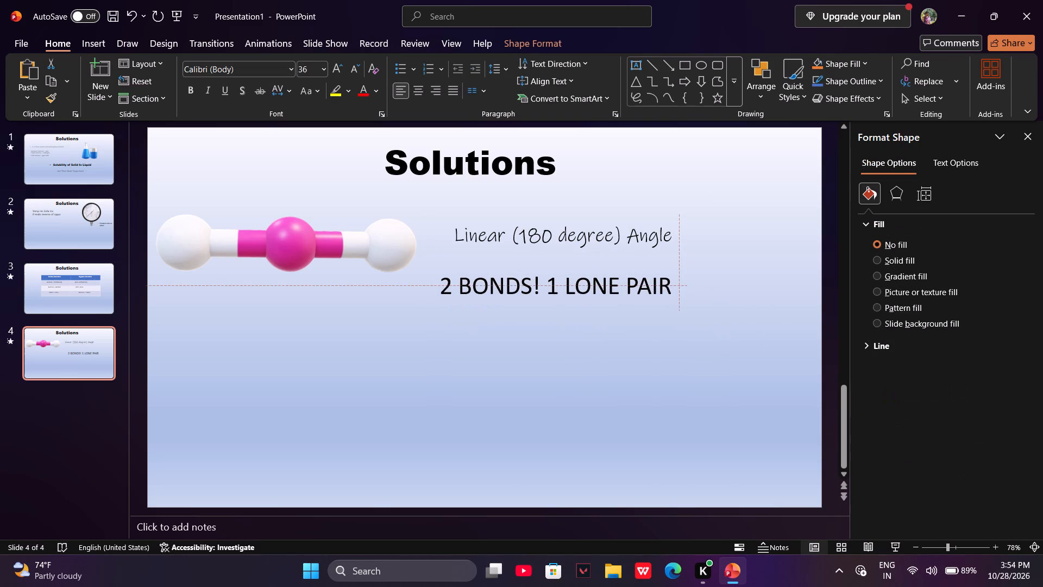
pyautogui.moveTo(552, 303); pyautogui.dragTo(554, 304)
pyautogui.click(564, 295)
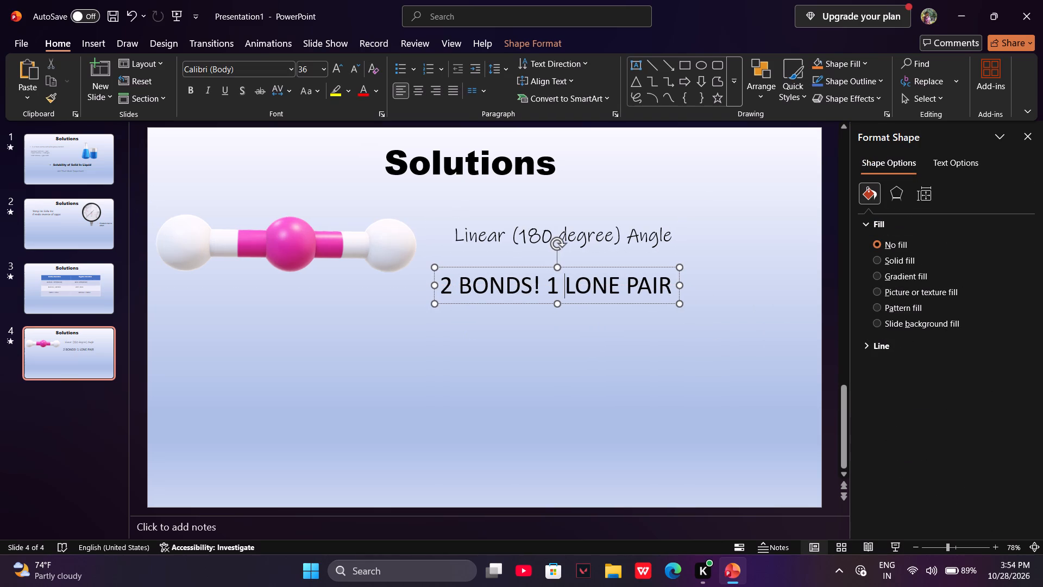
# Try a green highlight on the whole "2 BONDS! 1 LONE PAIR" text, and settle on turquoise.
pyautogui.click(347, 93)
pyautogui.click(380, 143)
pyautogui.moveTo(397, 297); pyautogui.dragTo(679, 268)
pyautogui.click(352, 86)
pyautogui.click(503, 276)
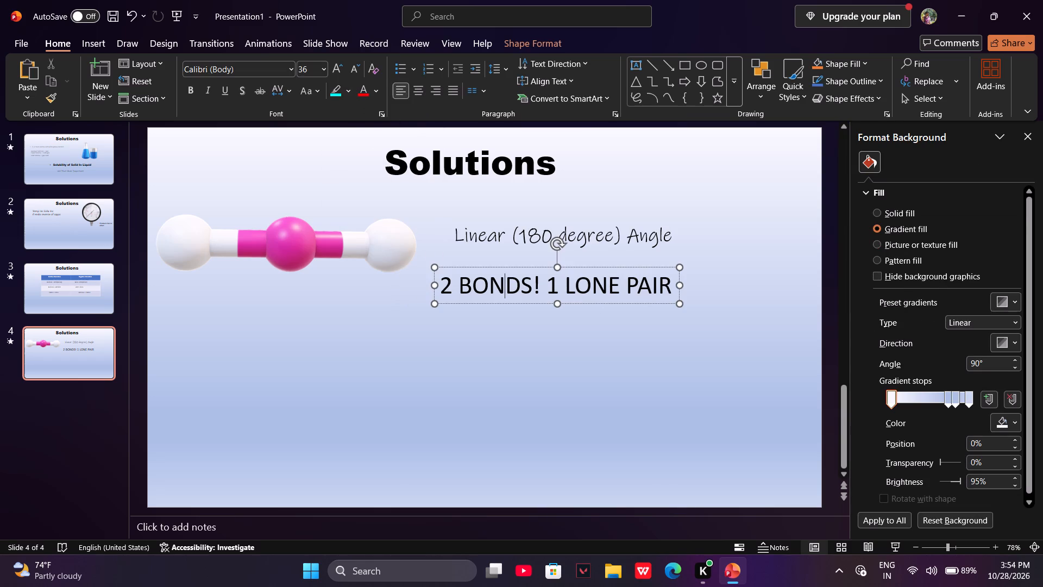
pyautogui.click(349, 93)
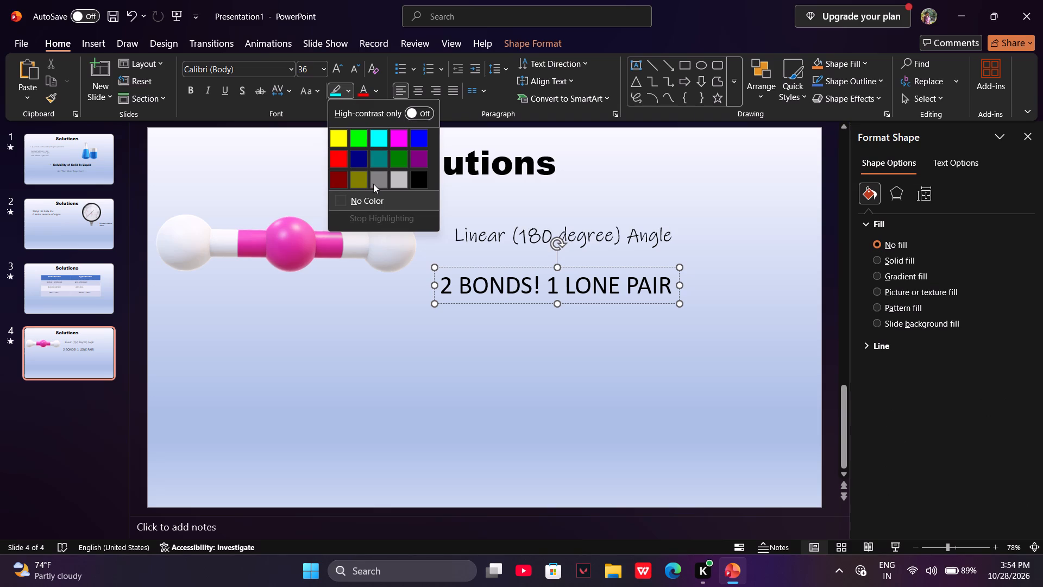
pyautogui.click(401, 162)
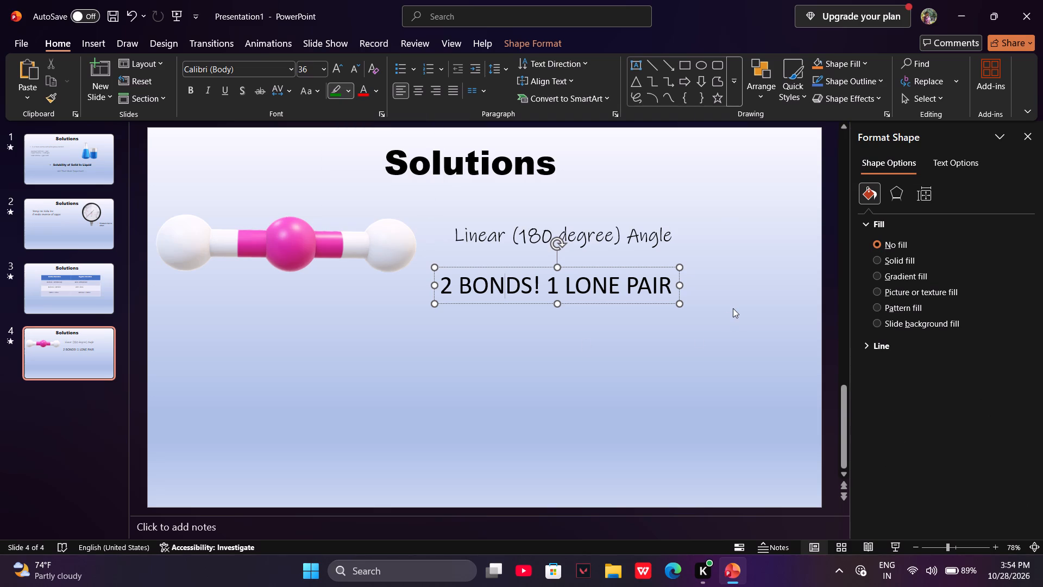
pyautogui.moveTo(733, 308); pyautogui.dragTo(432, 263)
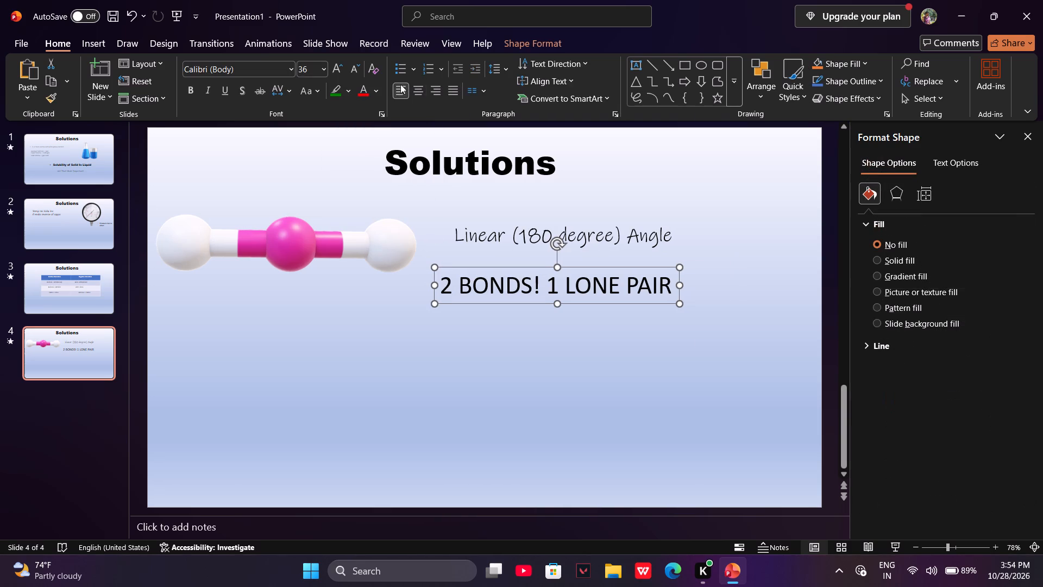
pyautogui.click(338, 92)
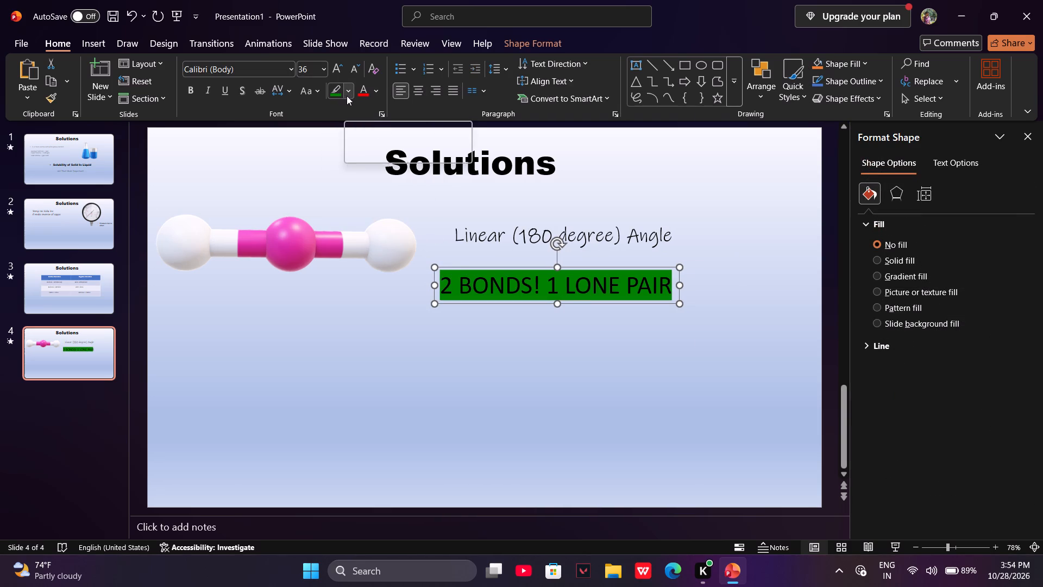
pyautogui.click(345, 92)
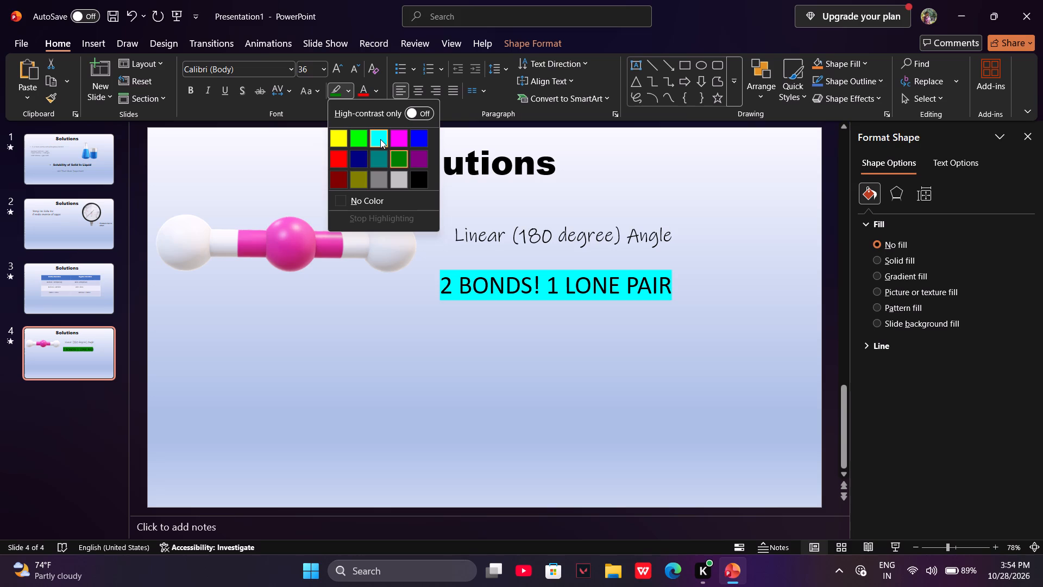
pyautogui.click(380, 139)
pyautogui.click(488, 341)
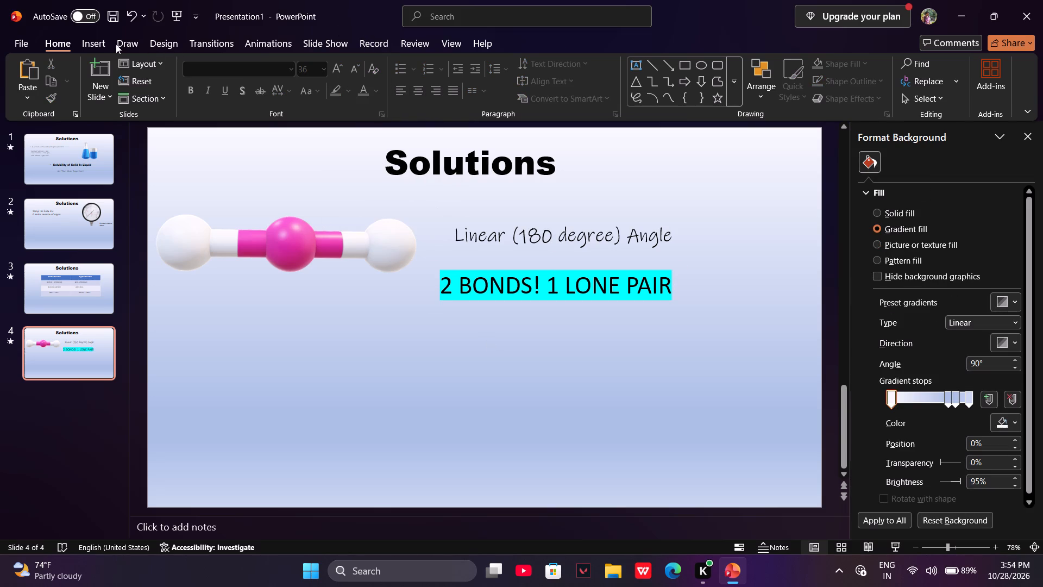
# Search the online 3D models for "CHEMISTRY" and insert the molecule with a pink centre, two white spheres and one yellow sphere.
pyautogui.click(98, 45)
pyautogui.click(229, 72)
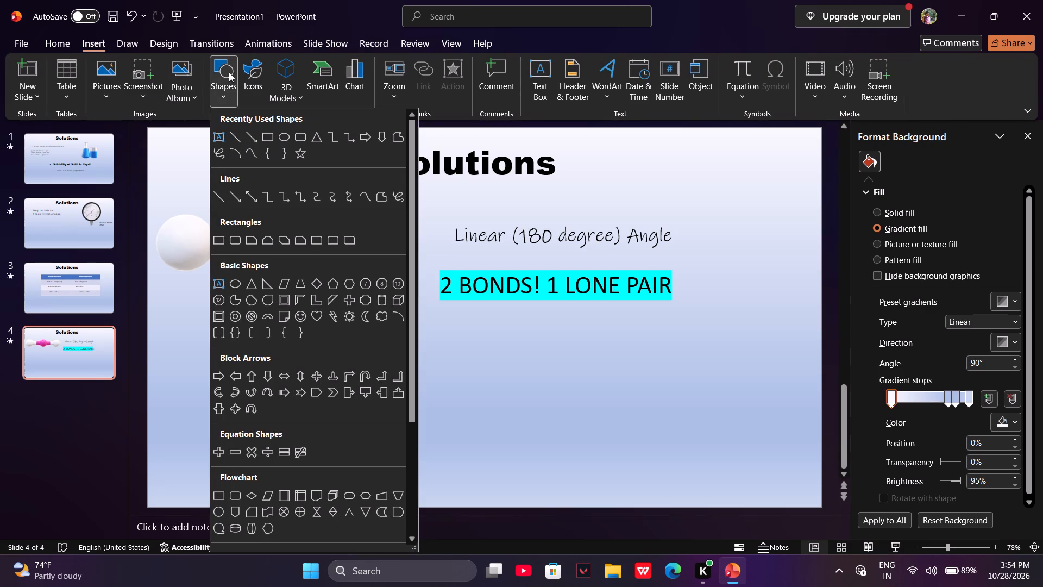
pyautogui.click(285, 73)
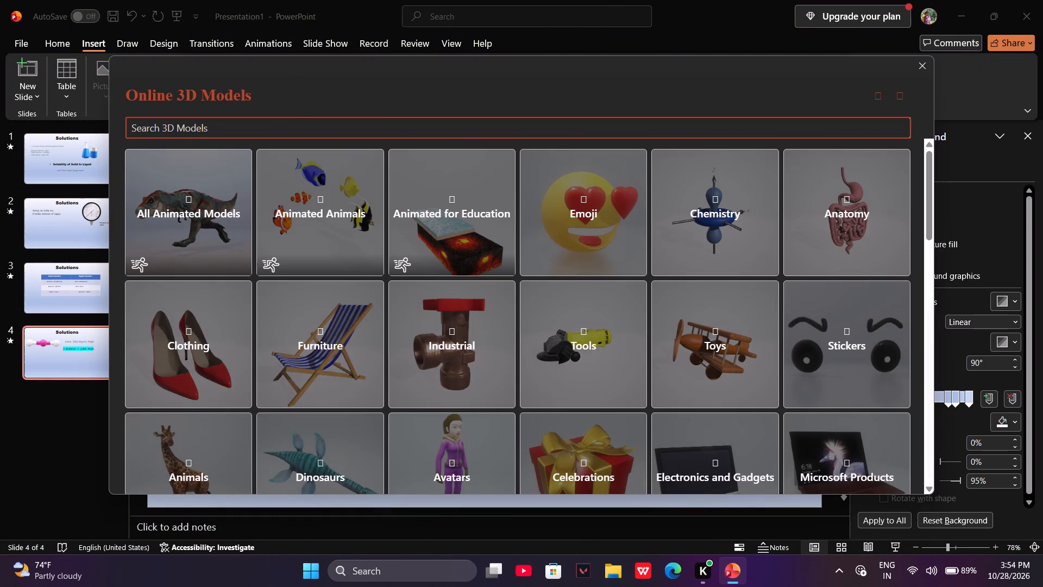
pyautogui.write('CHEMISTRY')
pyautogui.press('Return')
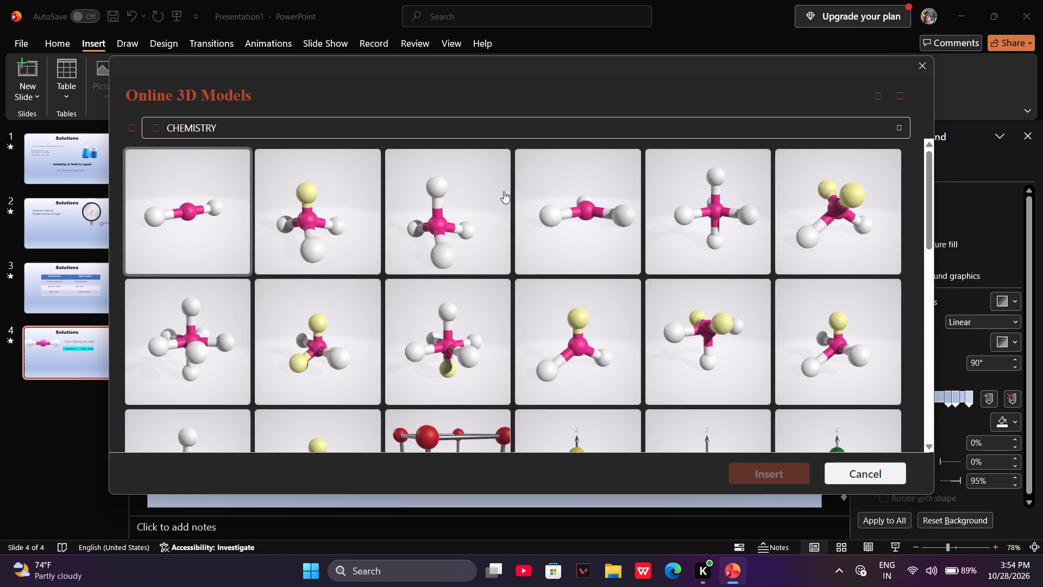
pyautogui.click(591, 342)
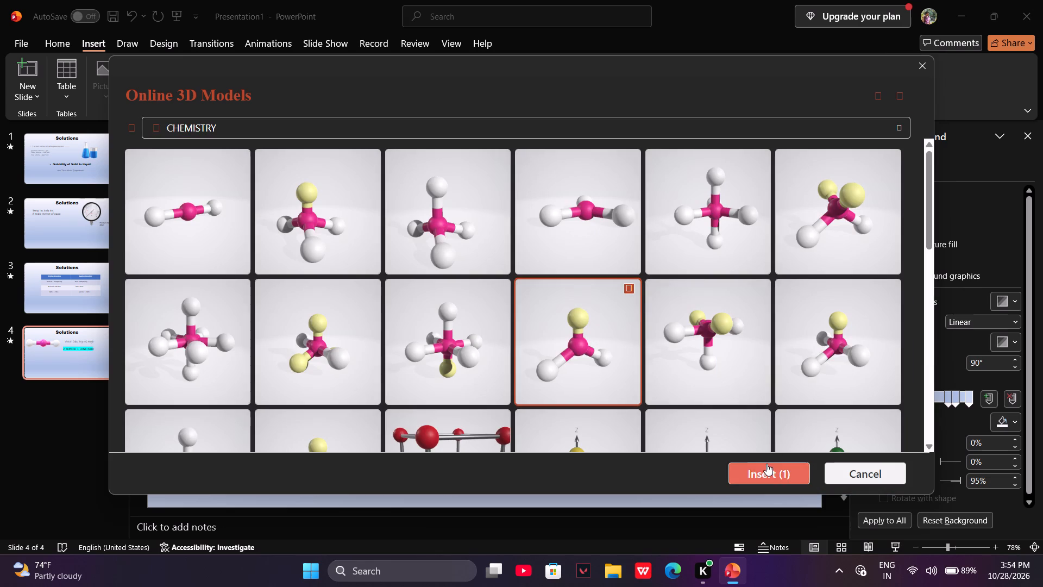
pyautogui.click(766, 464)
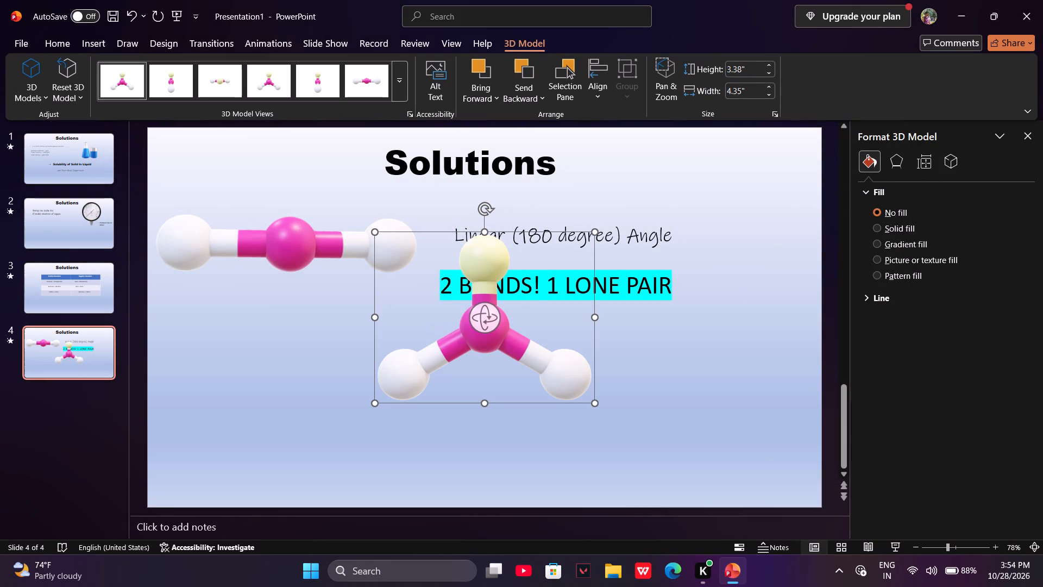
pyautogui.click(487, 312)
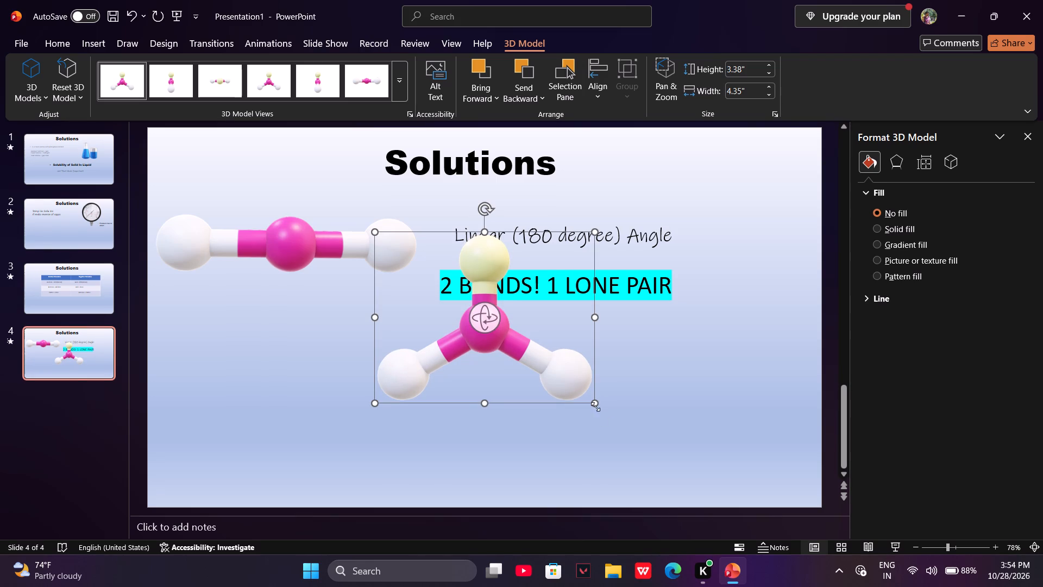
# Shrink the new molecule model to about 2.66" by 3.42" and place it beneath the linear molecule in the slide's lower left.
pyautogui.moveTo(593, 405); pyautogui.dragTo(547, 358)
pyautogui.moveTo(475, 269); pyautogui.dragTo(474, 271)
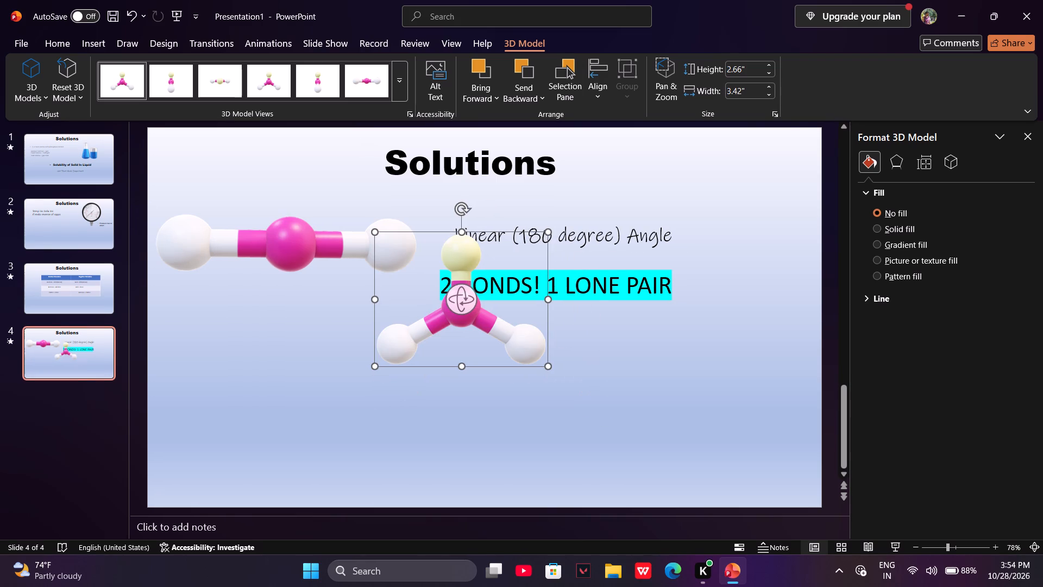
pyautogui.moveTo(474, 271); pyautogui.dragTo(270, 378)
pyautogui.click(265, 396)
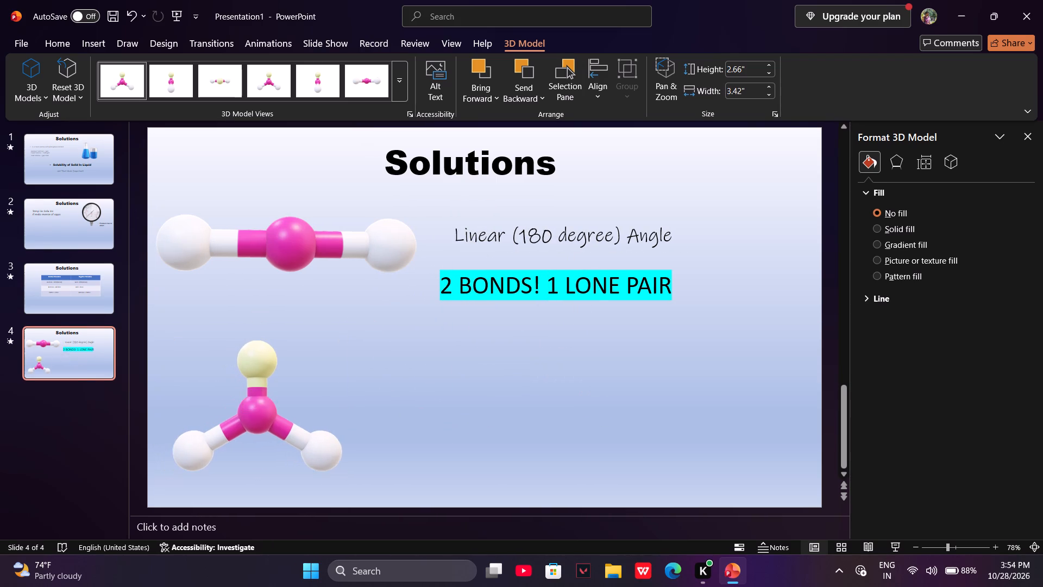
# Try the Float In and Shape entrance animations on the lower molecule, and settle on Wheel.
pyautogui.click(257, 373)
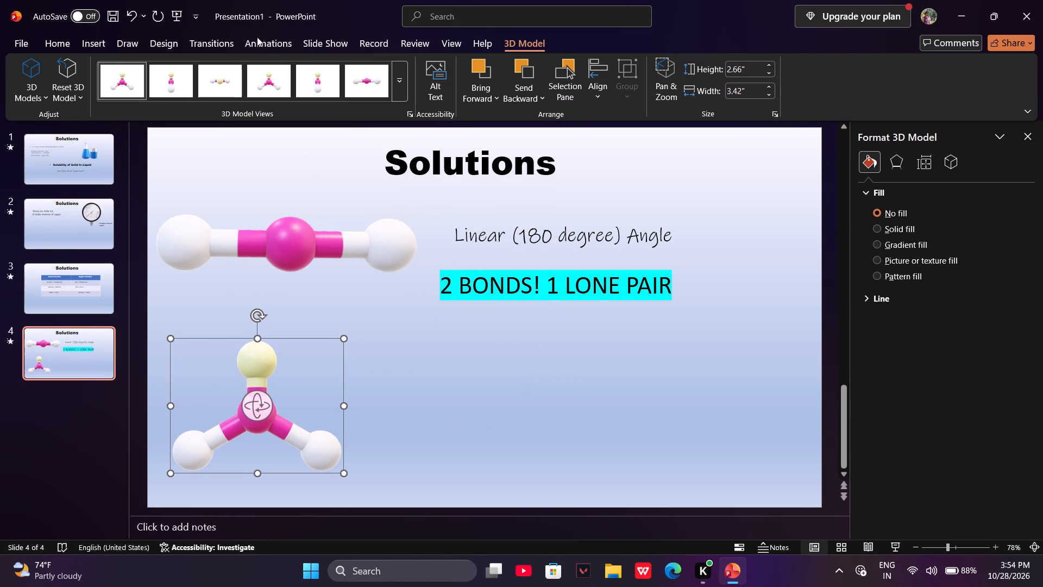
pyautogui.click(261, 38)
pyautogui.click(614, 89)
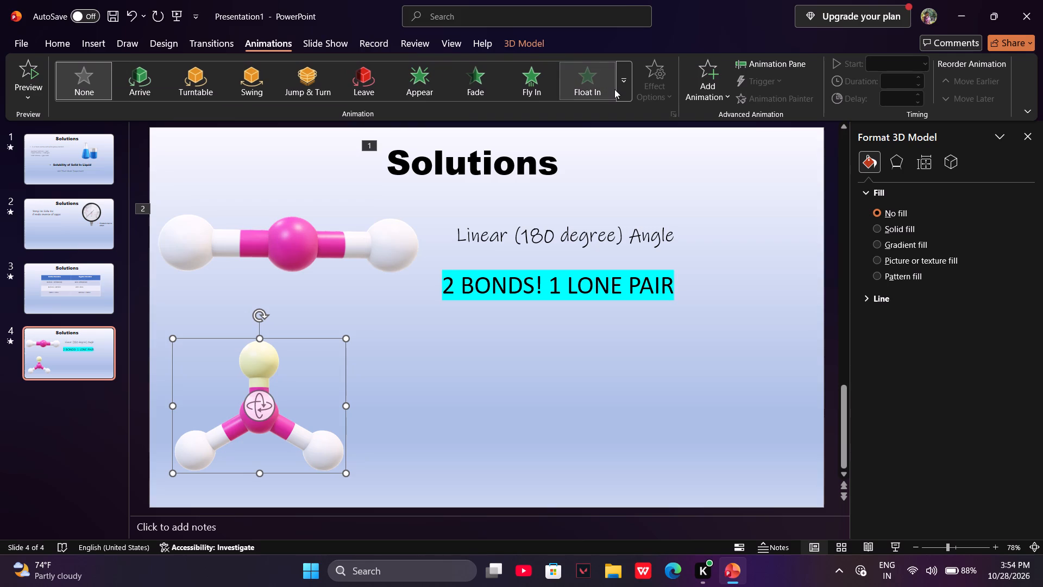
pyautogui.click(621, 84)
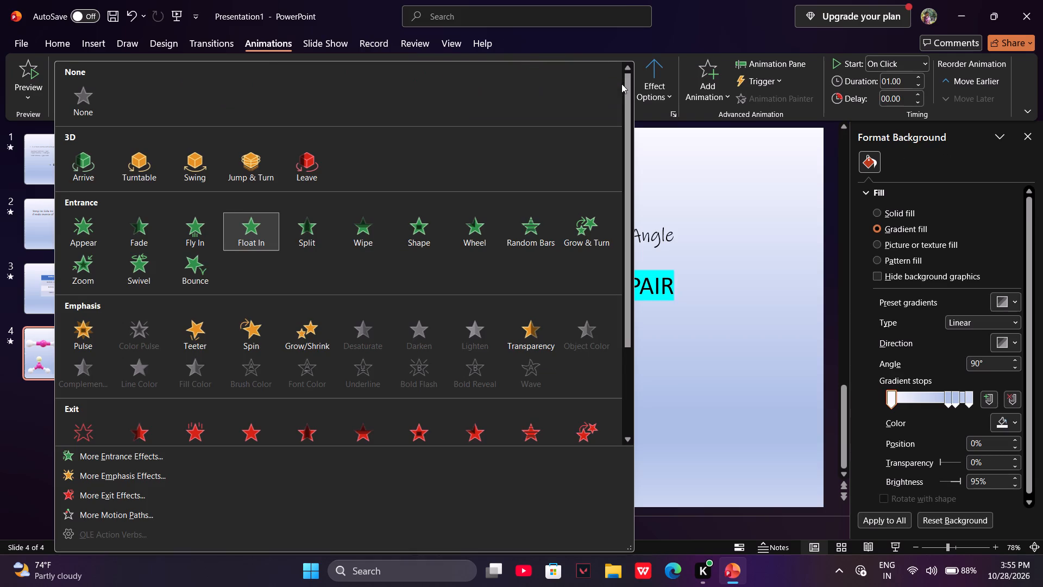
pyautogui.click(428, 230)
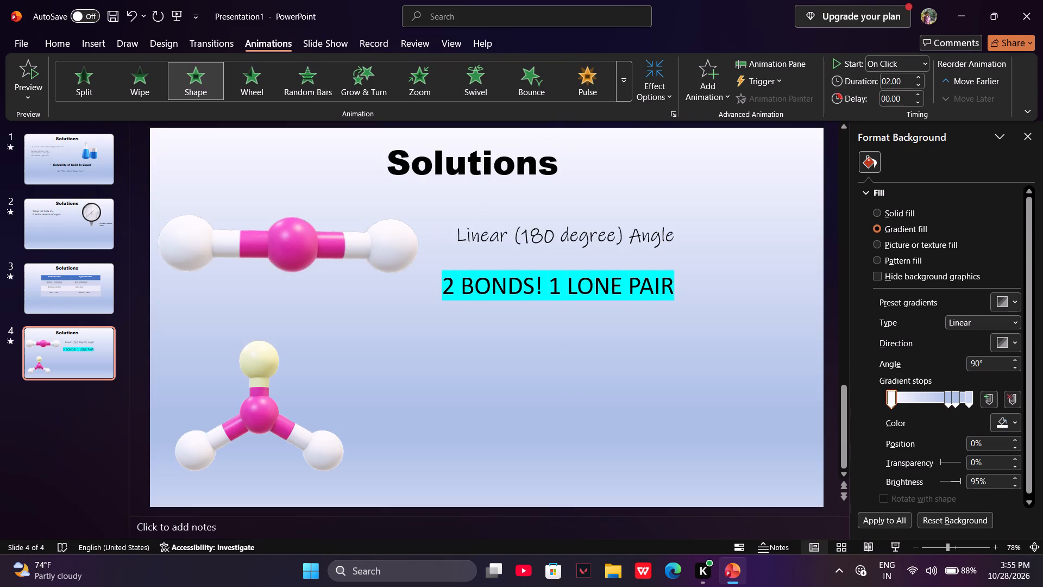
pyautogui.click(621, 71)
pyautogui.click(460, 239)
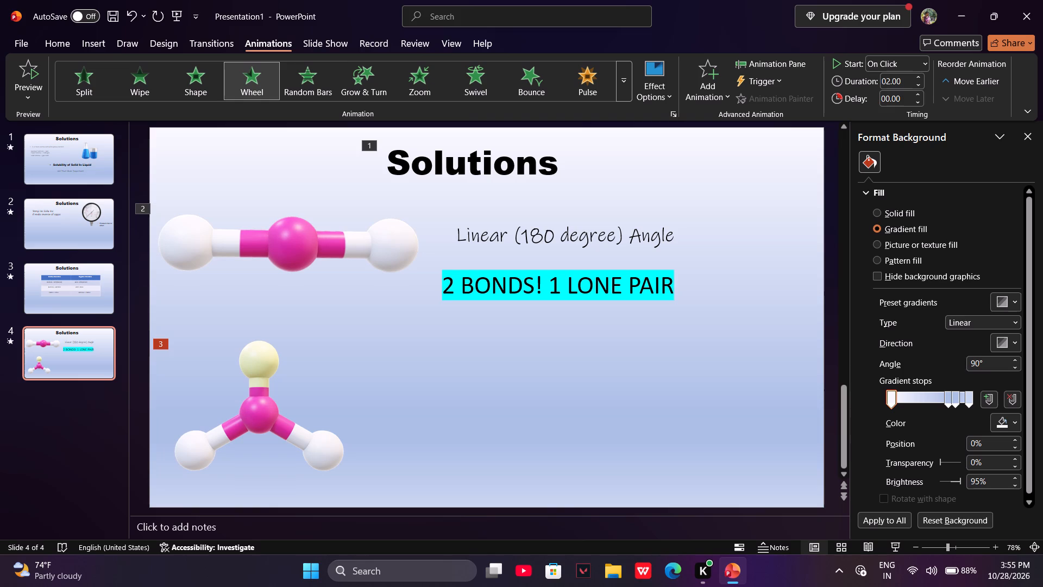
# Add a text box beside the lower molecule reading "Triagonal Pyramidal (270 degree) Angle".
pyautogui.click(98, 43)
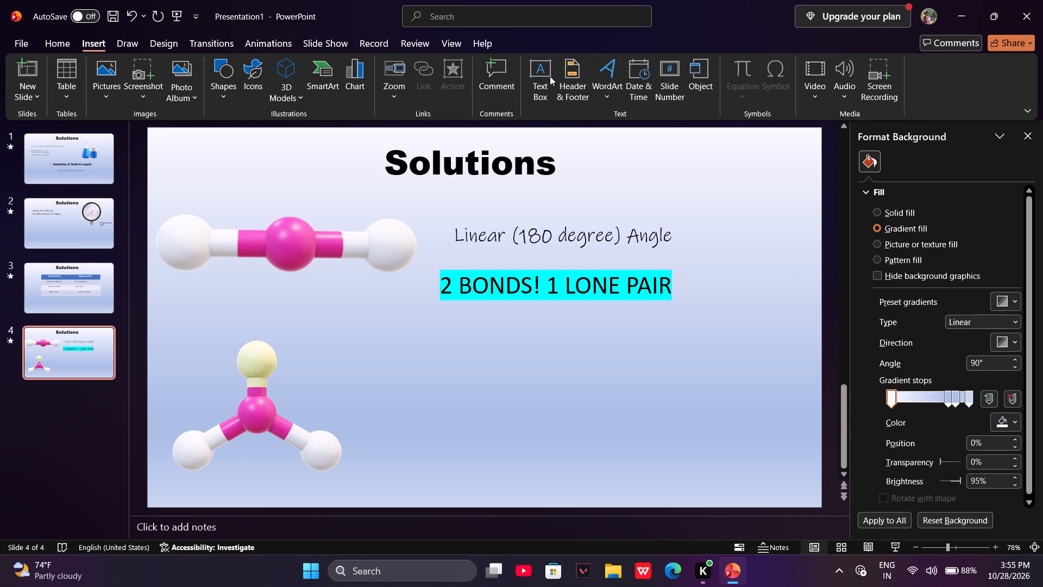
pyautogui.click(431, 390)
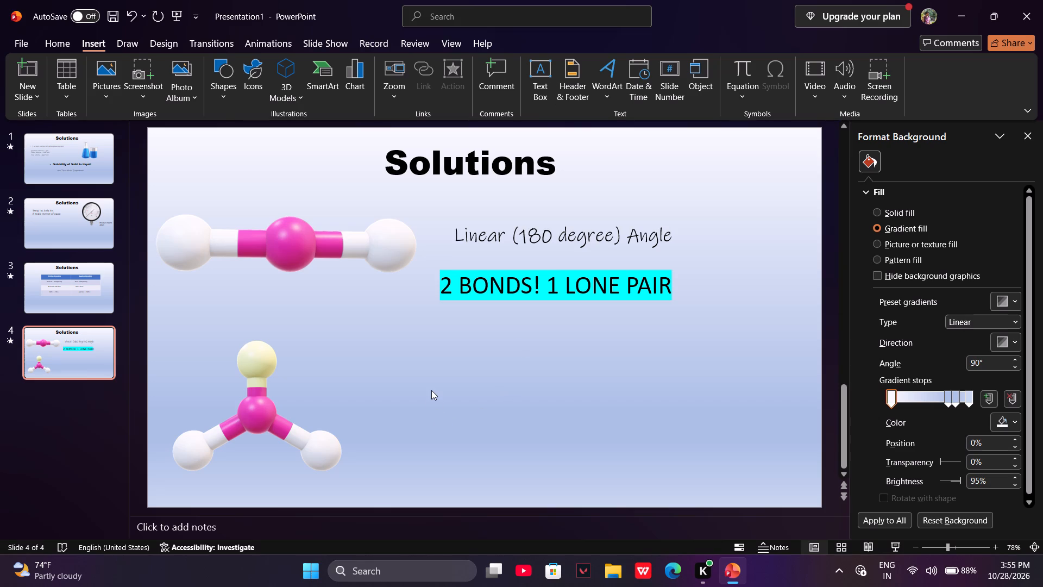
pyautogui.click(442, 389)
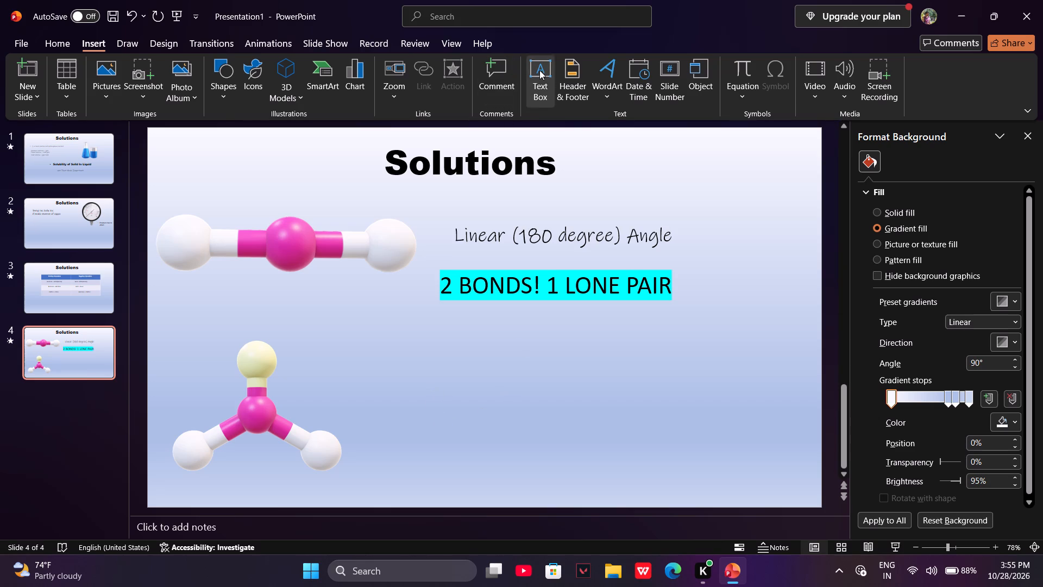
pyautogui.doubleClick(539, 70)
pyautogui.click(439, 406)
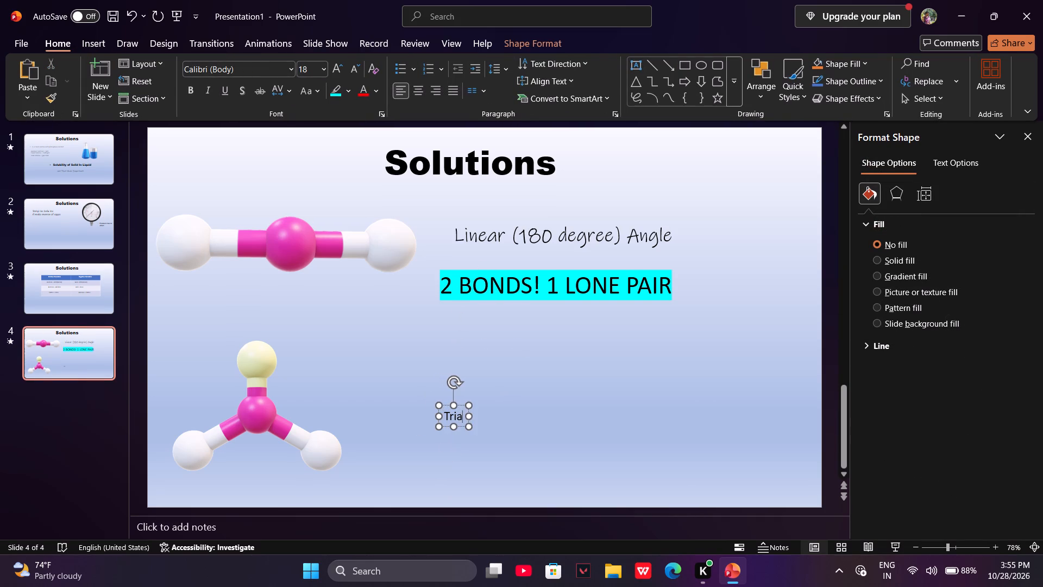
pyautogui.press('space')
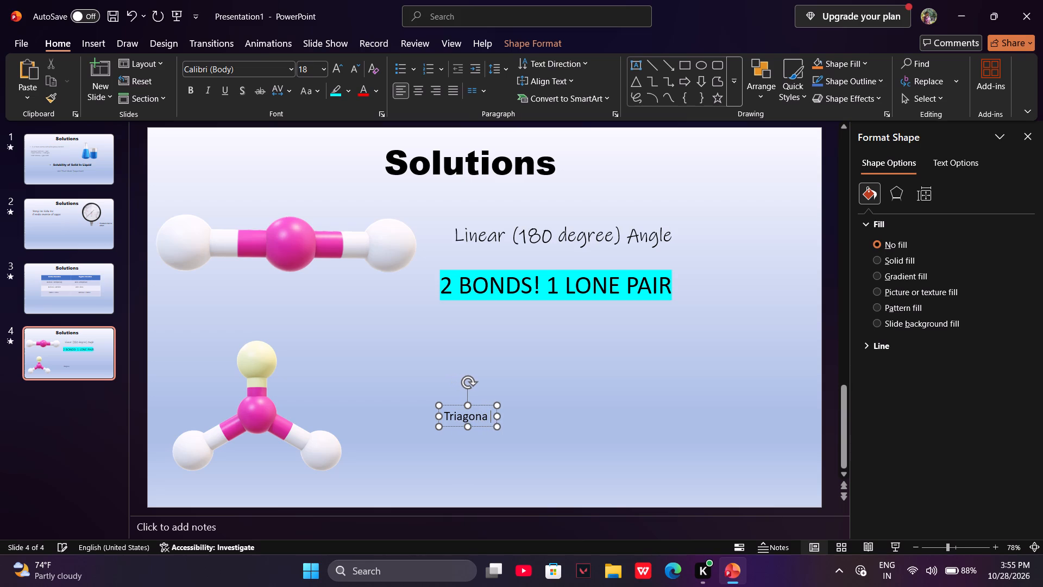
pyautogui.press('BackSpace')
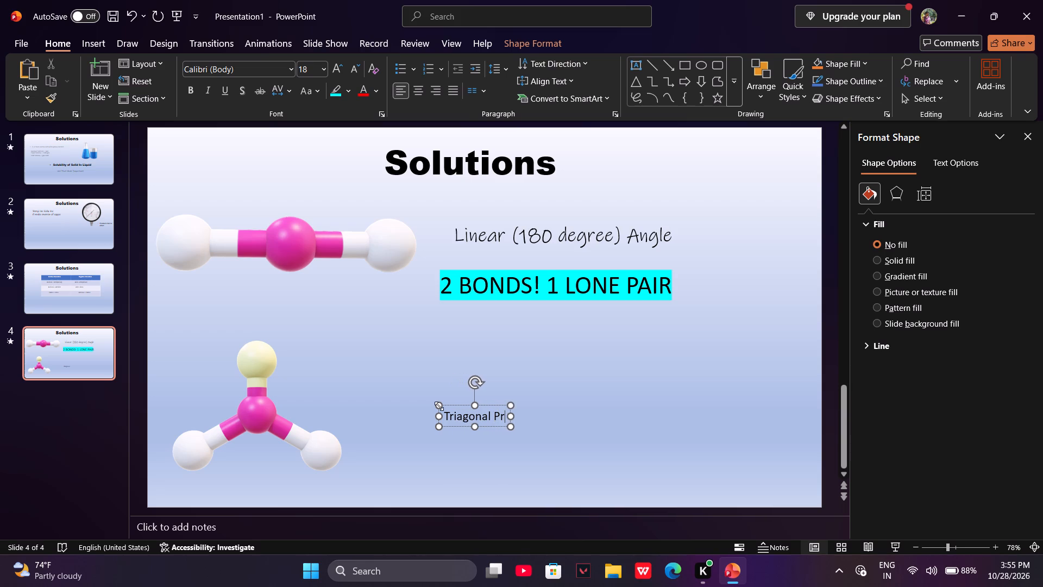
pyautogui.press('BackSpace')
pyautogui.write('yar')
pyautogui.press('BackSpace')
pyautogui.press('BackSpace')
pyautogui.write('ramidal')
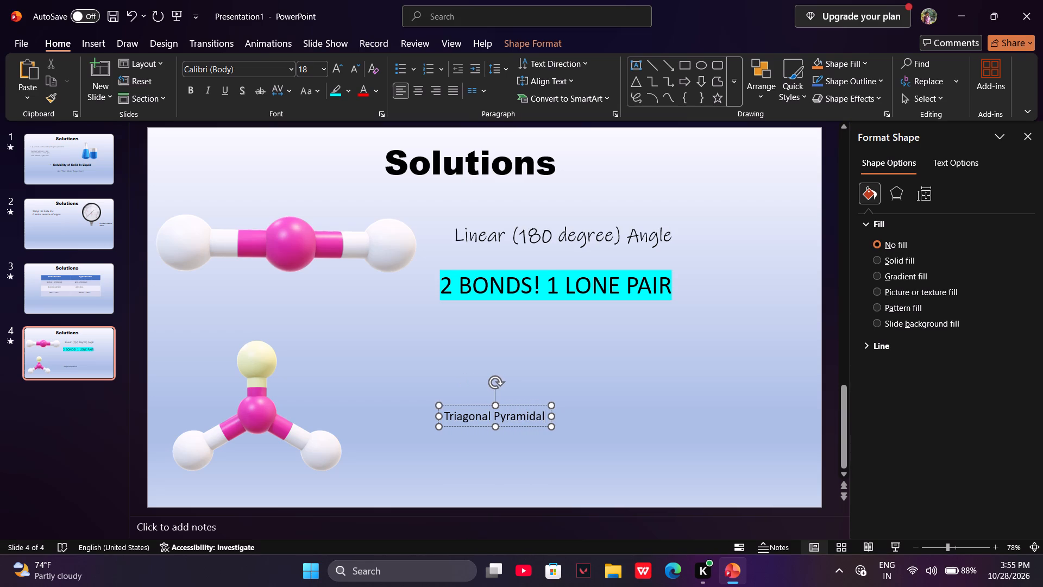
pyautogui.press('space')
pyautogui.write('(28')
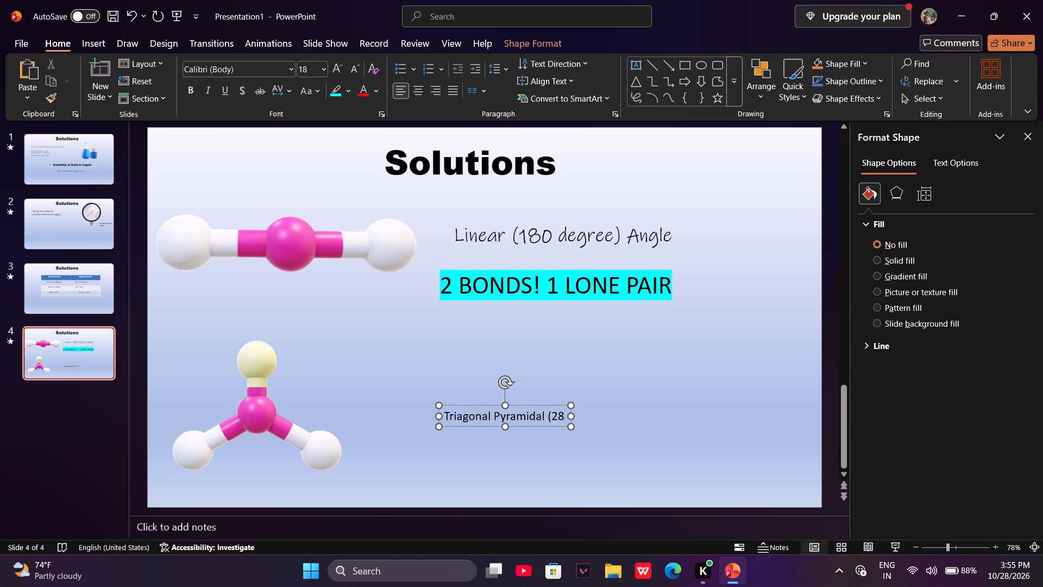
pyautogui.press('BackSpace')
pyautogui.write('70')
pyautogui.press('space')
pyautogui.press('BackSpace')
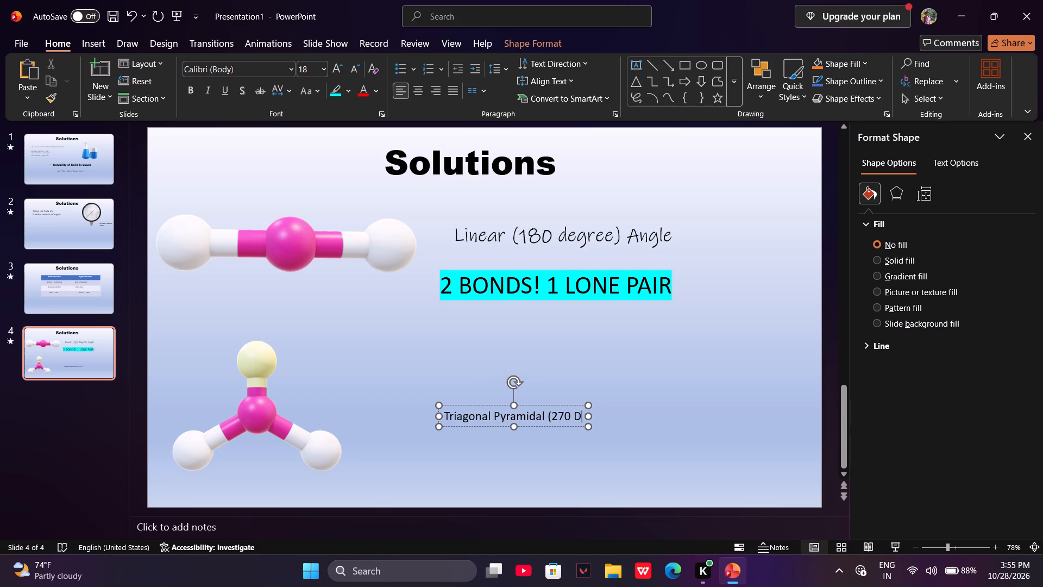
pyautogui.press('BackSpace')
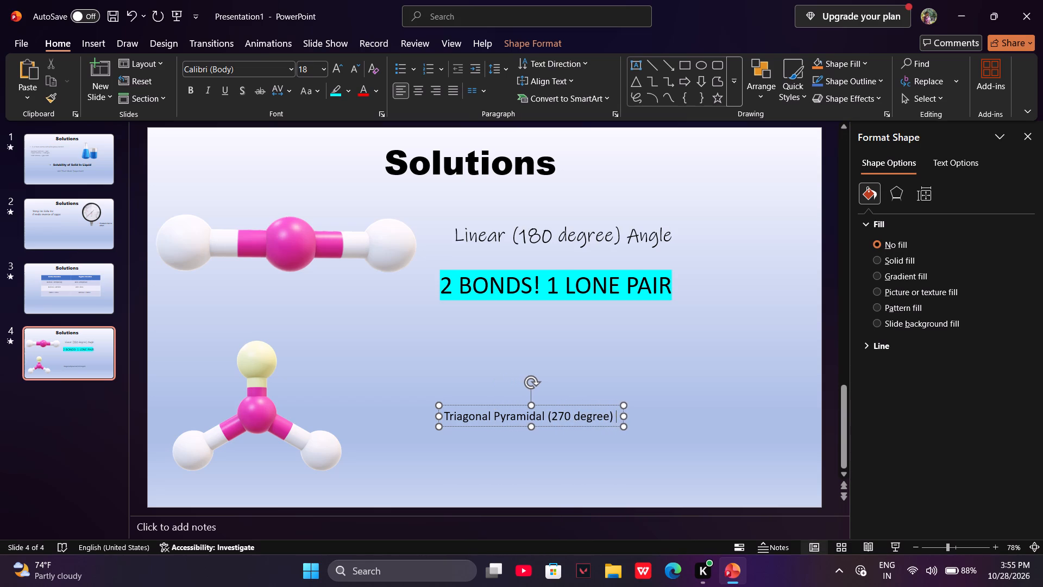
pyautogui.write('gle')
pyautogui.press('BackSpace')
pyautogui.press('BackSpace')
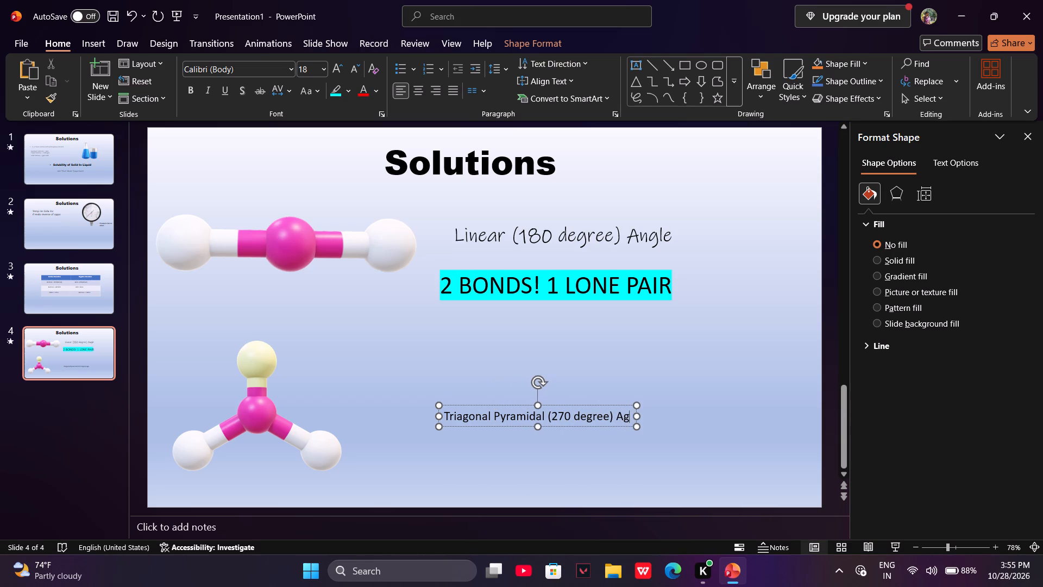
pyautogui.press('BackSpace')
pyautogui.write('ngle')
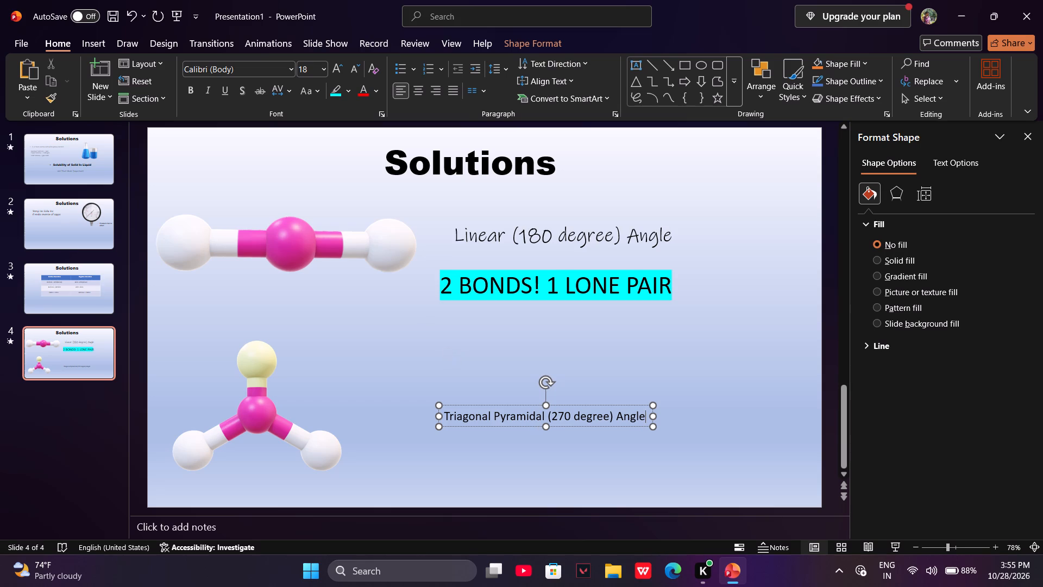
# Set the font of the "Triagonal Pyramidal (270 degree) Angle" label to Ink Free.
pyautogui.click(293, 70)
pyautogui.click(273, 169)
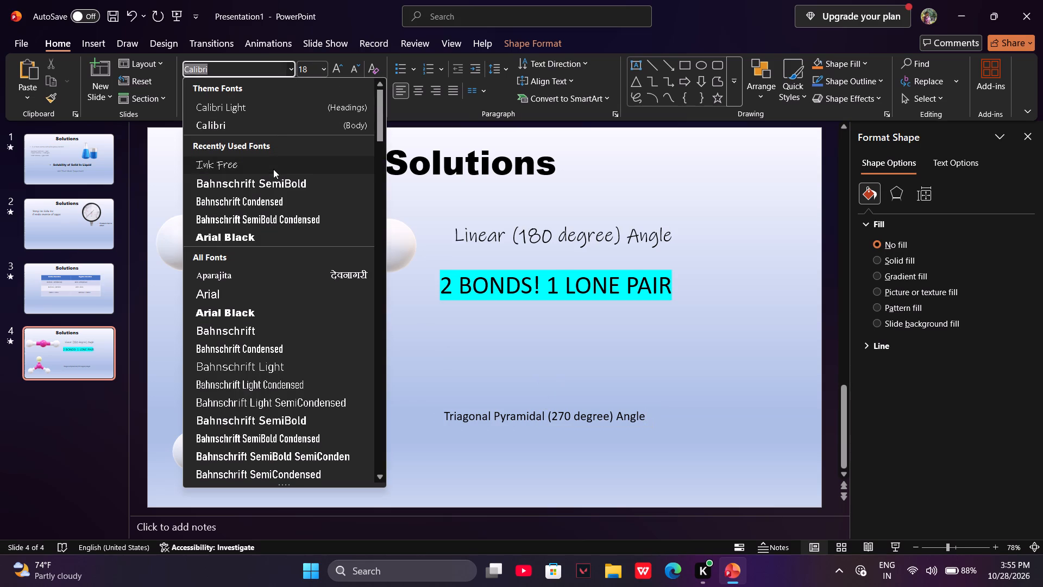
pyautogui.moveTo(671, 468); pyautogui.dragTo(485, 408)
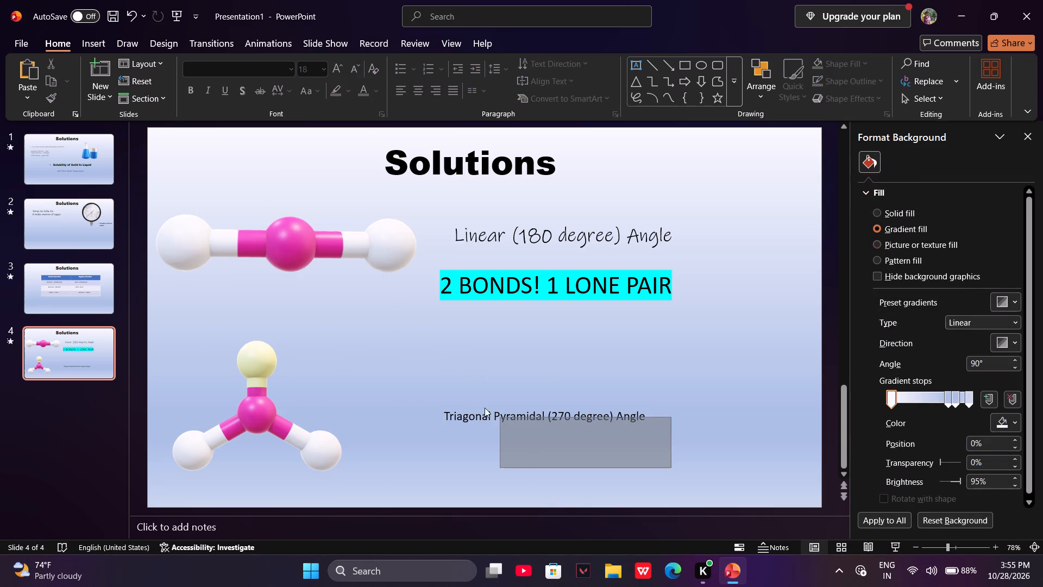
pyautogui.moveTo(485, 408); pyautogui.dragTo(408, 376)
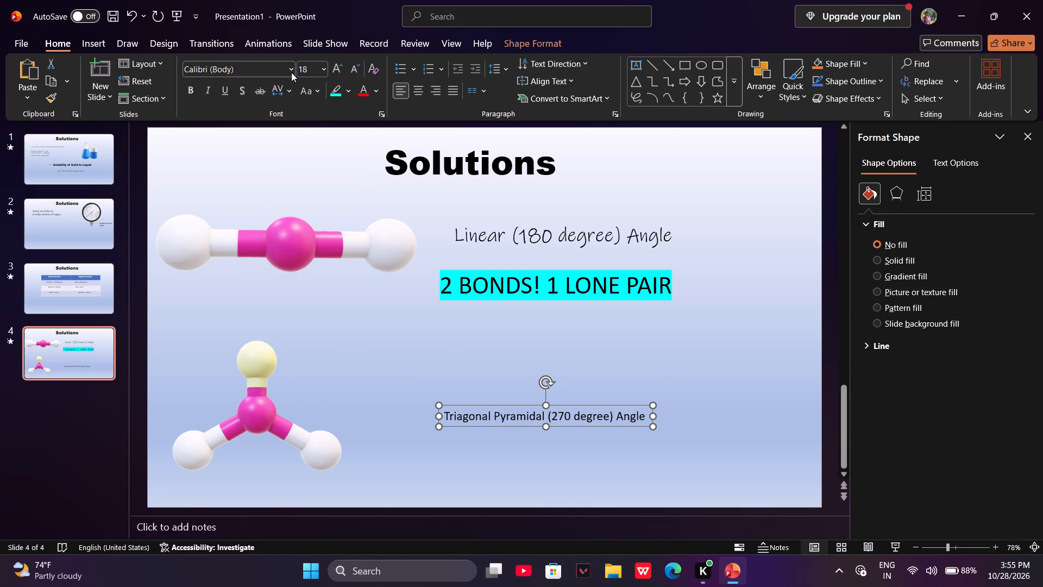
pyautogui.click(291, 72)
pyautogui.click(284, 164)
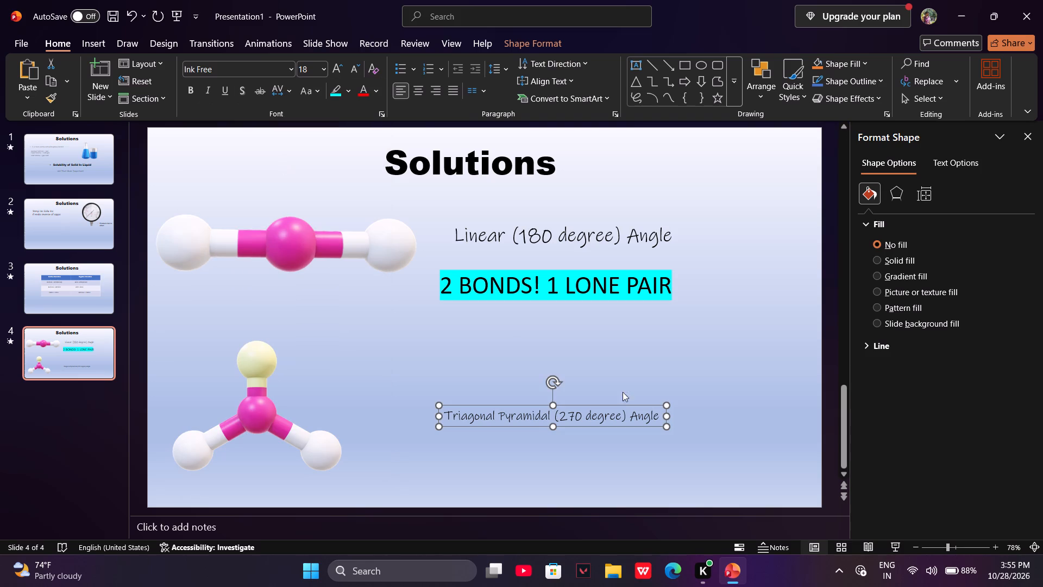
# Set the font size of the "Triagonal Pyramidal (270 degree) Angle" label to 28, matching the linear molecule's label.
pyautogui.click(621, 238)
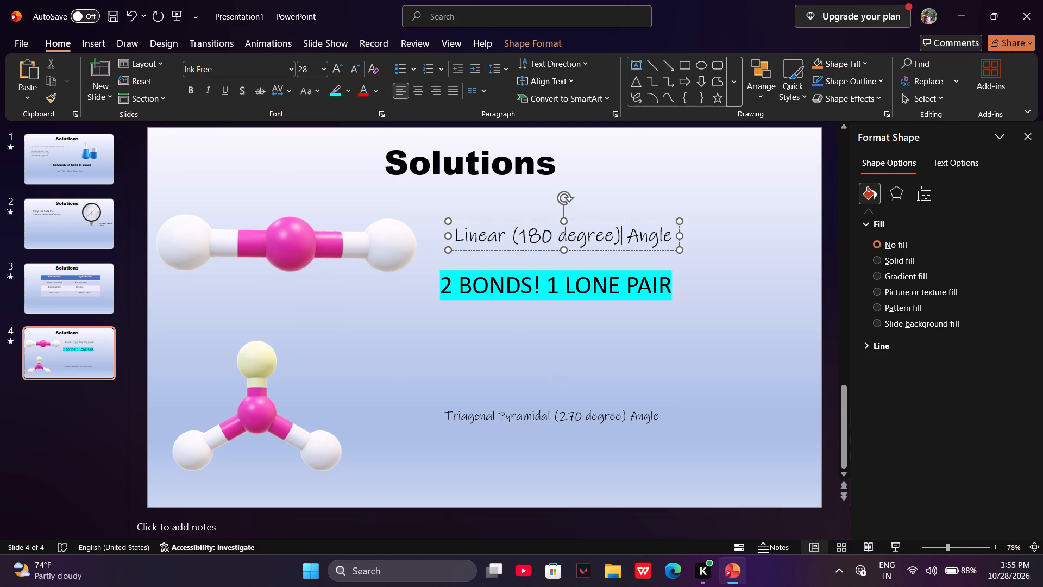
pyautogui.moveTo(690, 455); pyautogui.dragTo(428, 392)
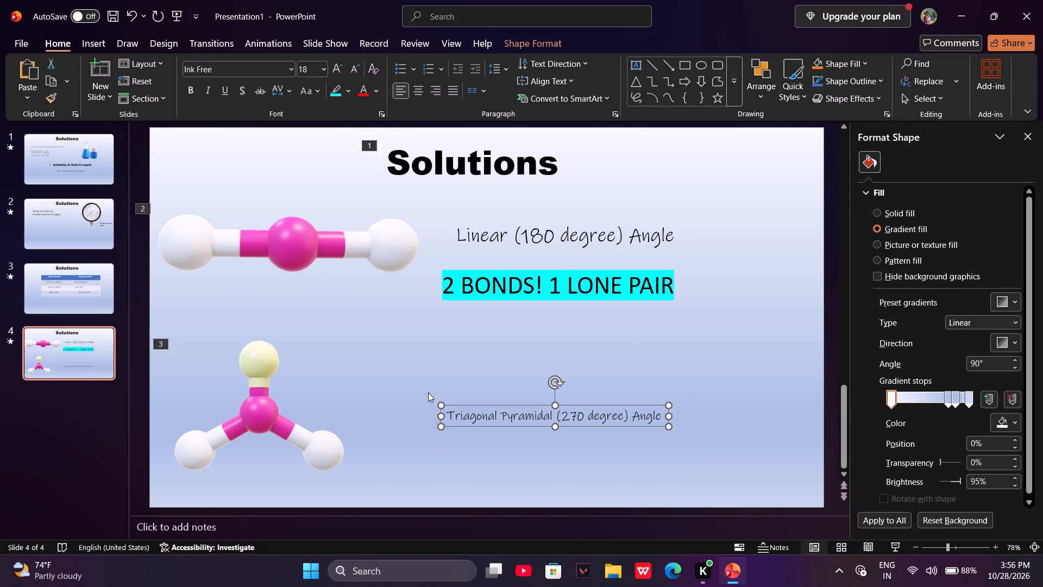
pyautogui.click(322, 71)
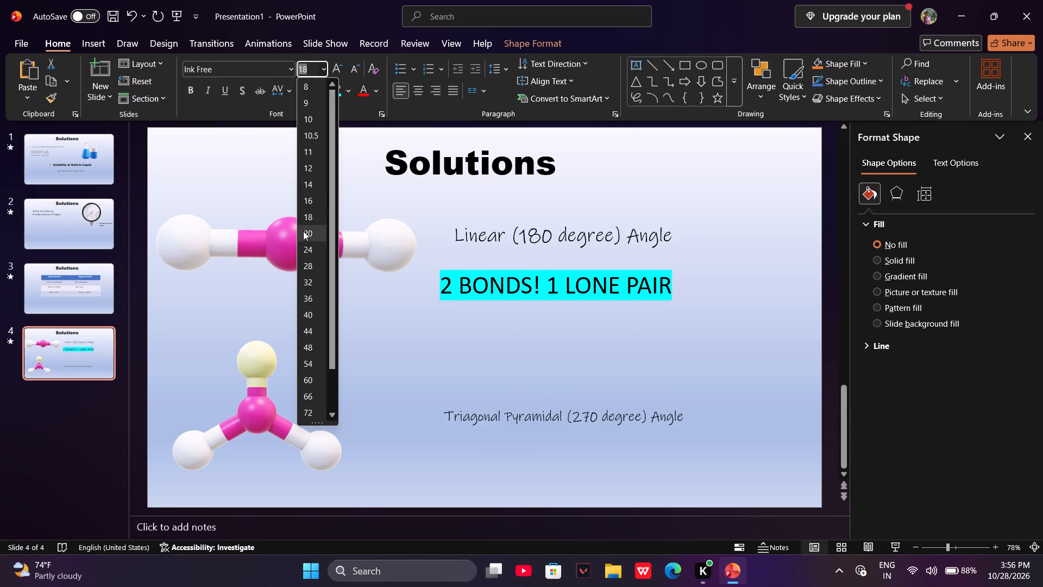
pyautogui.click(312, 262)
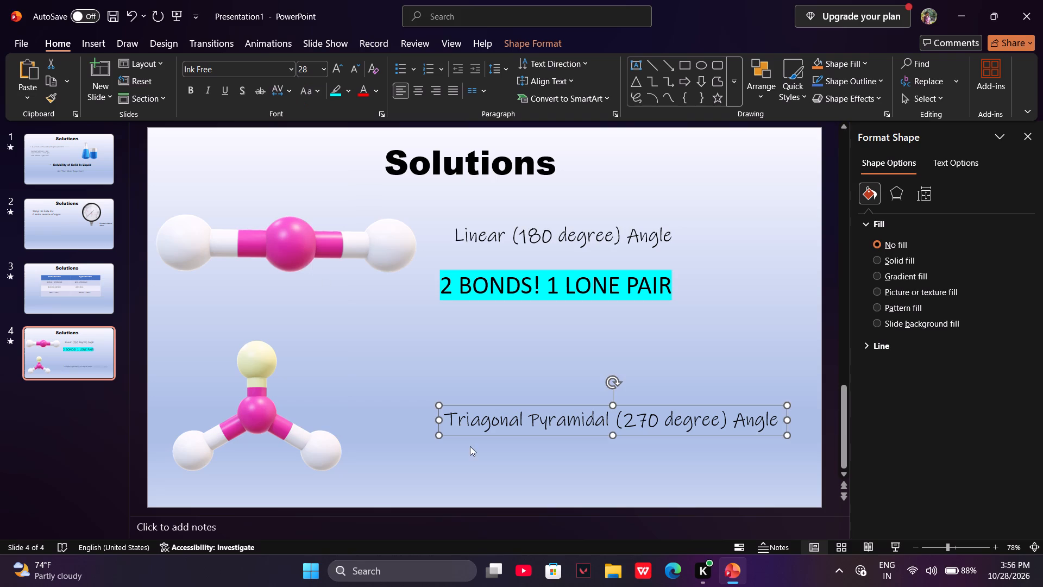
# Move the "Triagonal Pyramidal (270 degree) Angle" label slightly up and left, closer to the lower molecule.
pyautogui.click(475, 453)
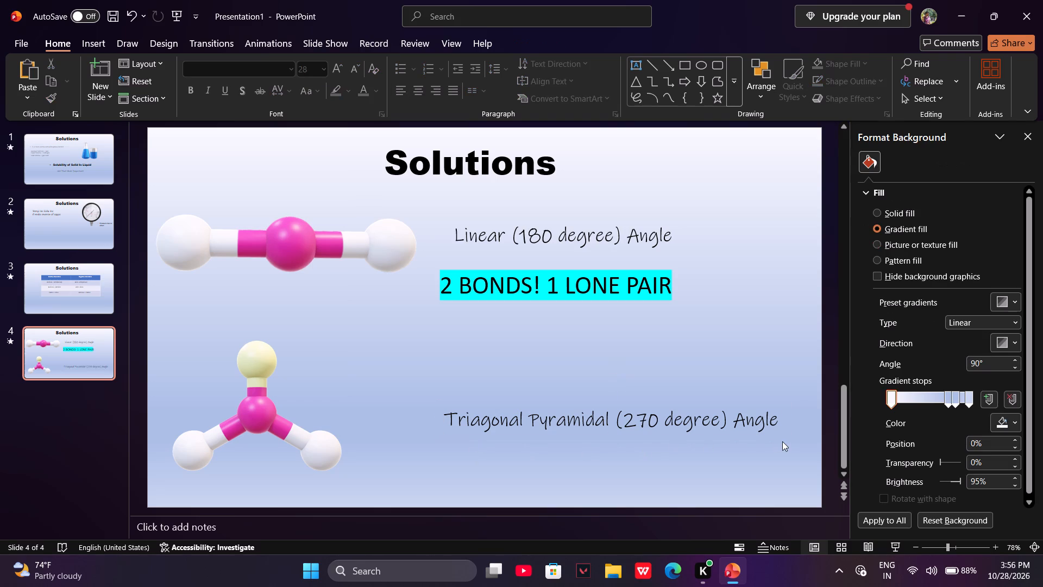
pyautogui.moveTo(782, 441); pyautogui.dragTo(420, 395)
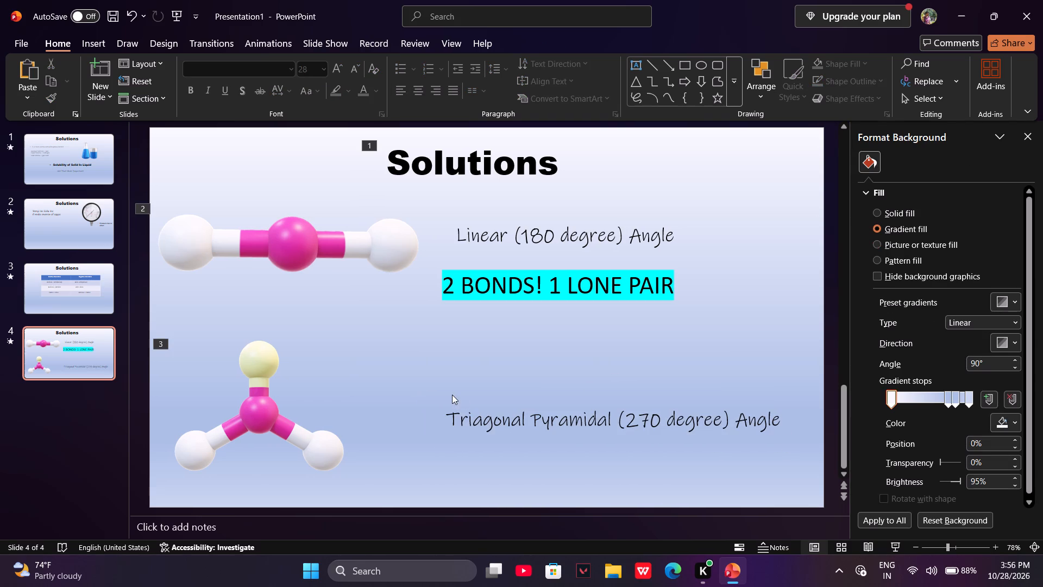
pyautogui.moveTo(452, 395); pyautogui.dragTo(830, 461)
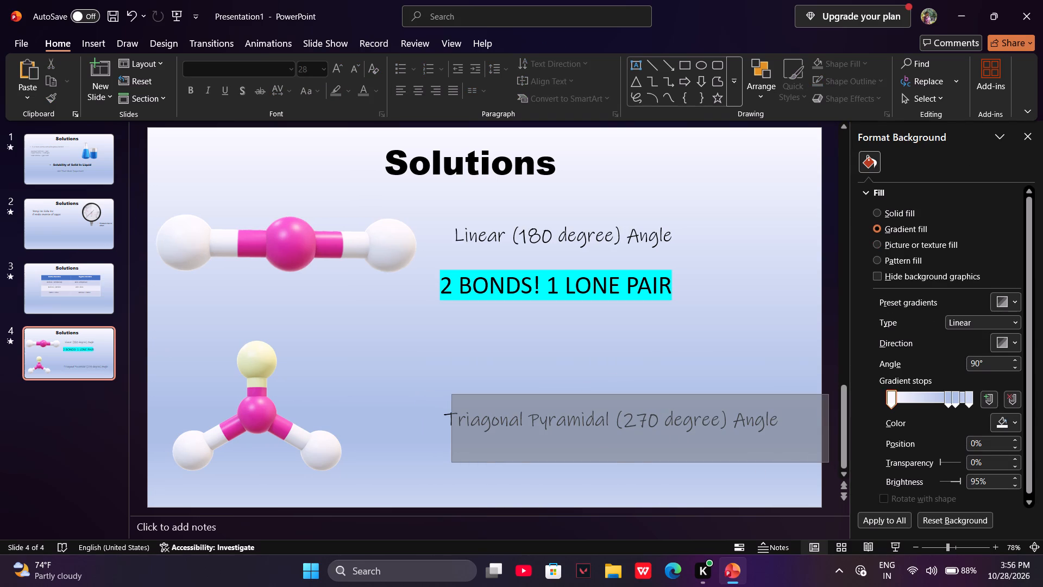
pyautogui.moveTo(439, 398); pyautogui.dragTo(428, 386)
pyautogui.moveTo(421, 378); pyautogui.dragTo(827, 477)
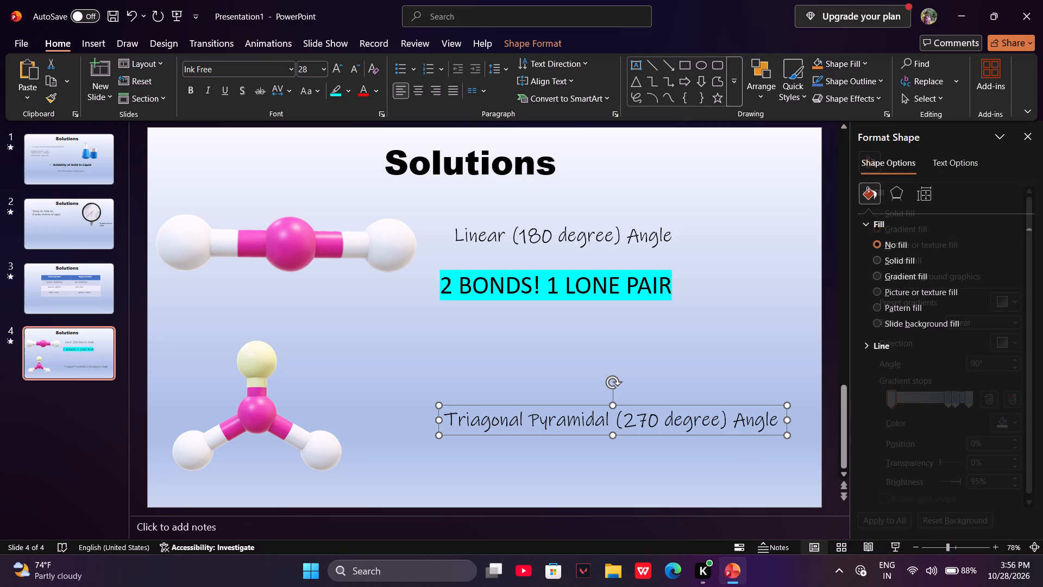
pyautogui.moveTo(441, 413); pyautogui.dragTo(420, 381)
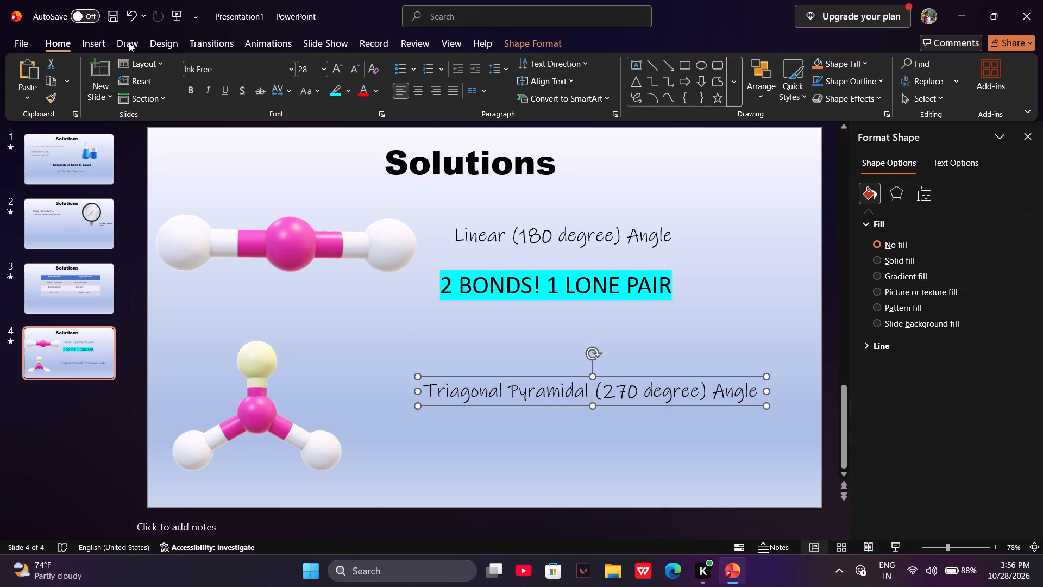
# Add a text box below the "Triagonal Pyramidal (270 degree) Angle" label reading "3 BONDs ! 1 LONE PAIR".
pyautogui.click(96, 44)
pyautogui.click(544, 63)
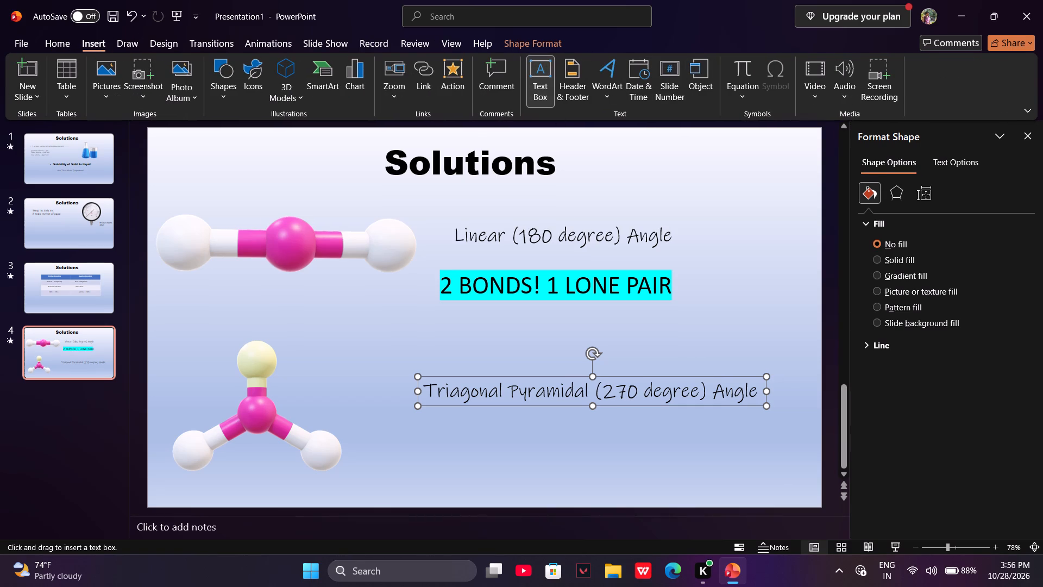
pyautogui.click(484, 446)
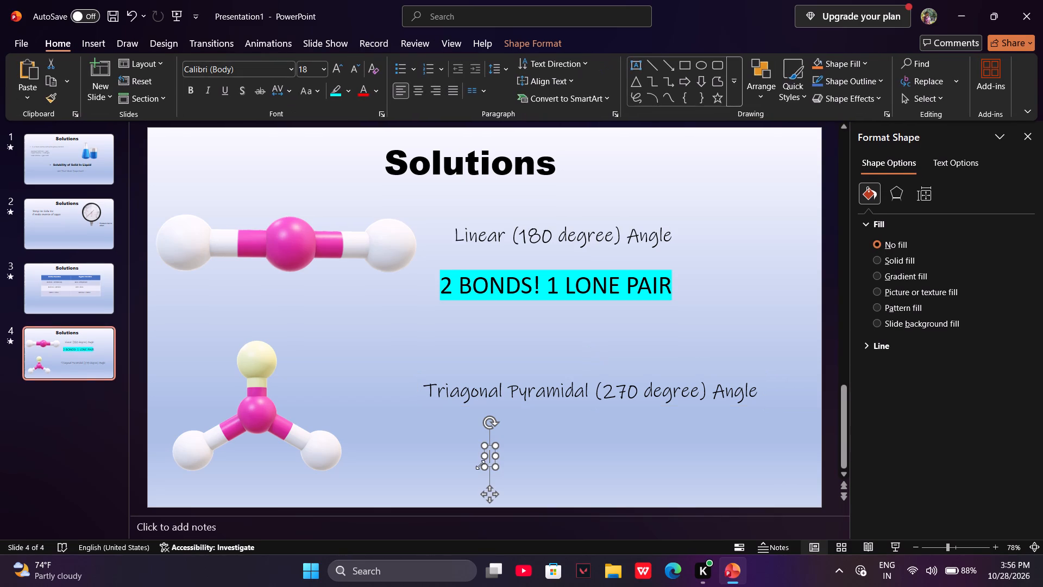
pyautogui.write('BOND')
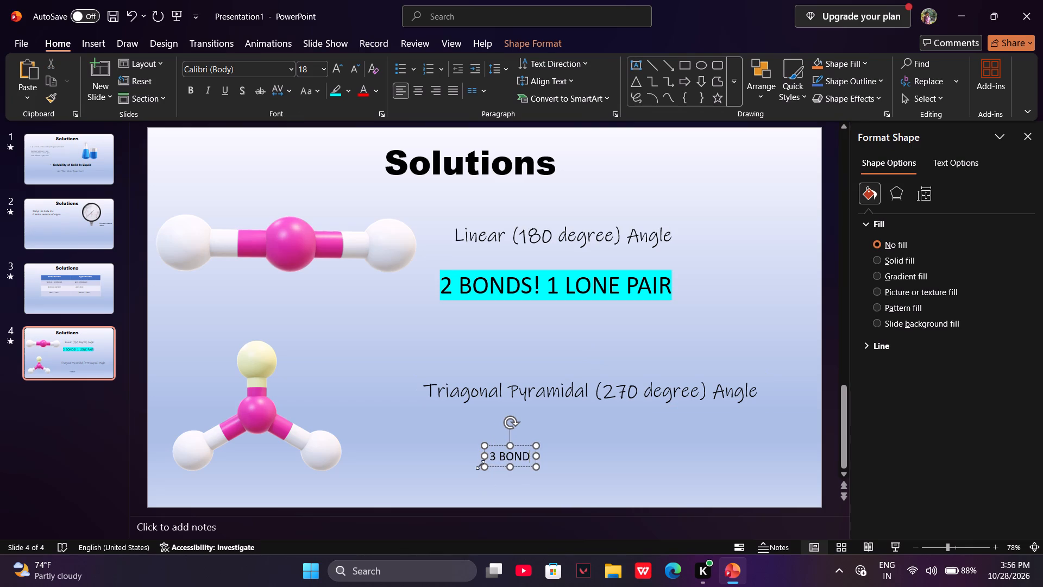
pyautogui.write('s @')
pyautogui.press('BackSpace')
pyautogui.hotkey('shift', '!')
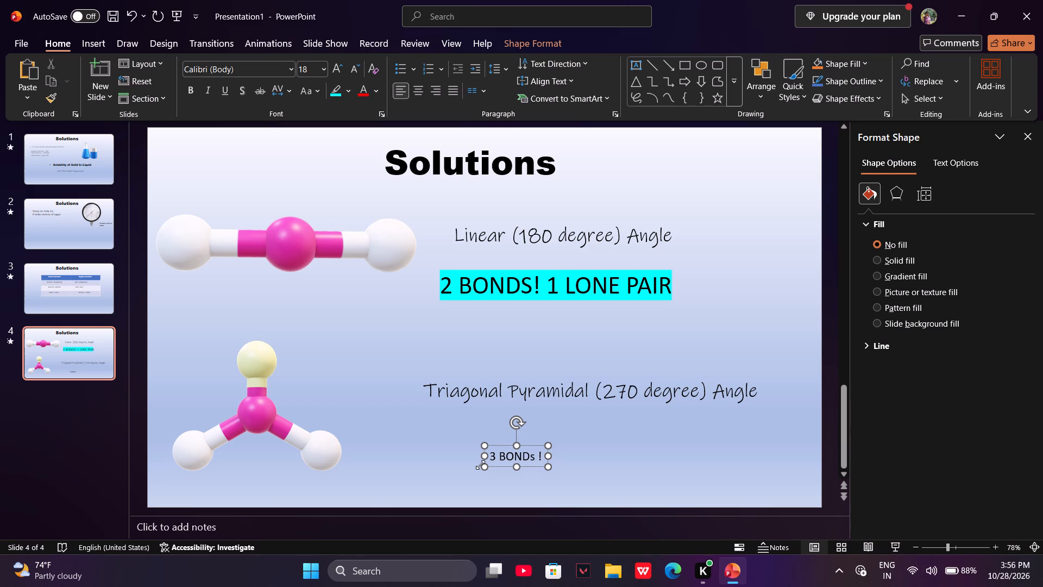
pyautogui.press('space')
pyautogui.write('1 lo')
pyautogui.press('BackSpace')
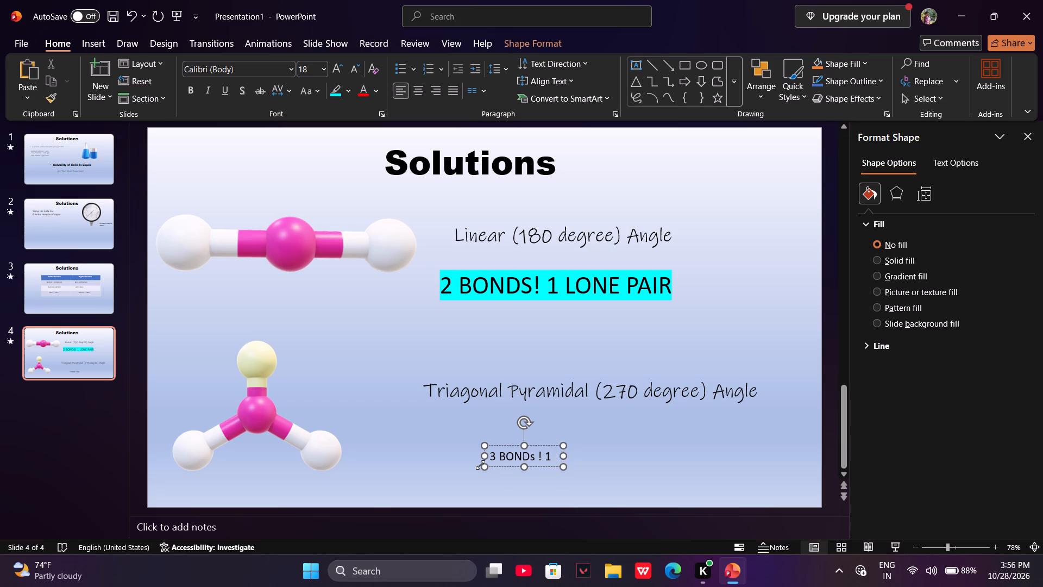
pyautogui.write('NL')
pyautogui.press('BackSpace')
pyautogui.press('BackSpace')
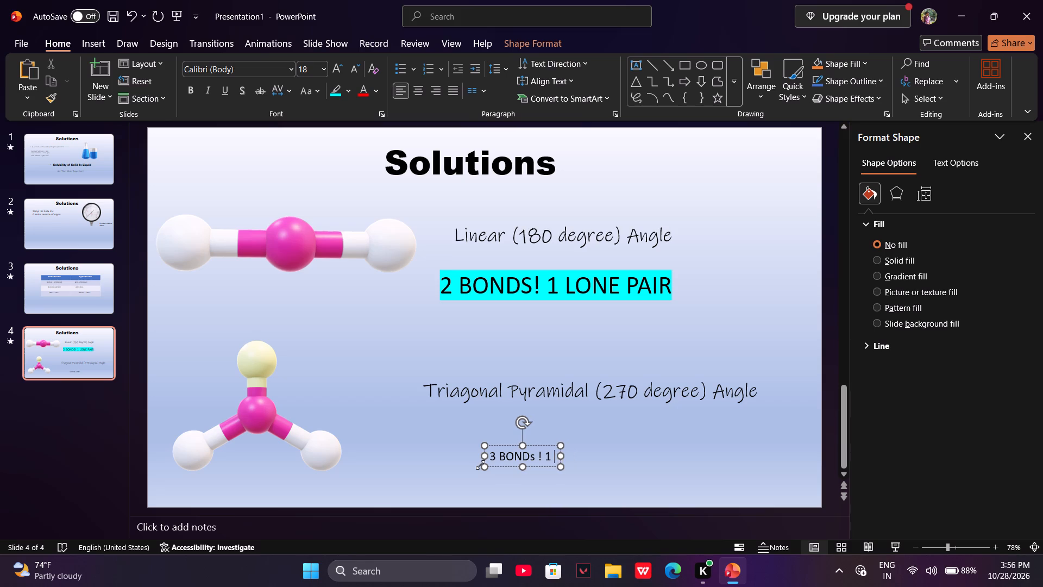
pyautogui.write('LONE PAOR')
pyautogui.press('BackSpace')
pyautogui.press('BackSpace')
pyautogui.write('IRI')
pyautogui.press('BackSpace')
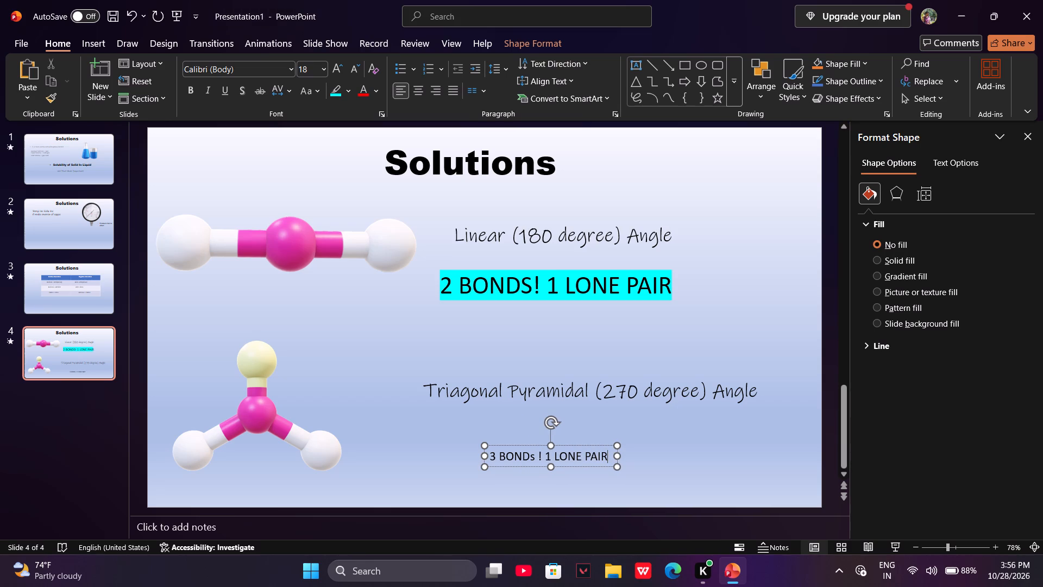
pyautogui.click(632, 462)
# Highlight the "3 BONDs ! 1 LONE PAIR" text in cyan, matching the linear molecule's bond label.
pyautogui.moveTo(455, 426); pyautogui.dragTo(677, 490)
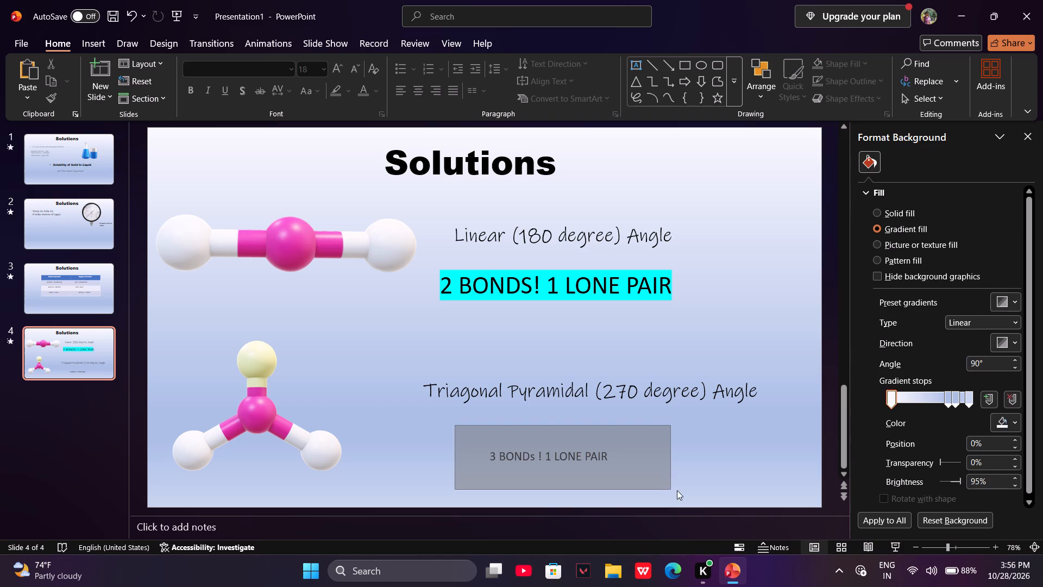
pyautogui.moveTo(677, 490); pyautogui.dragTo(683, 489)
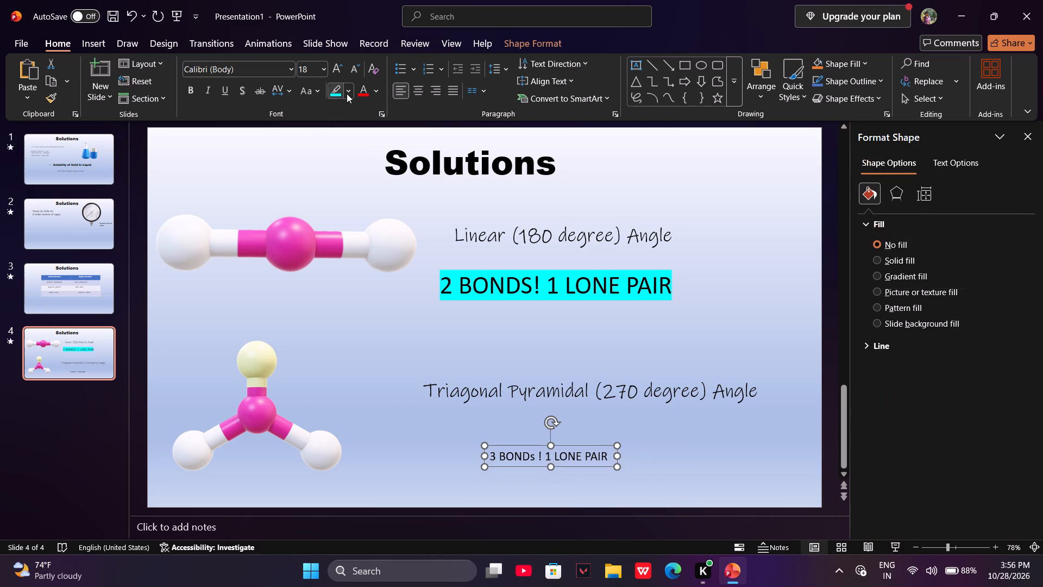
pyautogui.click(347, 93)
pyautogui.click(376, 135)
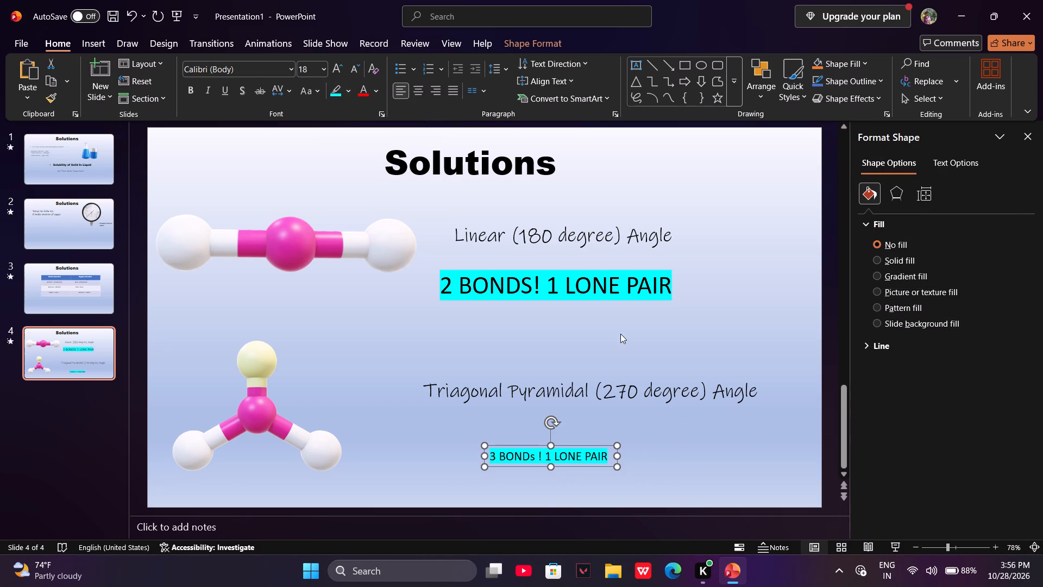
# Set the font size of the "3 BONDs ! 1 LONE PAIR" label to 36, matching the "2 BONDS! 1 LONE PAIR" label.
pyautogui.click(538, 285)
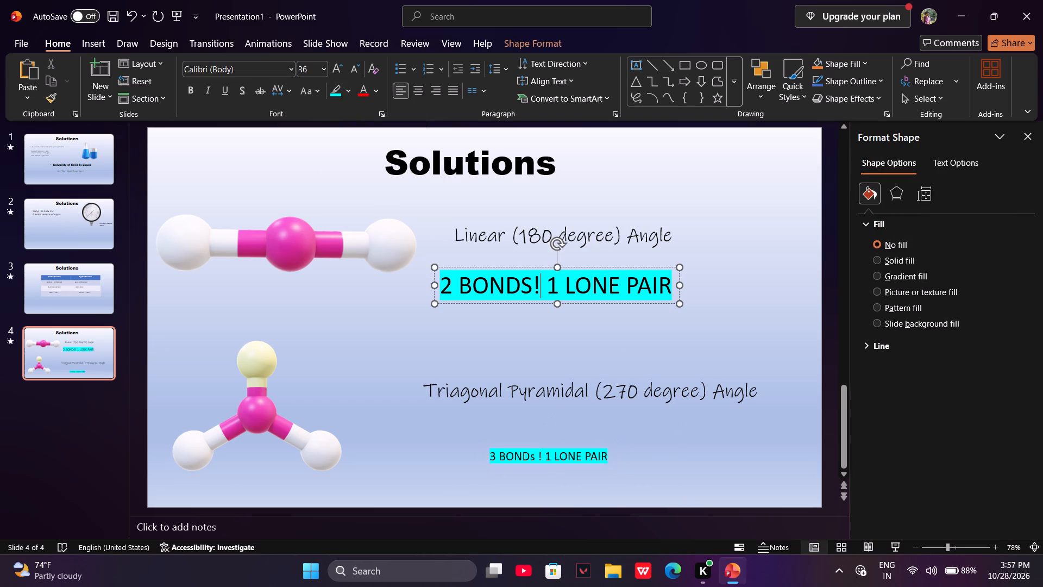
pyautogui.moveTo(662, 492); pyautogui.dragTo(462, 425)
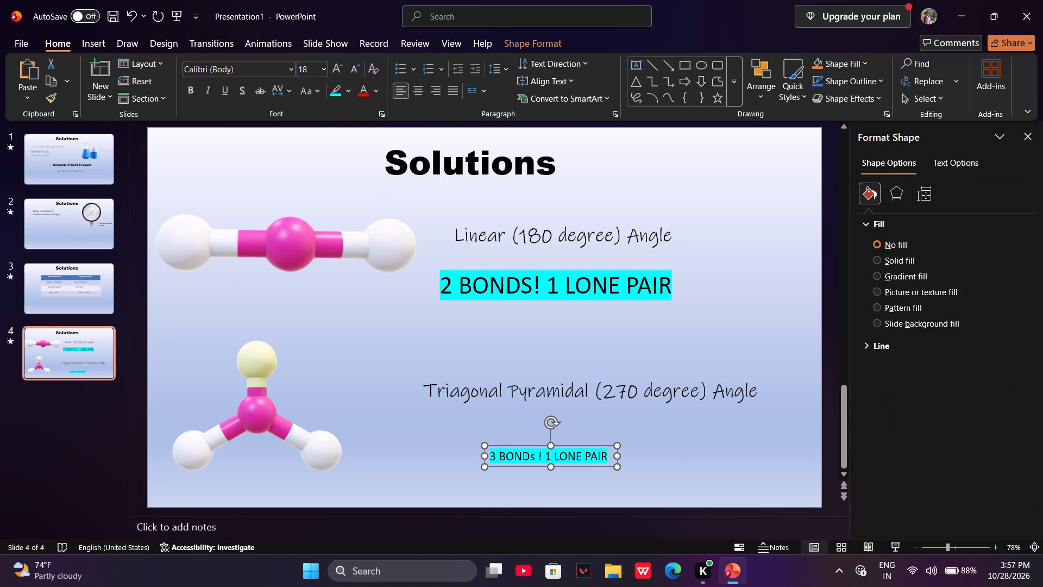
pyautogui.click(331, 67)
pyautogui.click(325, 70)
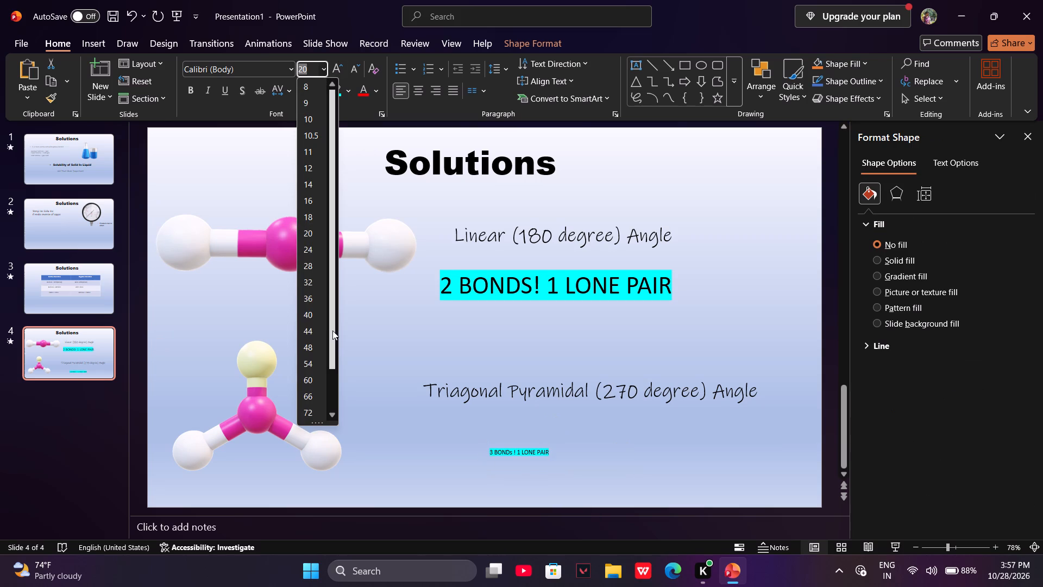
pyautogui.click(310, 303)
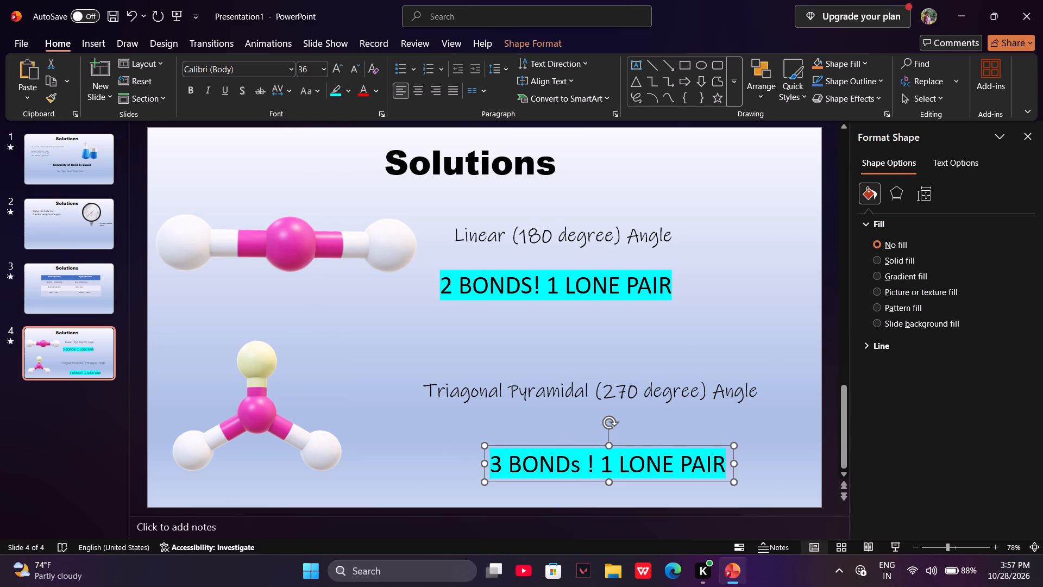
# Move the "3 BONDs ! 1 LONE PAIR" label up and left, roughly aligned beneath the "2 BONDS! 1 LONE PAIR" label.
pyautogui.moveTo(485, 450); pyautogui.dragTo(443, 439)
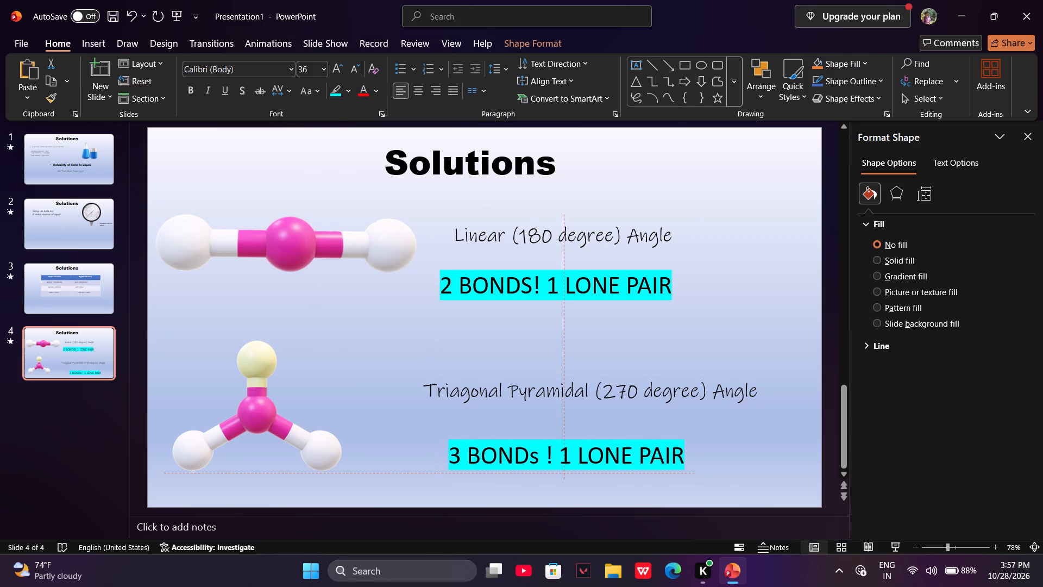
pyautogui.moveTo(443, 439); pyautogui.dragTo(443, 438)
pyautogui.click(725, 461)
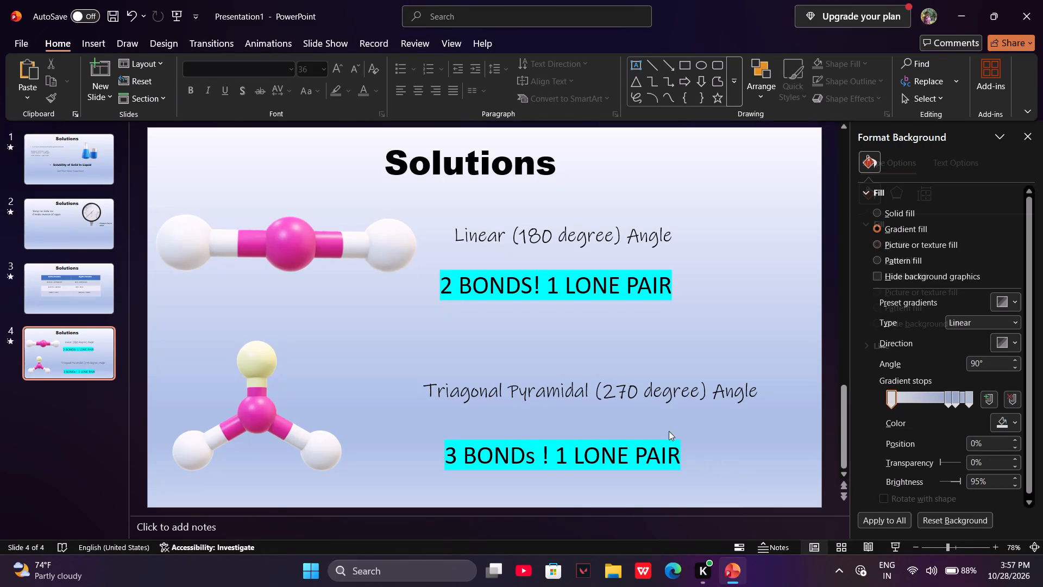
# Apply the Fly In animation to the "3 BONDs ! 1 LONE PAIR" label.
pyautogui.click(520, 461)
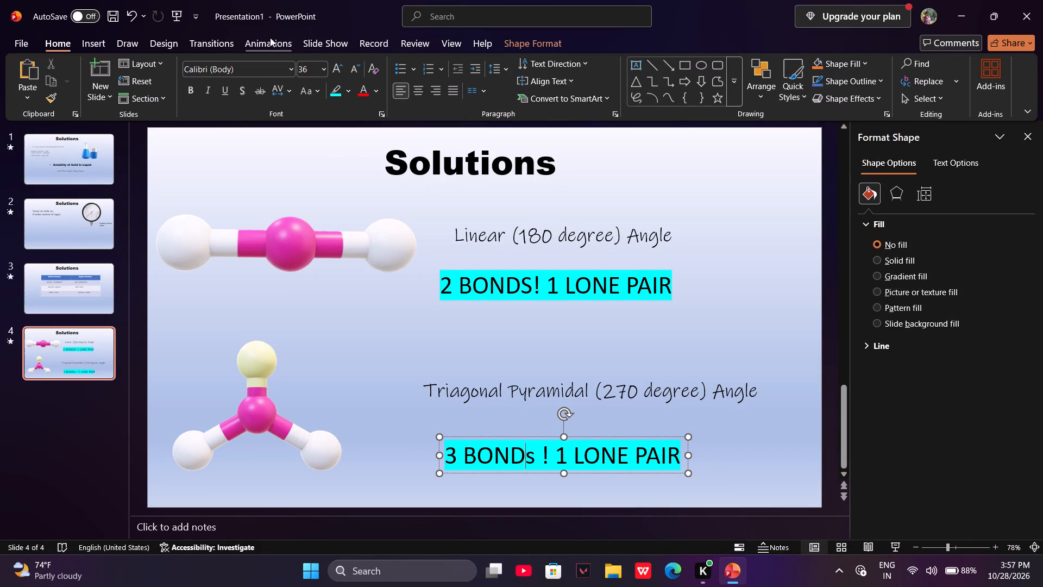
pyautogui.click(270, 38)
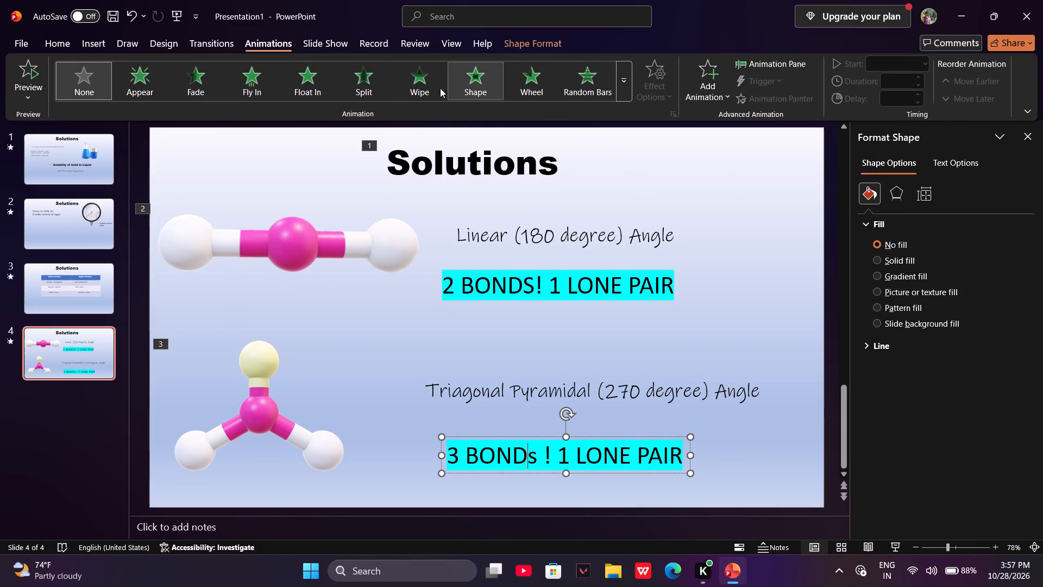
pyautogui.click(267, 78)
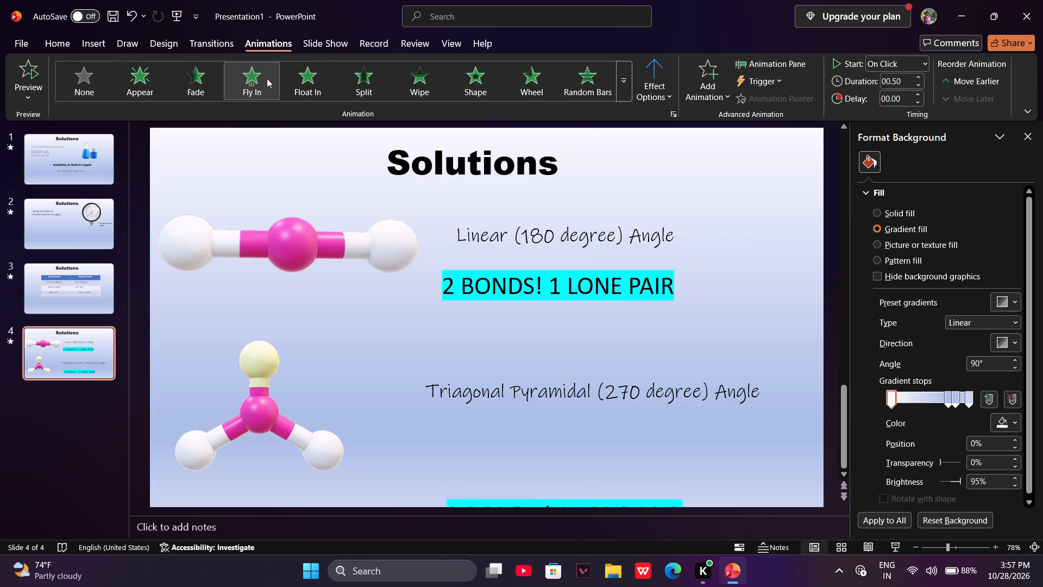
# Apply the Fly In animation to the "2 BONDS! 1 LONE PAIR" label and reorder it ahead of the "3 BONDs ! 1 LONE PAIR" animation.
pyautogui.click(477, 277)
pyautogui.click(477, 277)
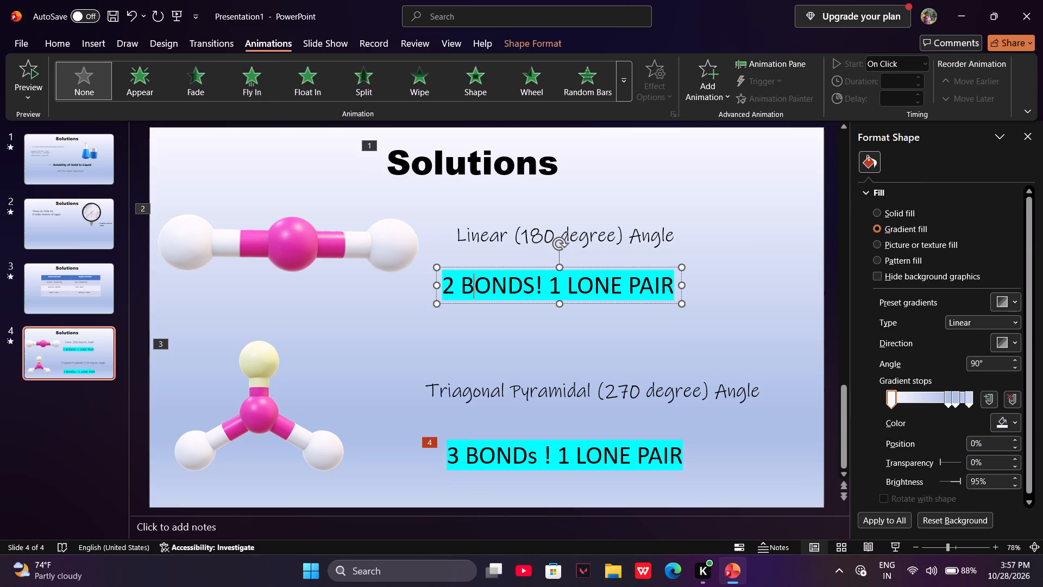
pyautogui.click(246, 72)
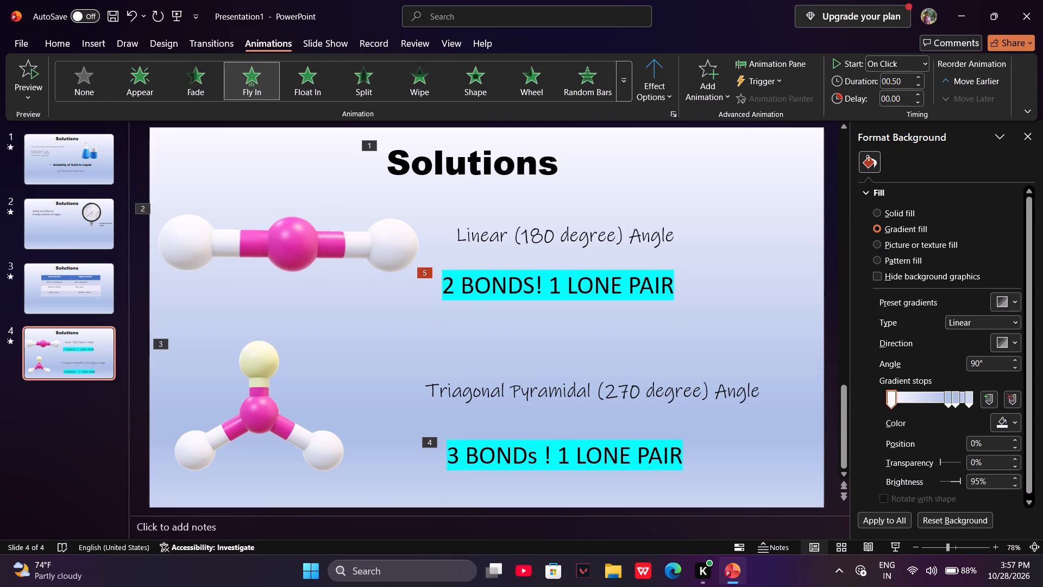
pyautogui.click(959, 79)
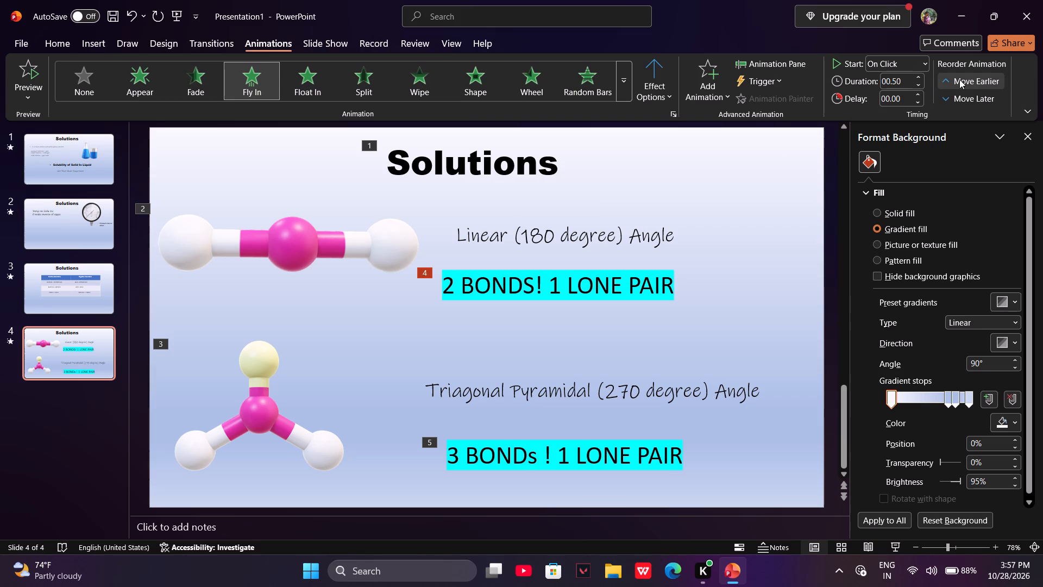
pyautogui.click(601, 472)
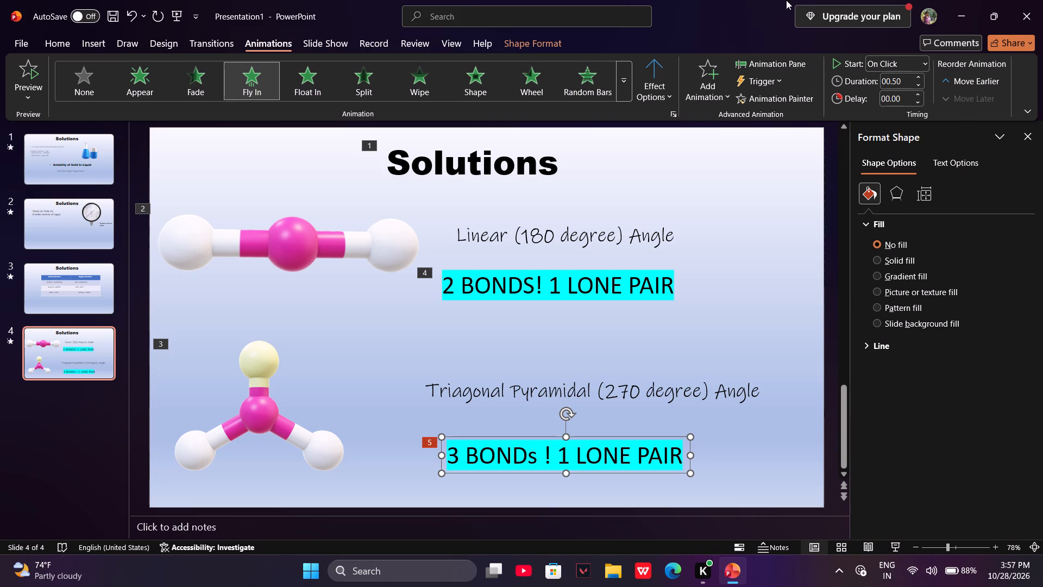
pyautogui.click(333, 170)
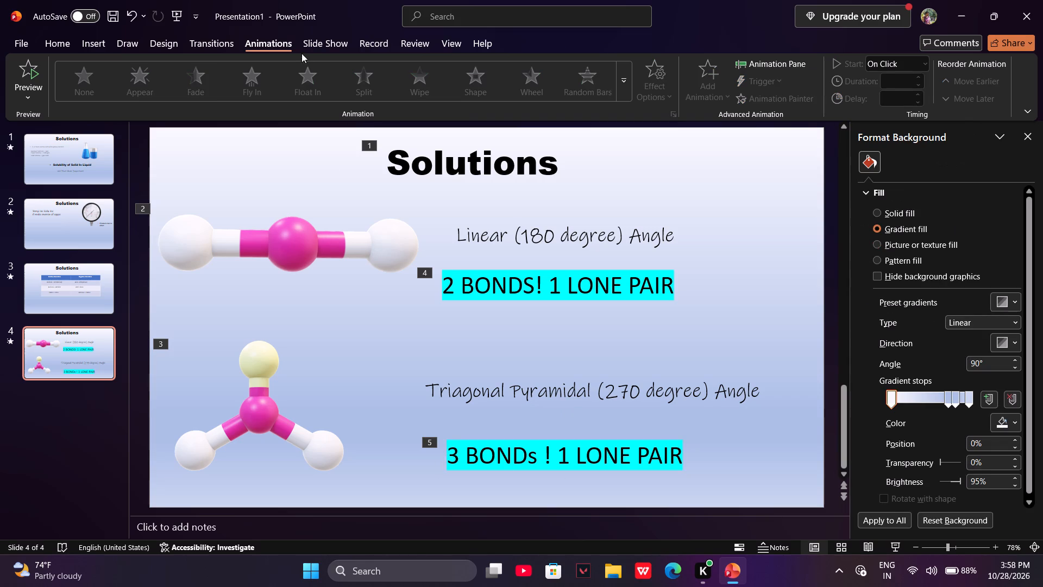
# Play the slide show from the first slide, stepping through the animations up to slide 4, and return to editing.
pyautogui.click(309, 50)
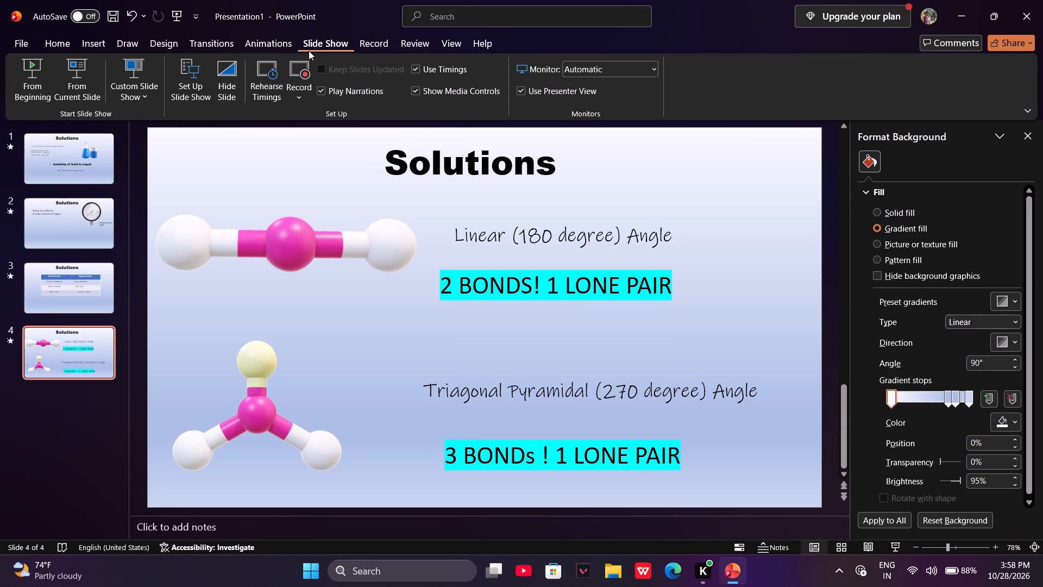
pyautogui.click(34, 73)
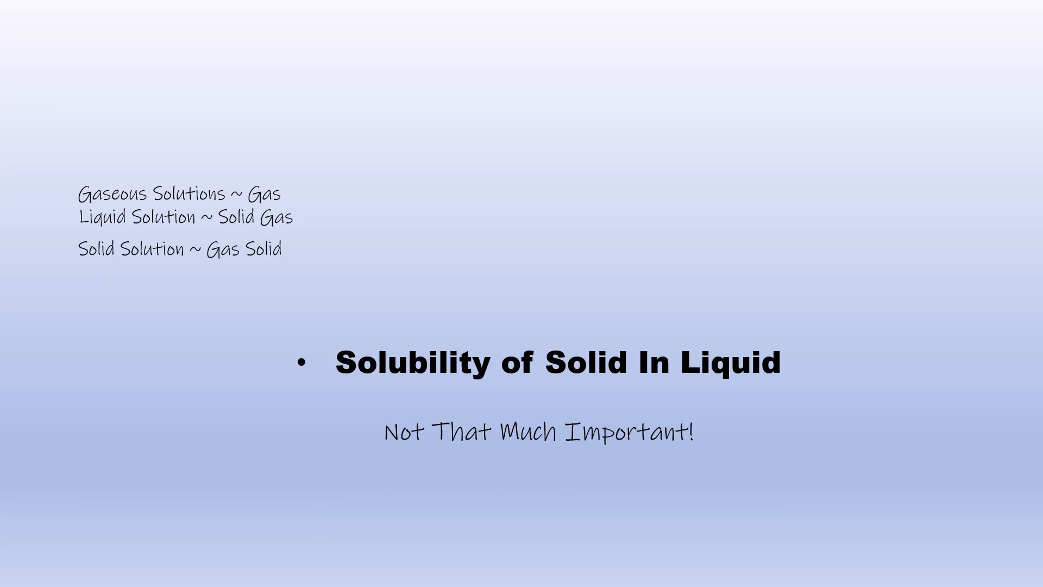
pyautogui.press('space')
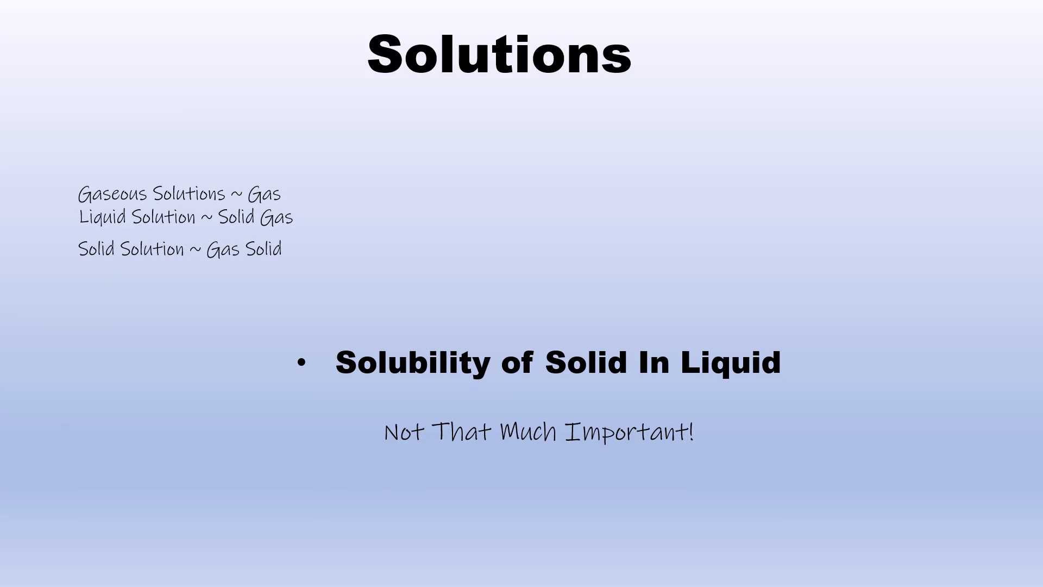
pyautogui.press('space')
pyautogui.press('space')
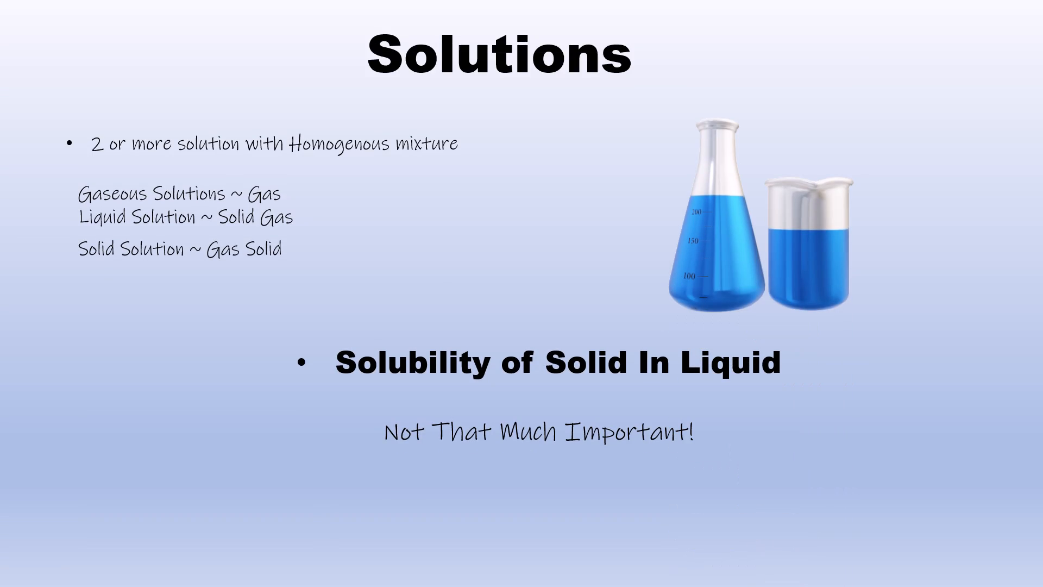
pyautogui.press('space')
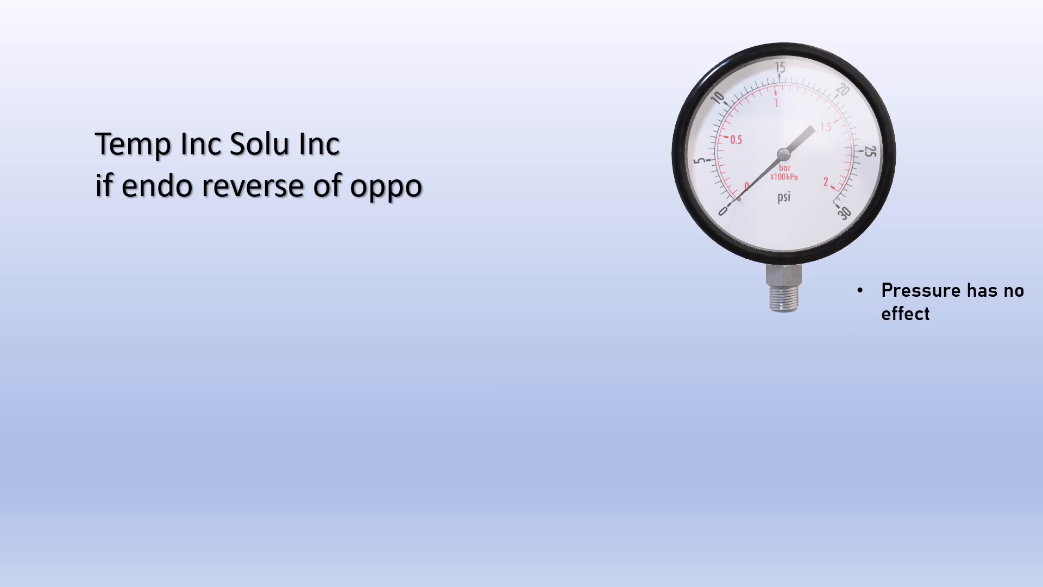
pyautogui.press('space')
pyautogui.press('space')
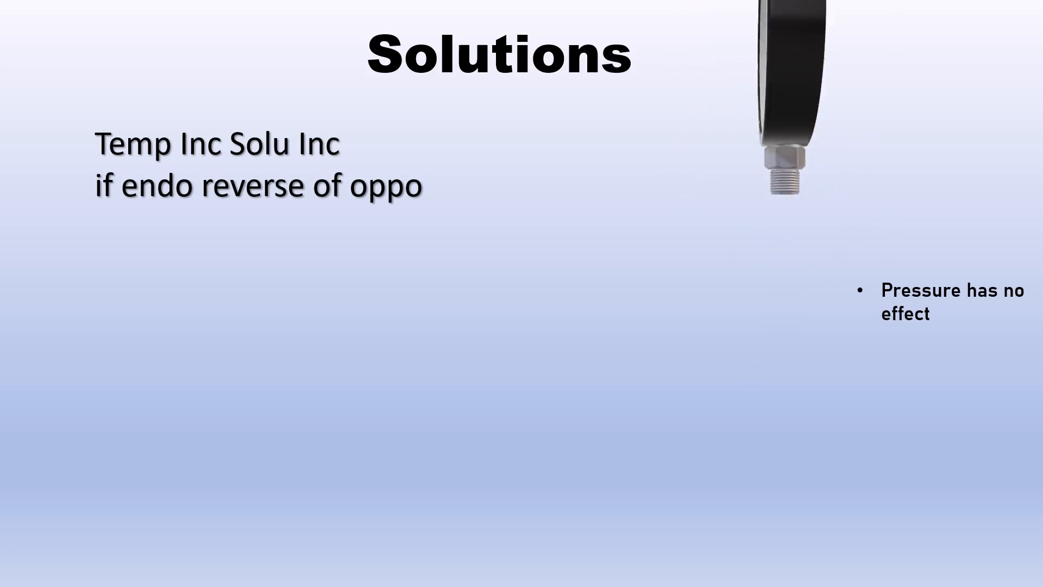
pyautogui.press('space')
pyautogui.press('space')
pyautogui.press('space')
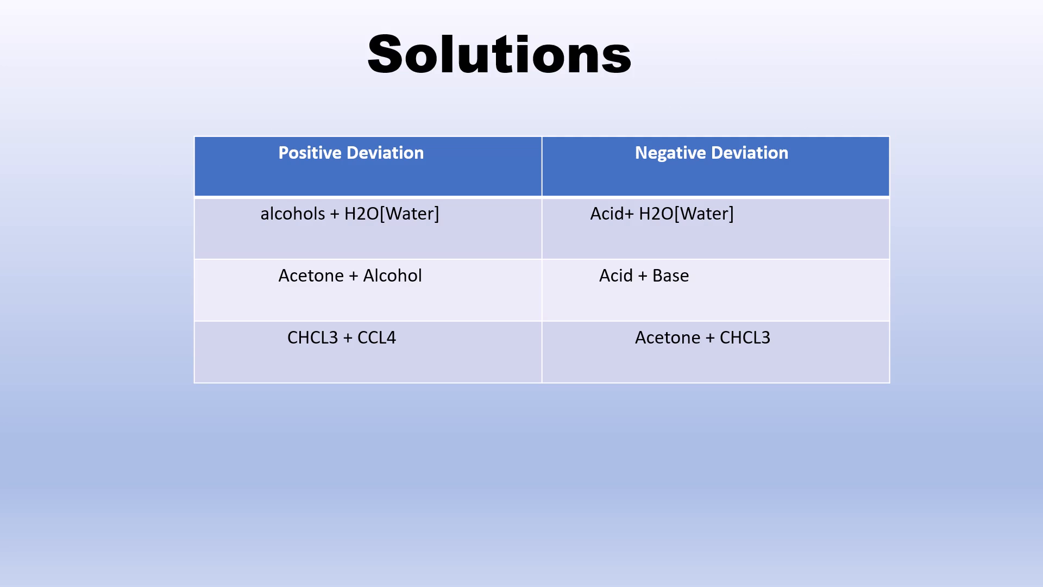
pyautogui.press('space')
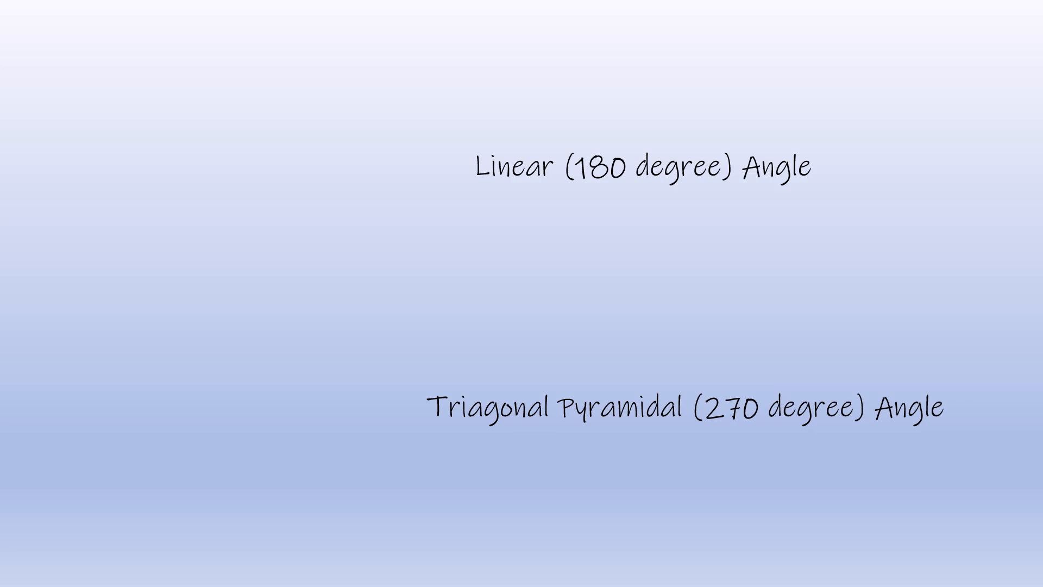
pyautogui.press('space')
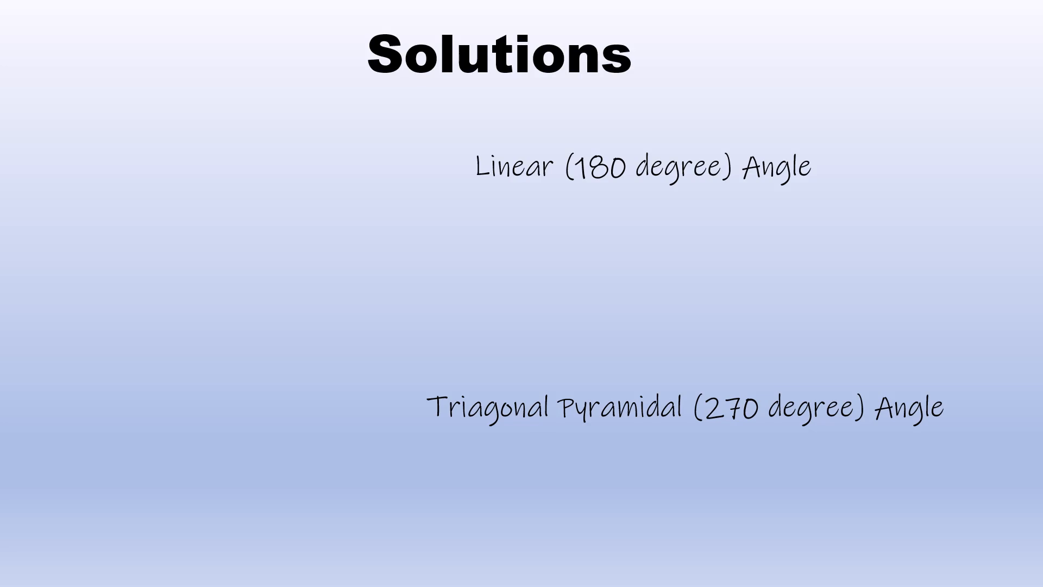
pyautogui.press('Escape')
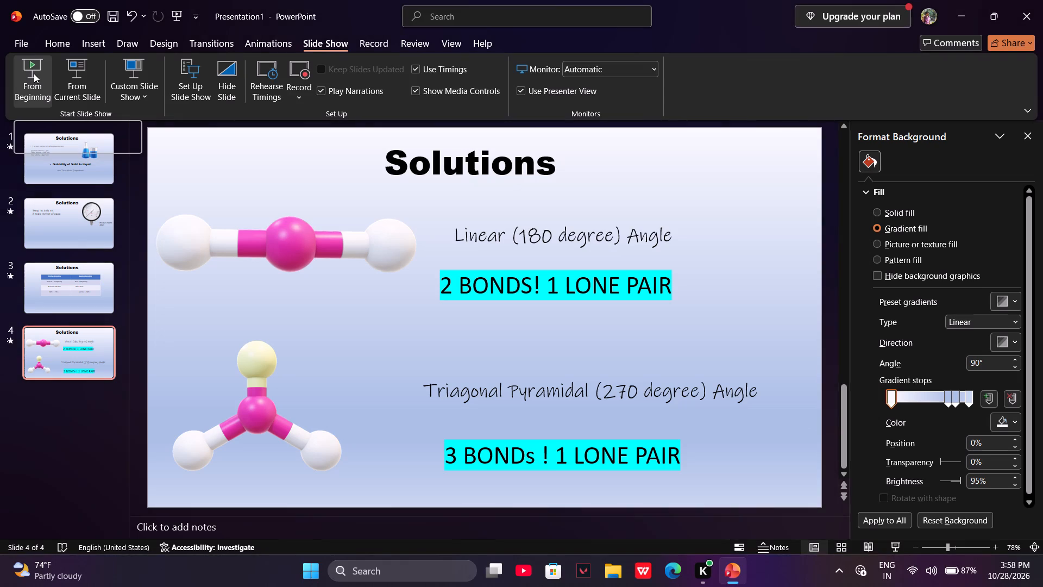
pyautogui.press('Escape')
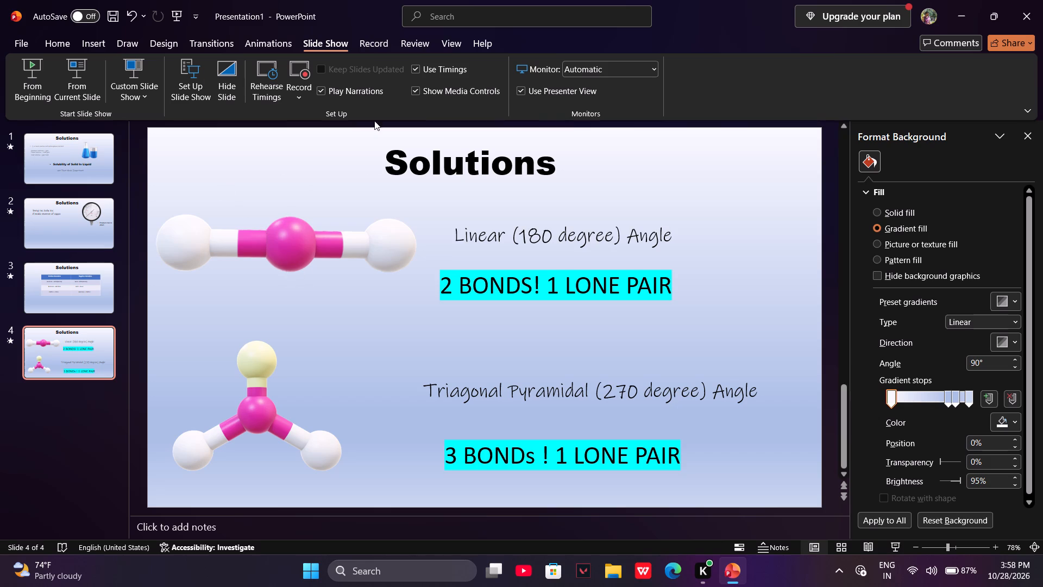
# Duplicate slide 4 to add a fifth slide at the end of the presentation.
pyautogui.rightClick(70, 366)
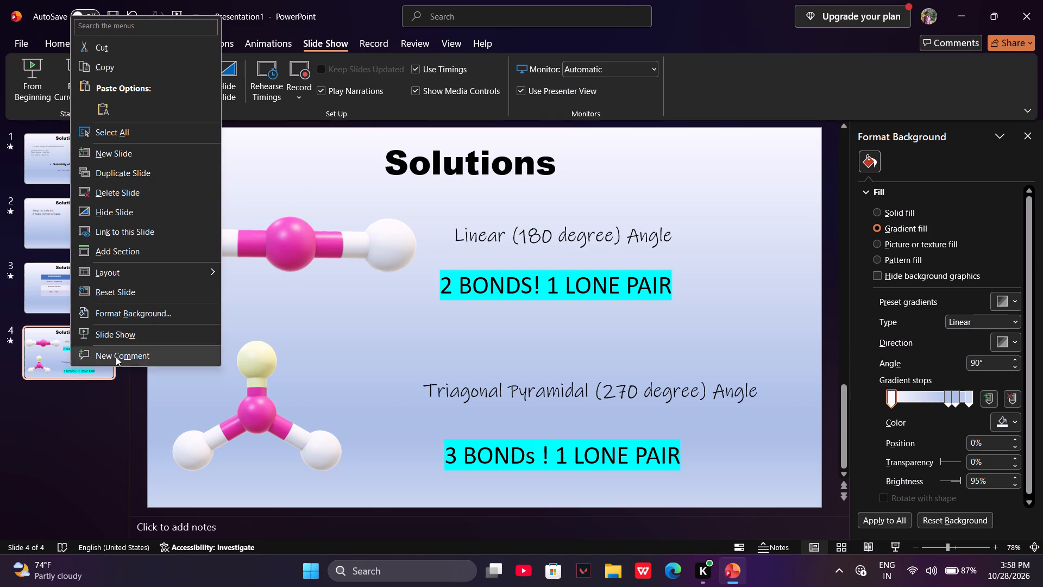
pyautogui.click(127, 176)
pyautogui.click(95, 426)
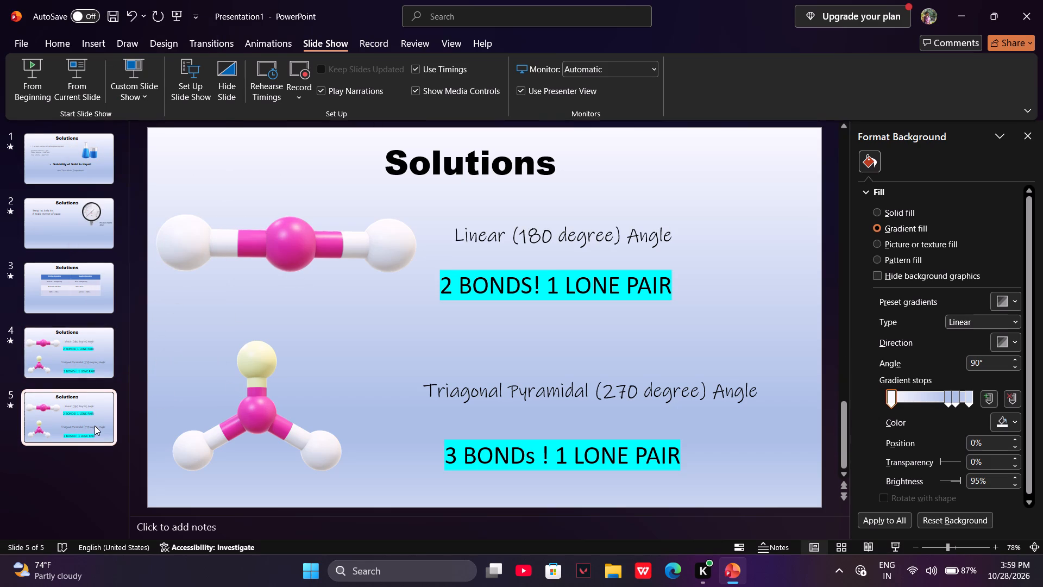
pyautogui.click(28, 405)
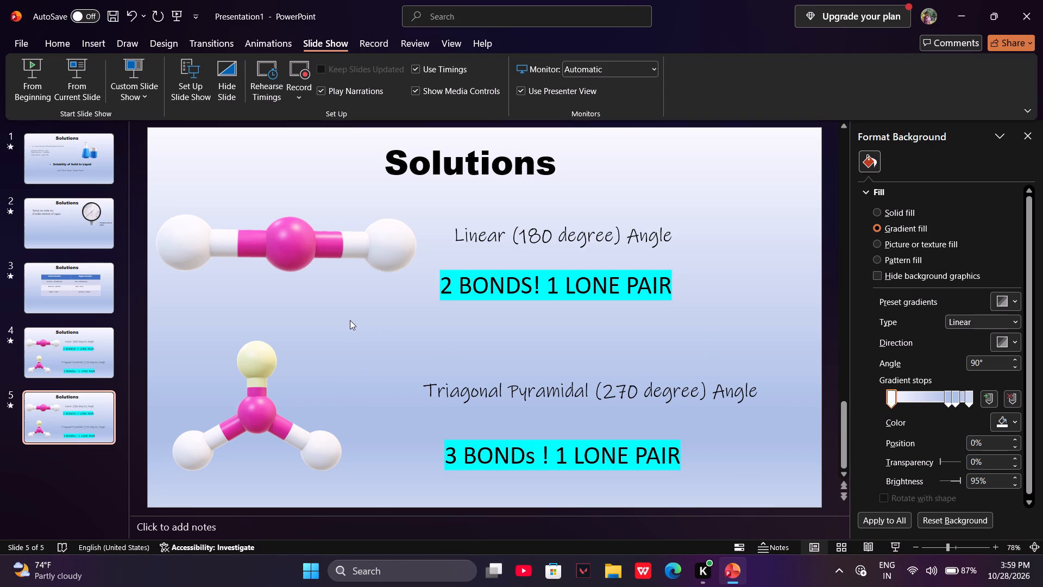
# Delete both 3D molecules and all four text labels from slide 5, leaving only the "Solutions" heading.
pyautogui.moveTo(753, 481); pyautogui.dragTo(417, 230)
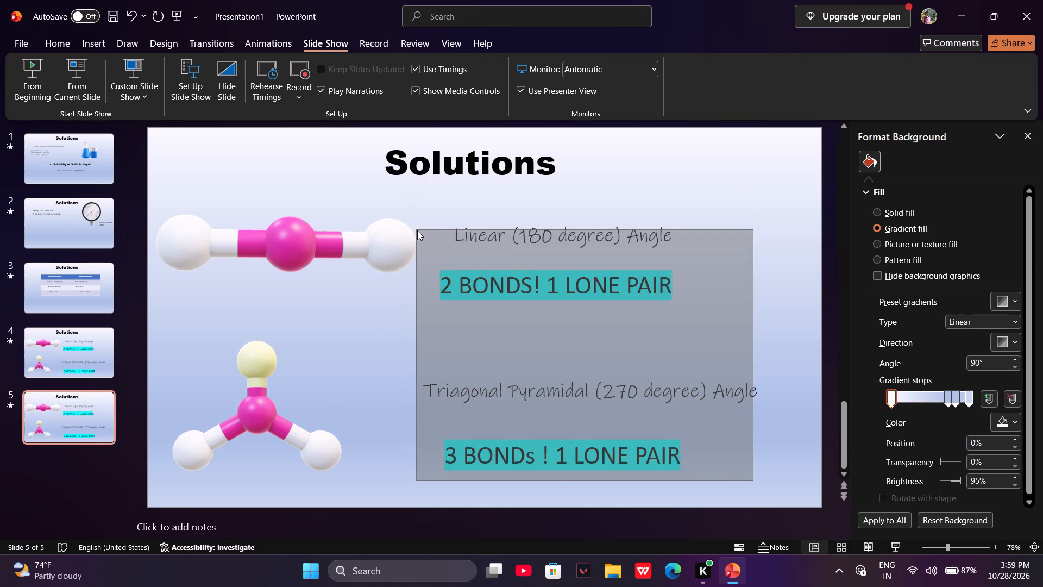
pyautogui.moveTo(417, 230); pyautogui.dragTo(415, 230)
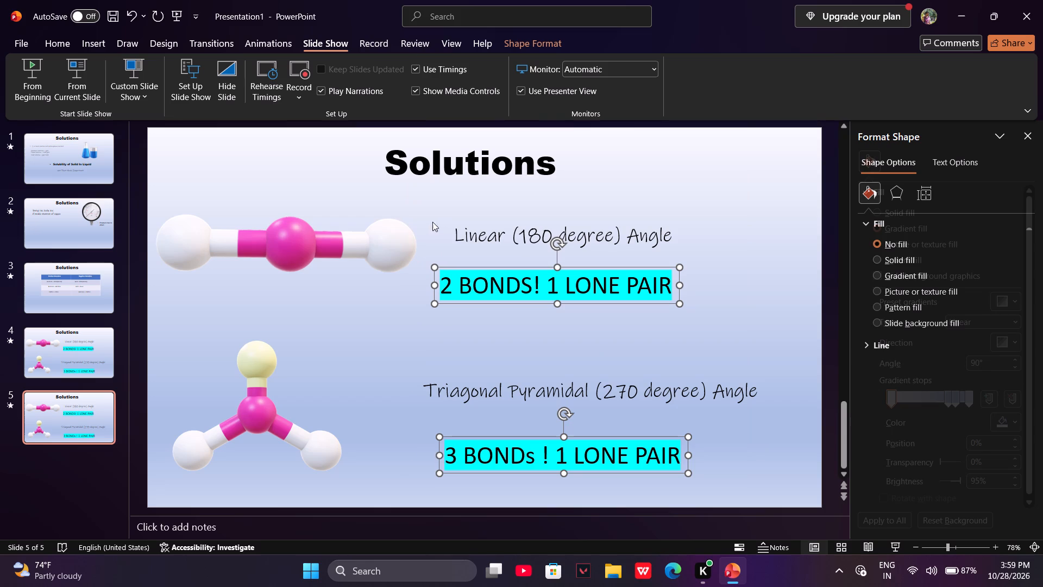
pyautogui.moveTo(151, 208); pyautogui.dragTo(667, 470)
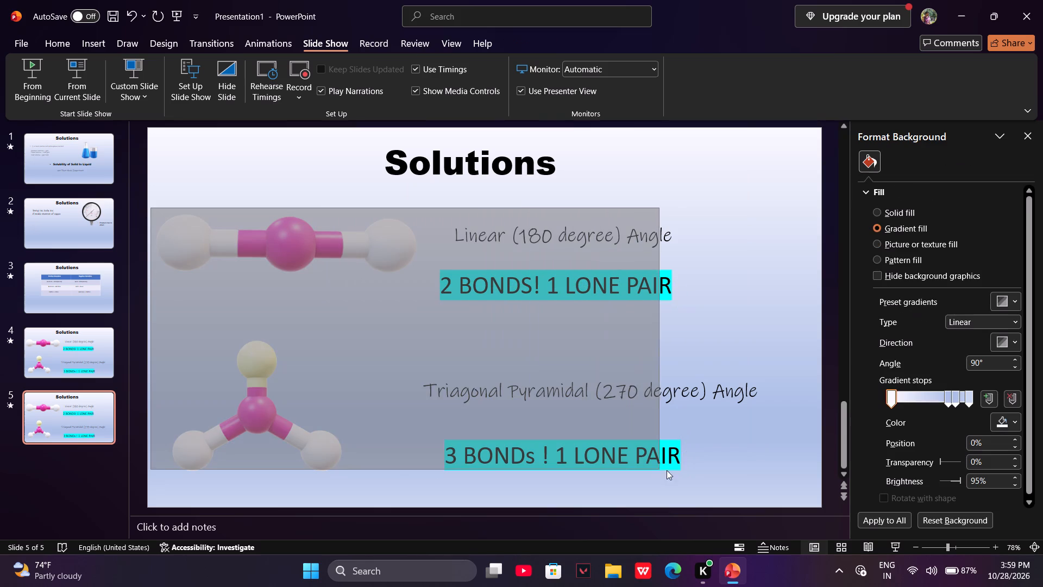
pyautogui.moveTo(667, 470); pyautogui.dragTo(769, 496)
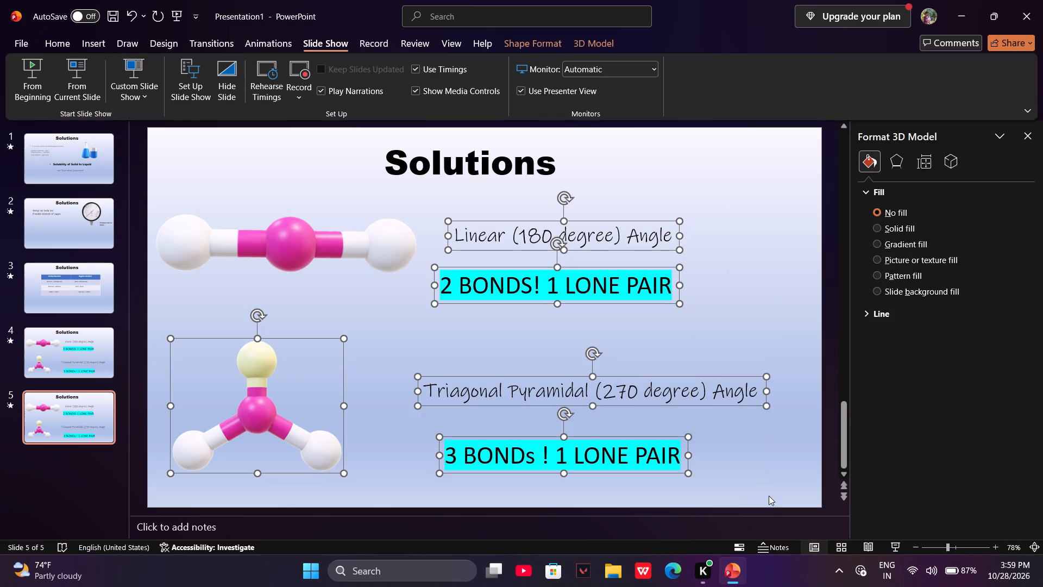
pyautogui.press('BackSpace')
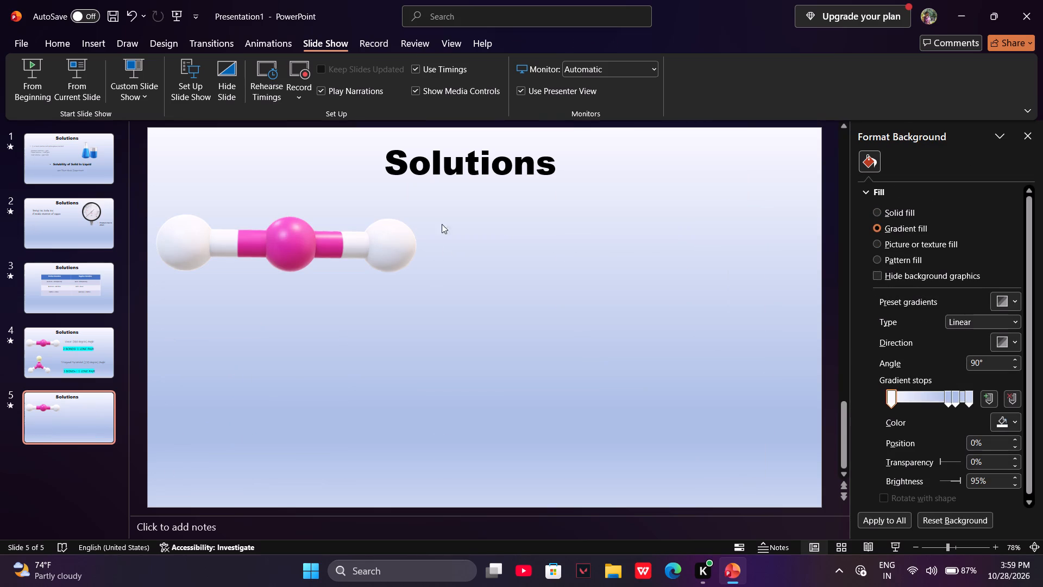
pyautogui.moveTo(154, 198); pyautogui.dragTo(497, 392)
pyautogui.moveTo(471, 301); pyautogui.dragTo(143, 197)
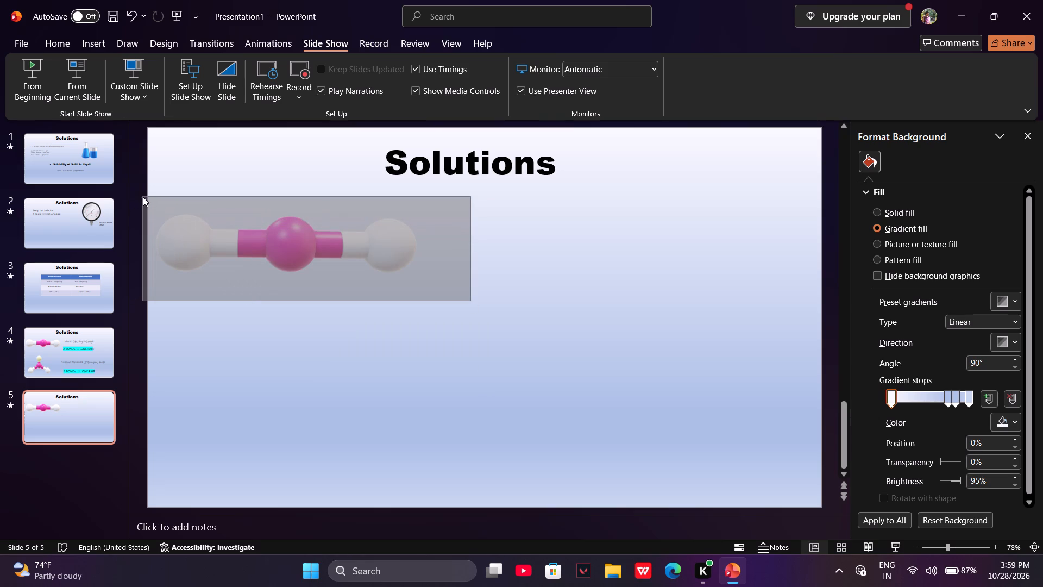
pyautogui.moveTo(143, 197); pyautogui.dragTo(152, 193)
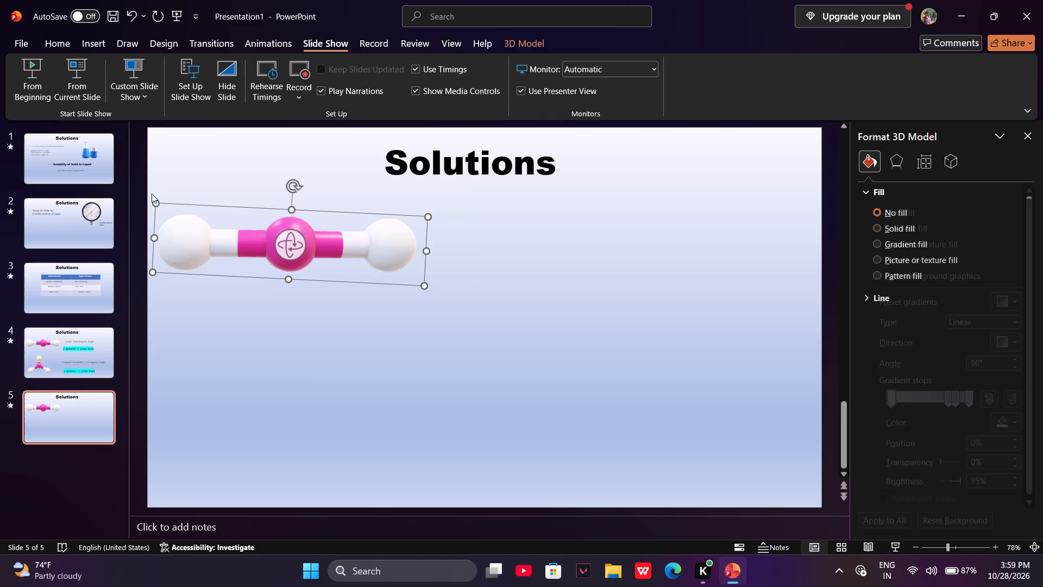
pyautogui.press('BackSpace')
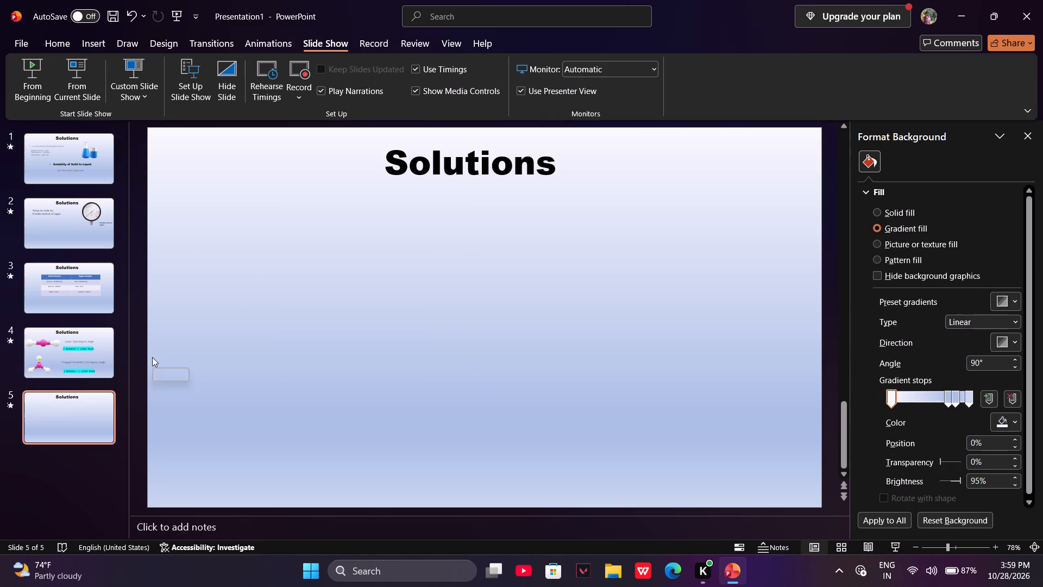
# Search the online 3D models for "Chemistry".
pyautogui.click(103, 48)
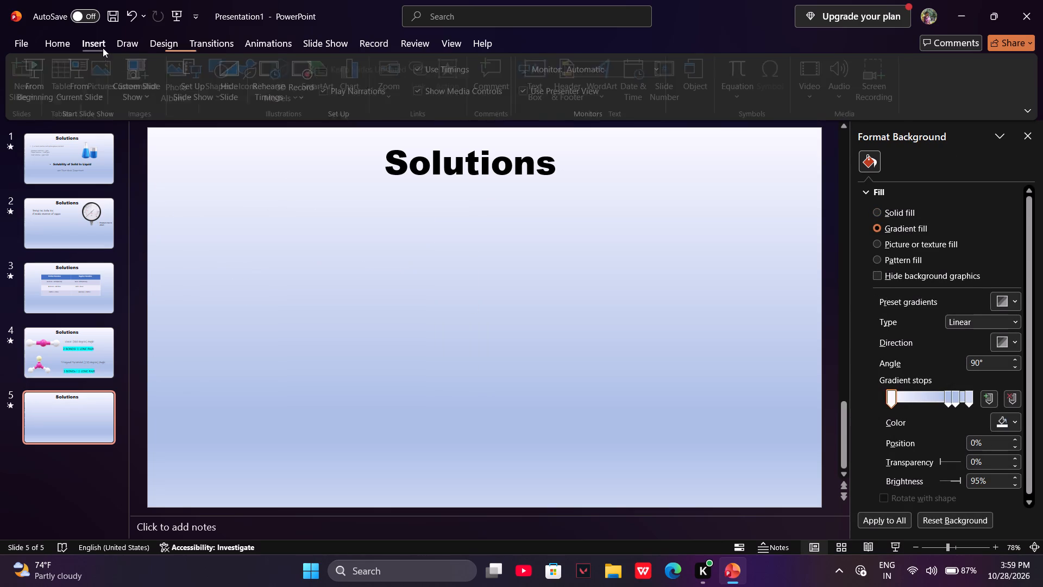
pyautogui.click(296, 62)
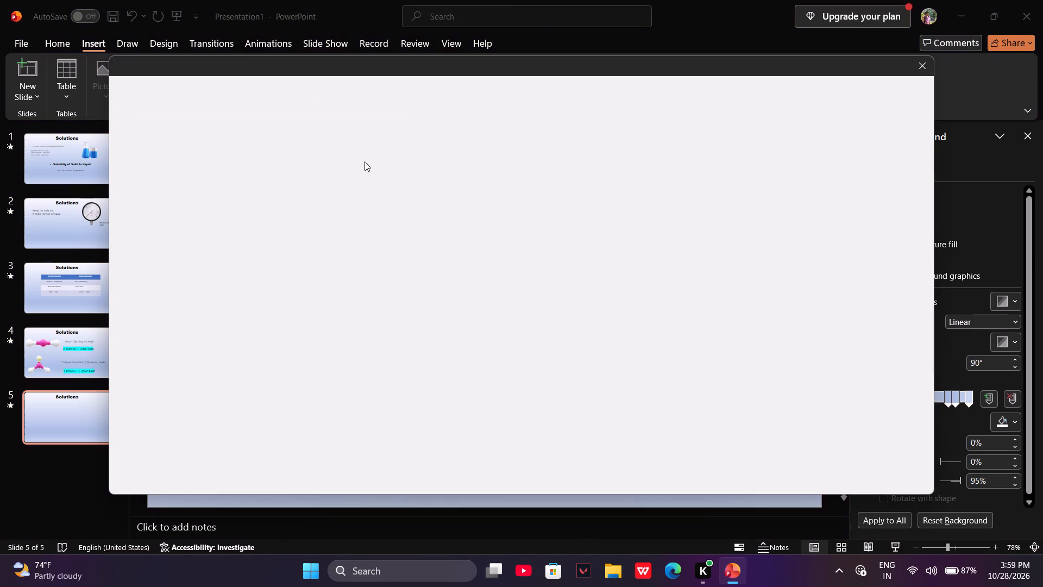
pyautogui.click(312, 131)
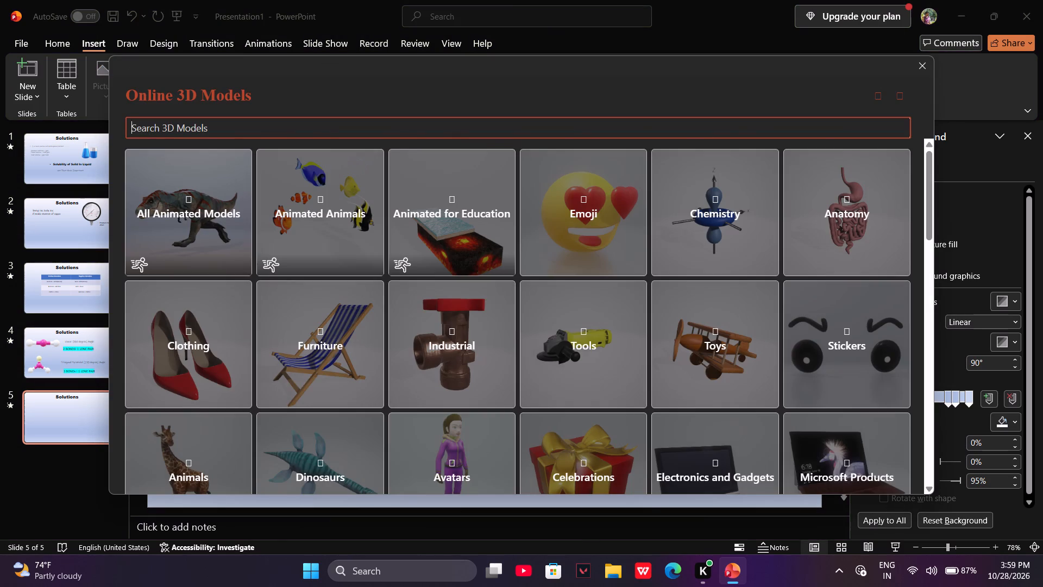
pyautogui.write('gh')
pyautogui.press('BackSpace')
pyautogui.press('BackSpace')
pyautogui.write('hmei')
pyautogui.press('BackSpace')
pyautogui.press('BackSpace')
pyautogui.write('em')
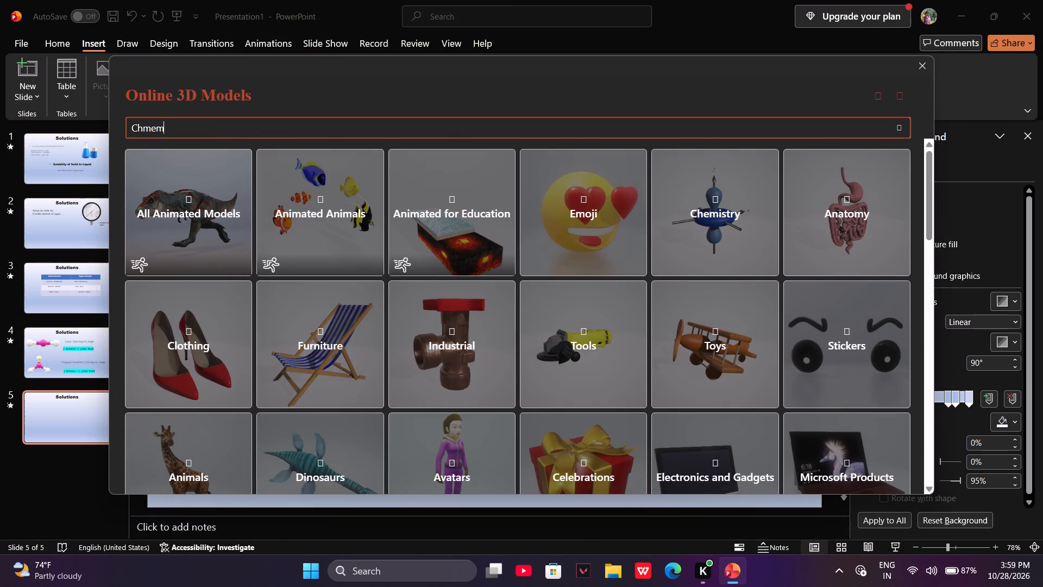
pyautogui.press('BackSpace')
pyautogui.press('BackSpace')
pyautogui.press('BackSpace')
pyautogui.write('emisttr')
pyautogui.press('BackSpace')
pyautogui.press('BackSpace')
pyautogui.write('rry')
pyautogui.press('BackSpace')
pyautogui.press('BackSpace')
pyautogui.press('y')
pyautogui.press('Return')
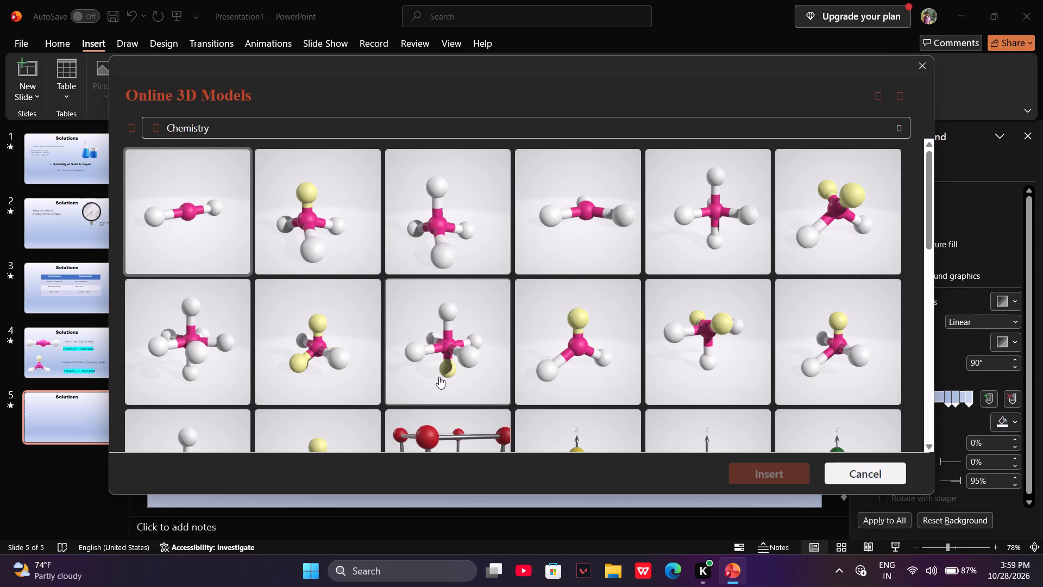
# Look through the Chemistry 3D models for one that suits slide 5 and close the library without inserting any.
pyautogui.scroll(-2, 403, 399)
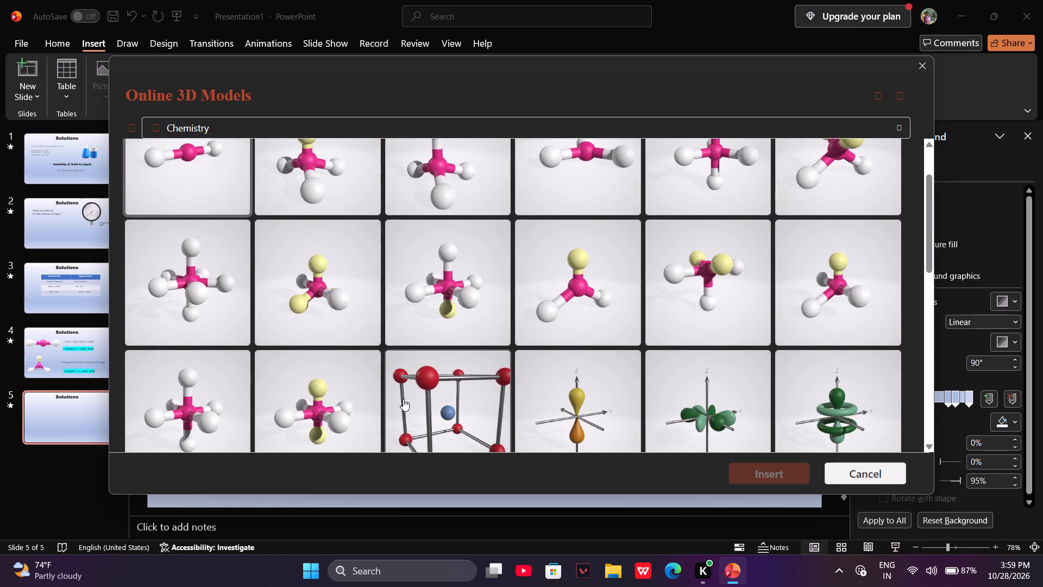
pyautogui.scroll(-2, 403, 399)
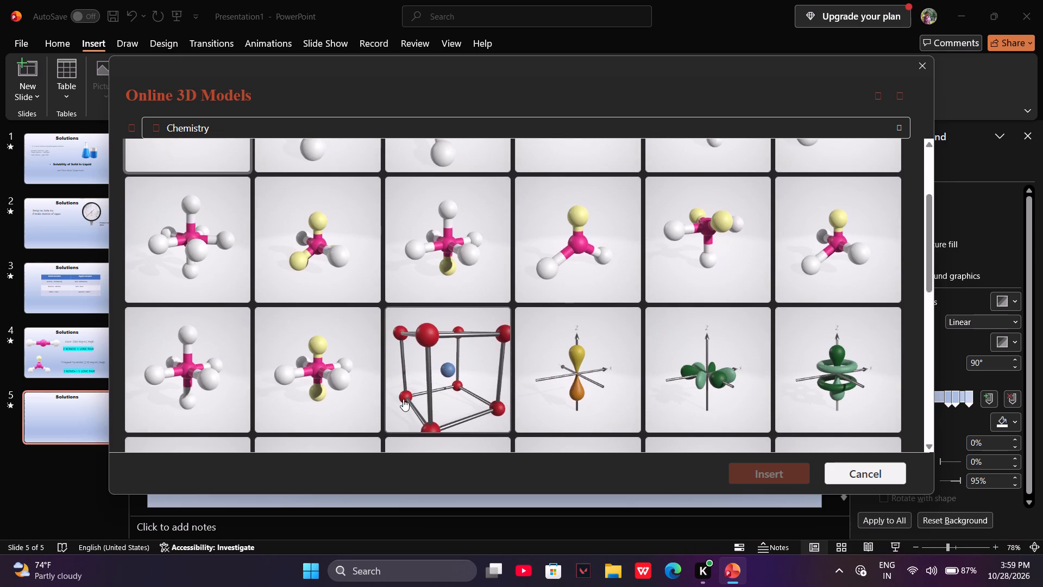
pyautogui.scroll(-4, 403, 399)
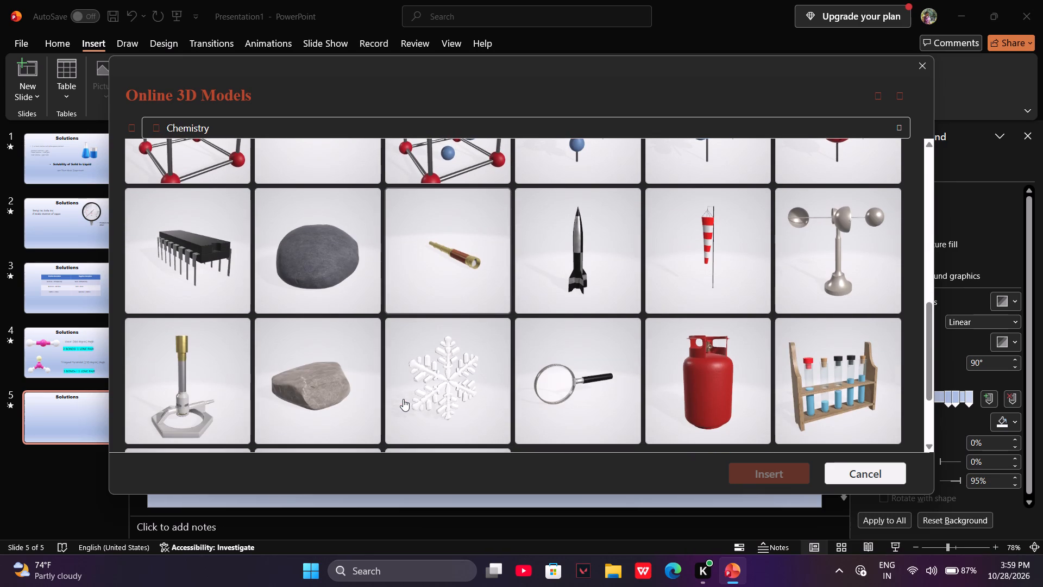
pyautogui.scroll(-2, 403, 399)
pyautogui.scroll(3, 403, 399)
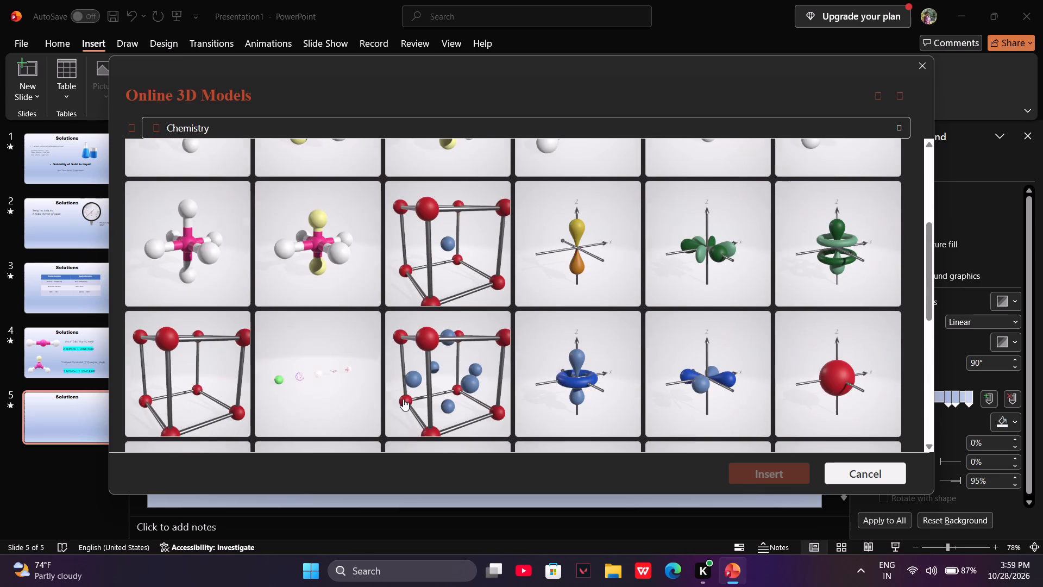
pyautogui.scroll(2, 403, 399)
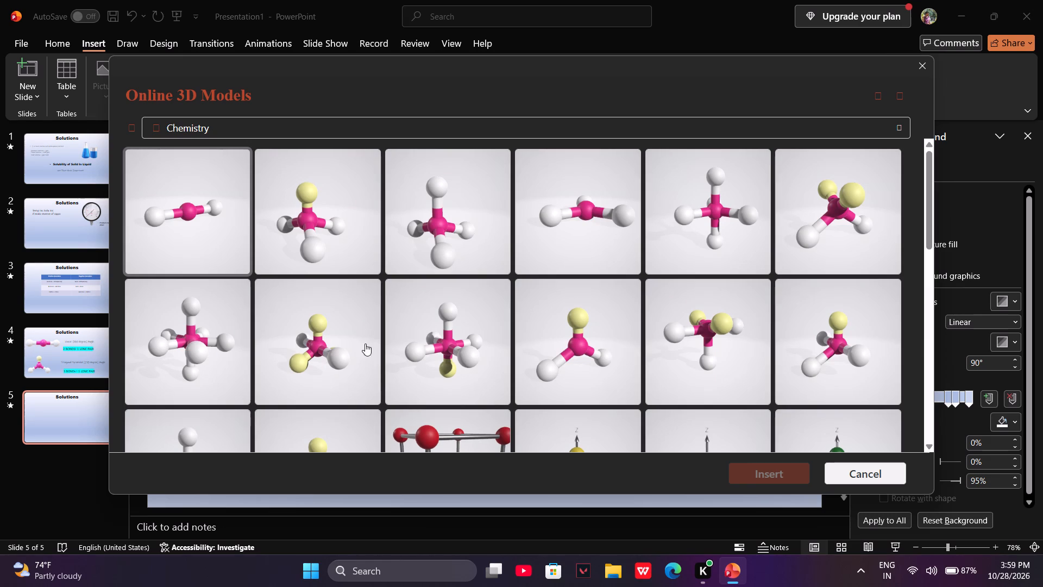
pyautogui.click(841, 469)
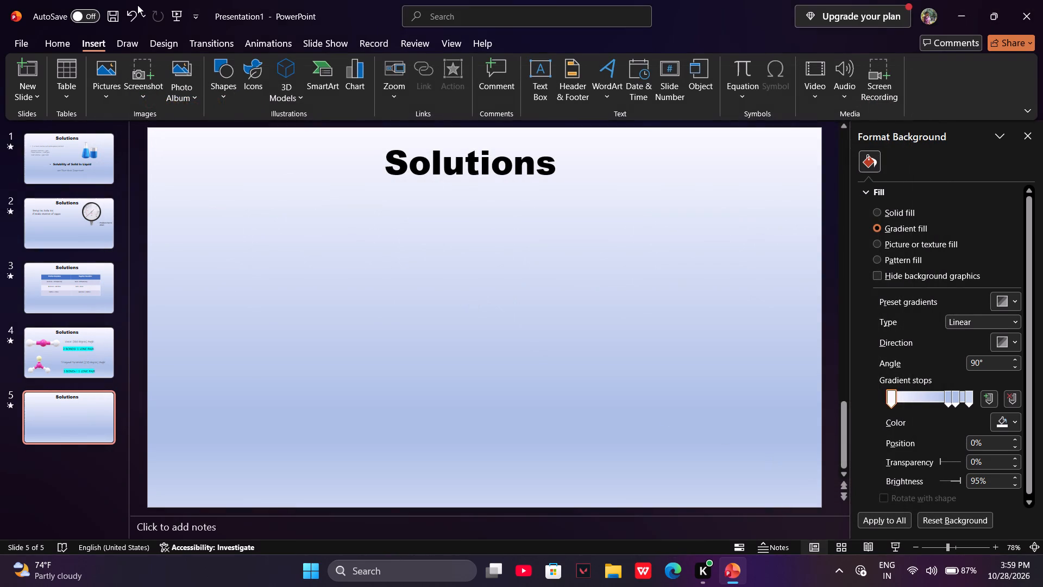
# Apply the Comparison layout to slide 5.
pyautogui.click(131, 41)
pyautogui.click(65, 46)
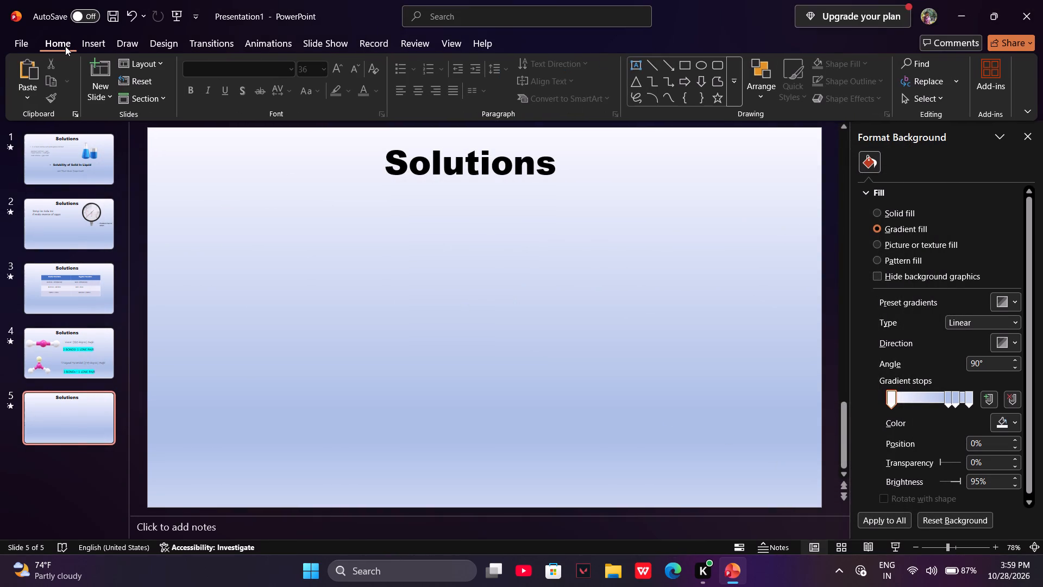
pyautogui.click(91, 46)
pyautogui.click(54, 46)
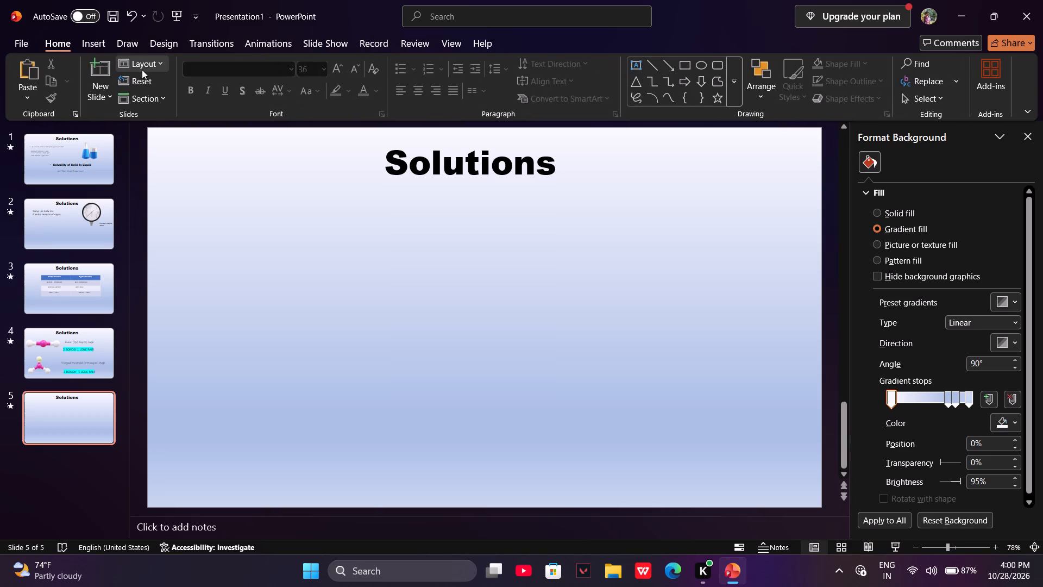
pyautogui.click(144, 67)
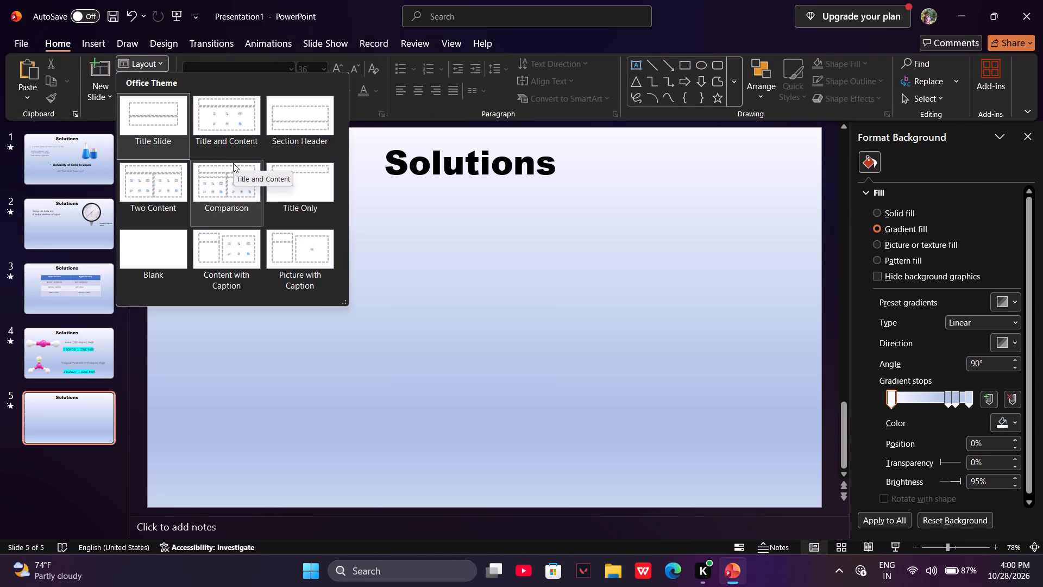
pyautogui.click(233, 163)
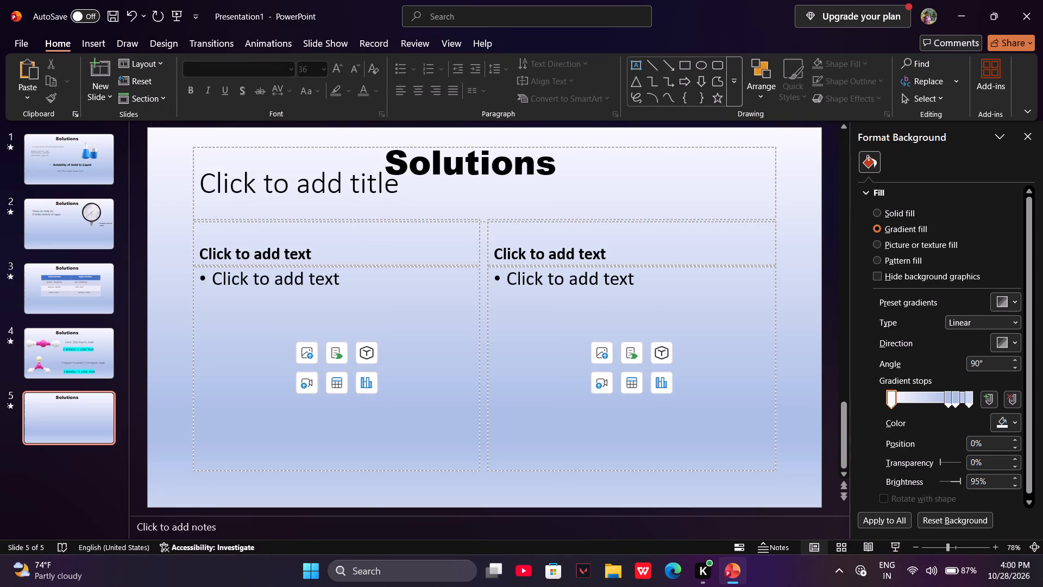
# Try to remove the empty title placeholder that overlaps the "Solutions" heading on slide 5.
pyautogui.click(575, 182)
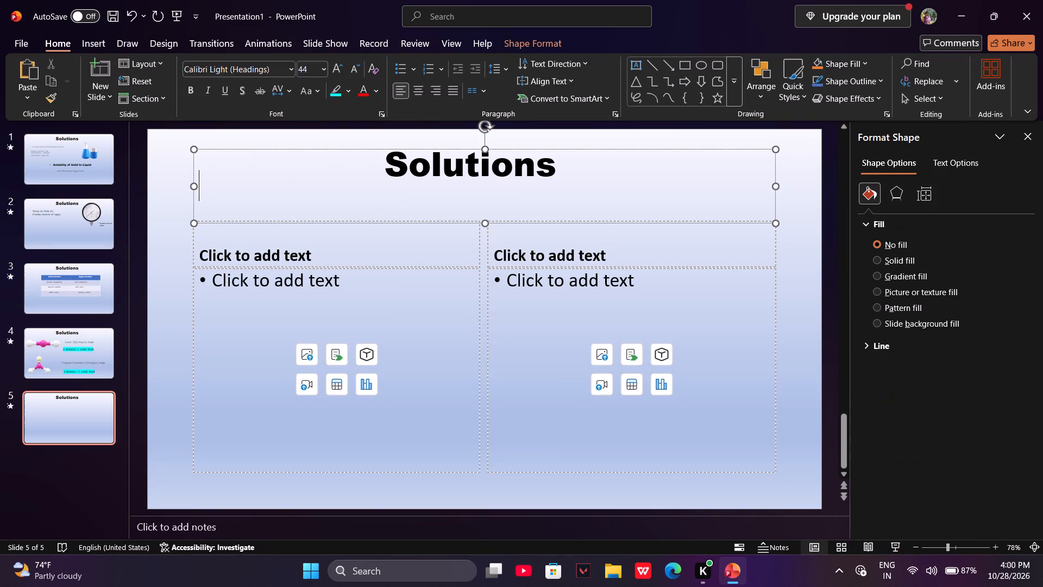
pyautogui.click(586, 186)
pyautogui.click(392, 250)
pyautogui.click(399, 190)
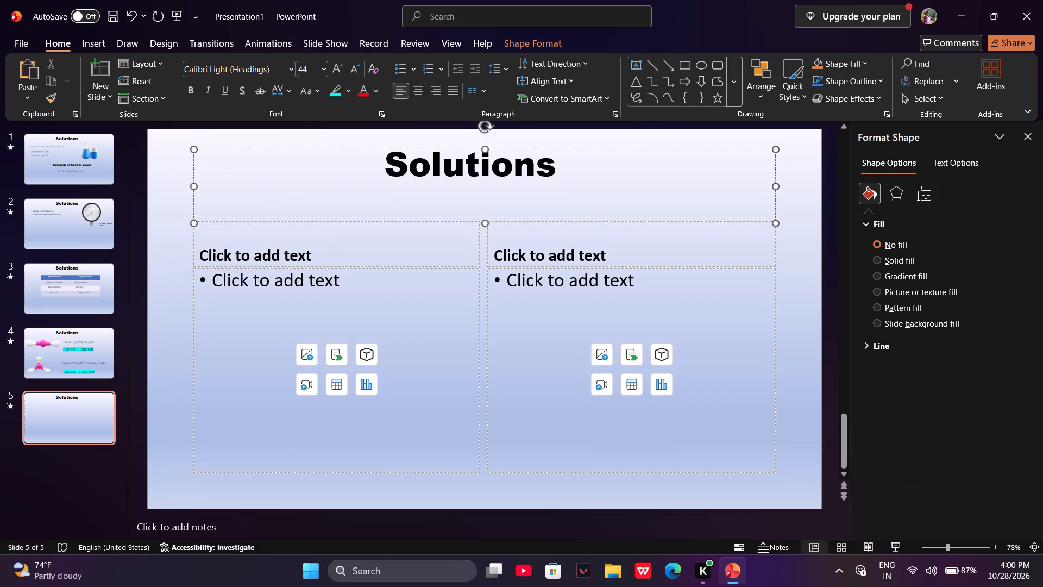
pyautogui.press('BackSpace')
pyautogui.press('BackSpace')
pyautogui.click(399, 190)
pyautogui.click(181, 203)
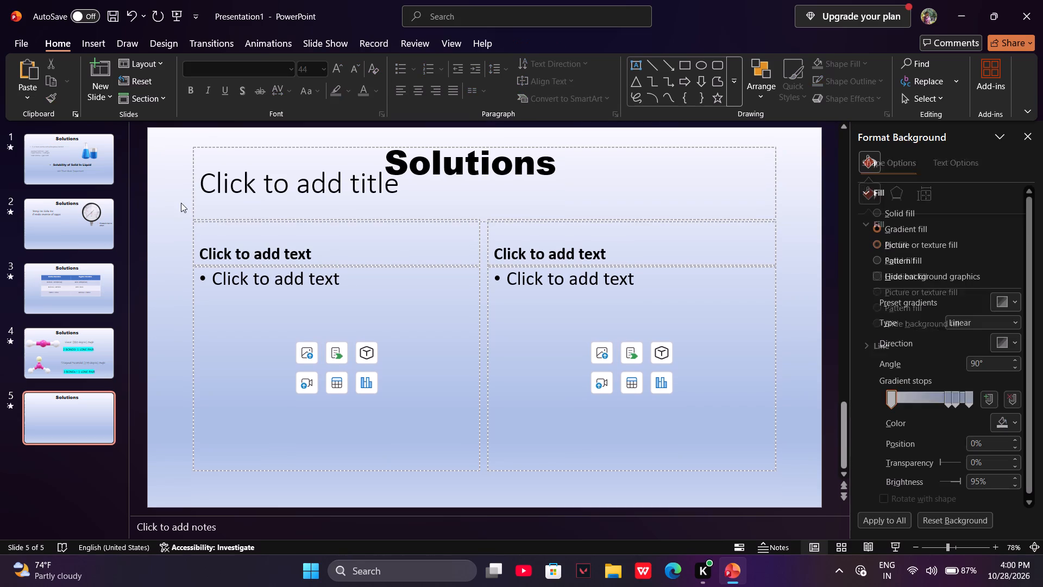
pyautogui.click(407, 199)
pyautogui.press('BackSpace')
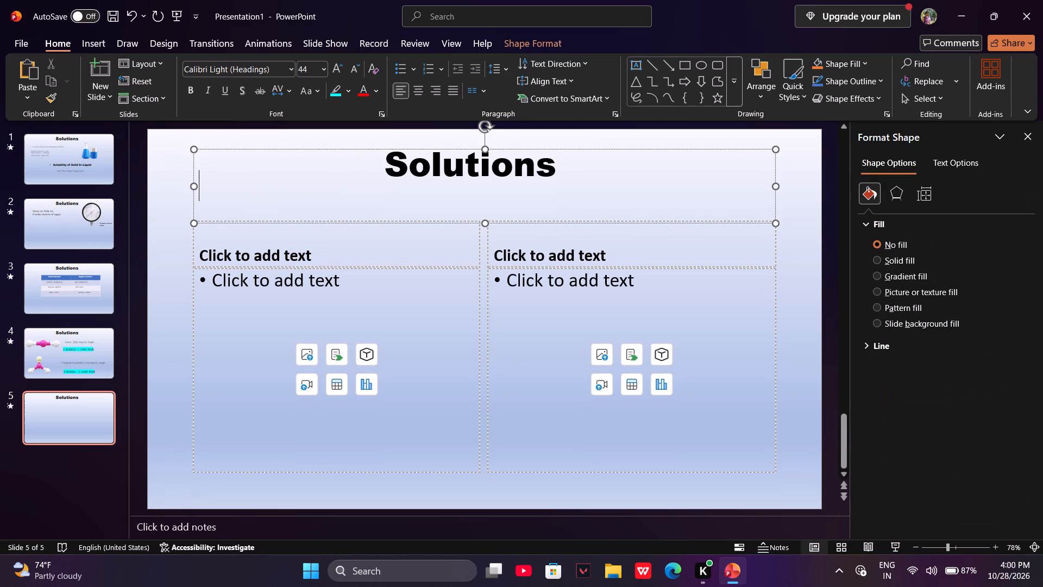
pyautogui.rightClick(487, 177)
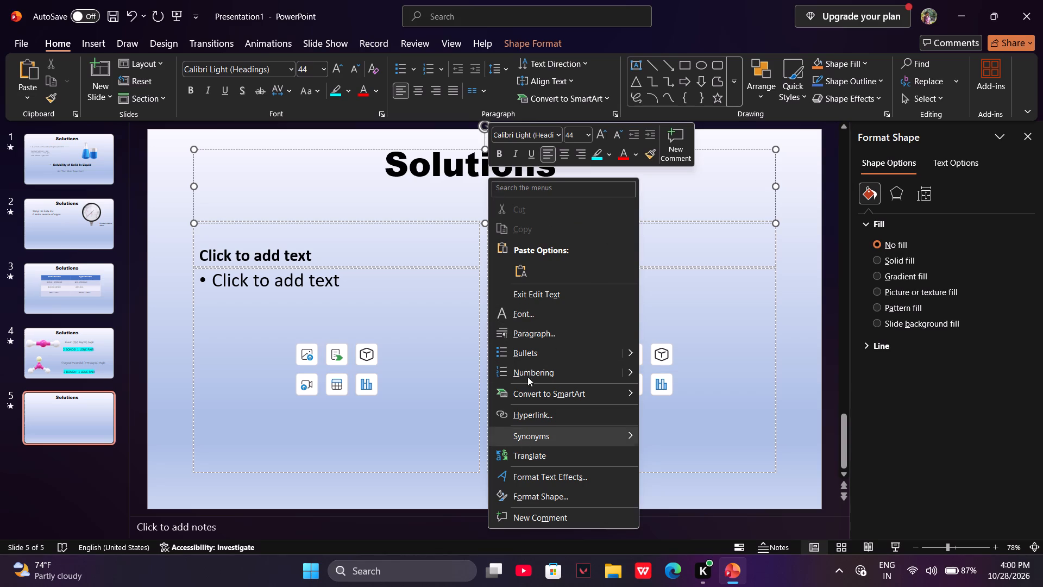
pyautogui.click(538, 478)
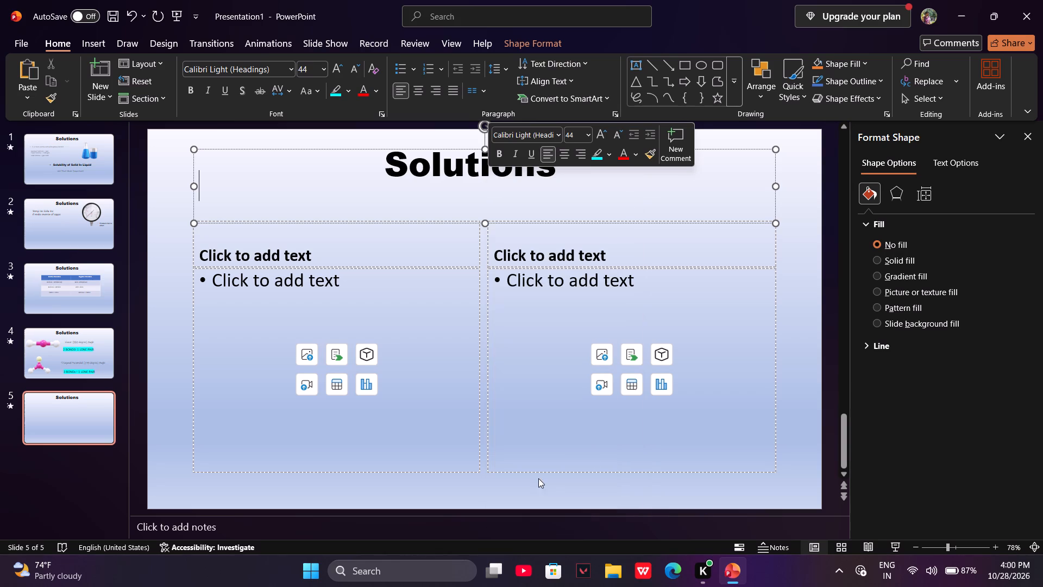
# Delete the empty title placeholder that overlaps the "Solutions" heading on slide 5.
pyautogui.click(336, 255)
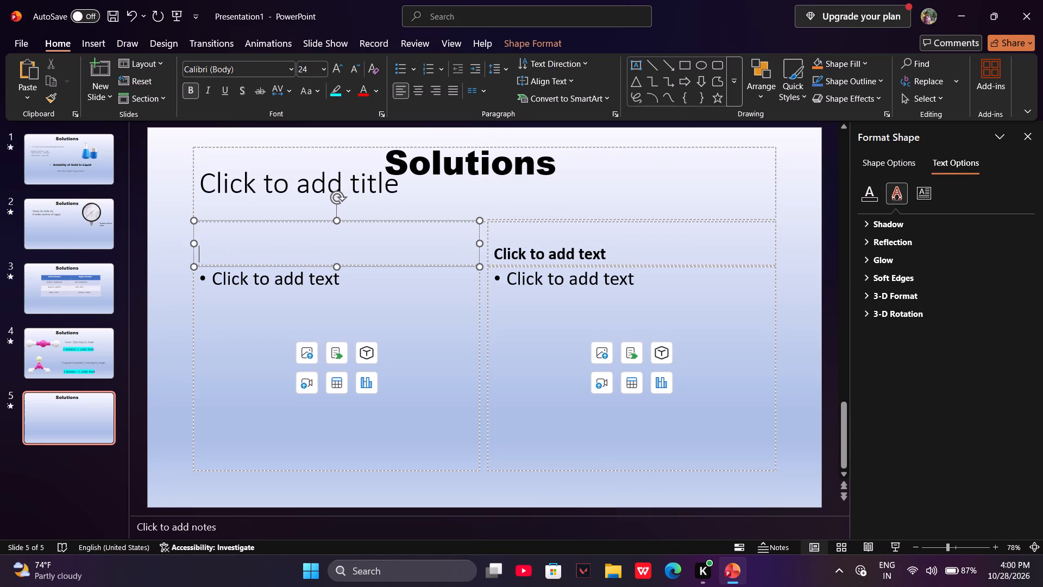
pyautogui.moveTo(416, 195); pyautogui.dragTo(190, 149)
pyautogui.moveTo(190, 149); pyautogui.dragTo(277, 222)
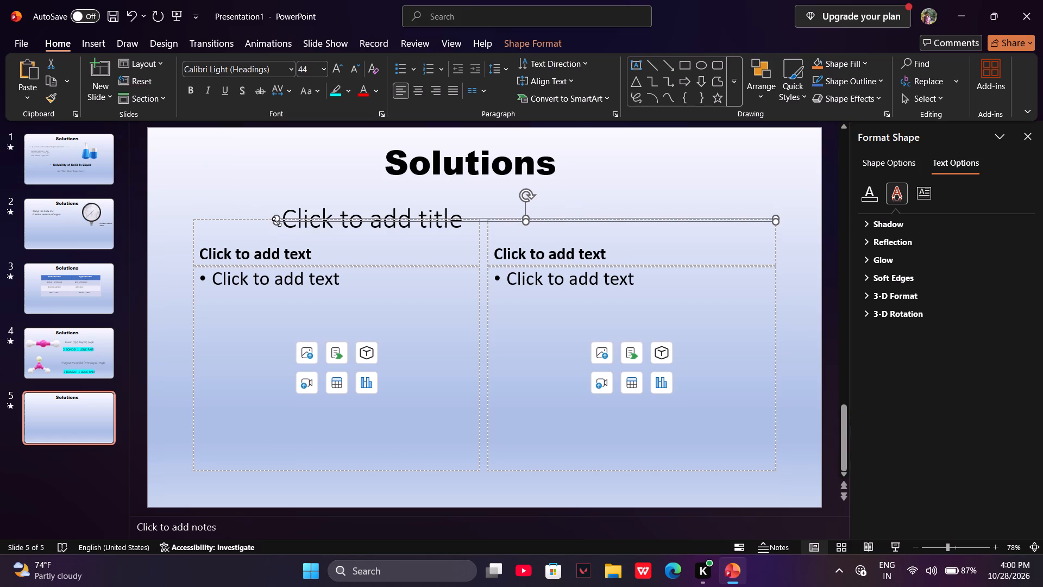
pyautogui.press('BackSpace')
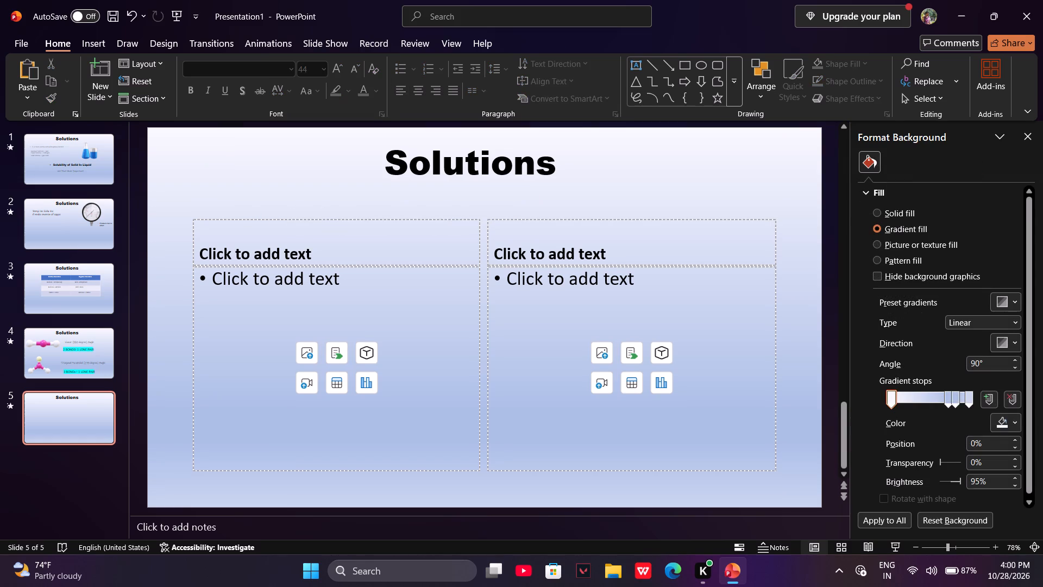
# Enter "Inoragnic" as the first comparison column's heading on slide 5, indented with leading spaces.
pyautogui.click(354, 250)
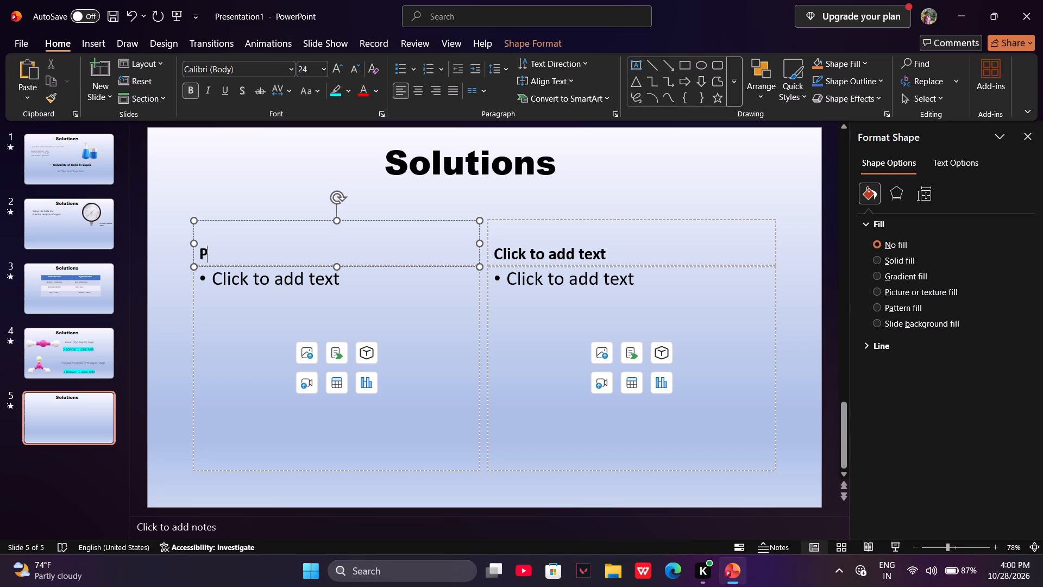
pyautogui.press('BackSpace')
pyautogui.press('space')
pyautogui.press('space')
pyautogui.press('space')
pyautogui.press('space')
pyautogui.press('space')
pyautogui.press('space')
pyautogui.press('space')
pyautogui.press('space')
pyautogui.write('noragnic')
pyautogui.press('space')
# Enter "Organic" as the second comparison column's heading, indented with leading spaces.
pyautogui.click(655, 258)
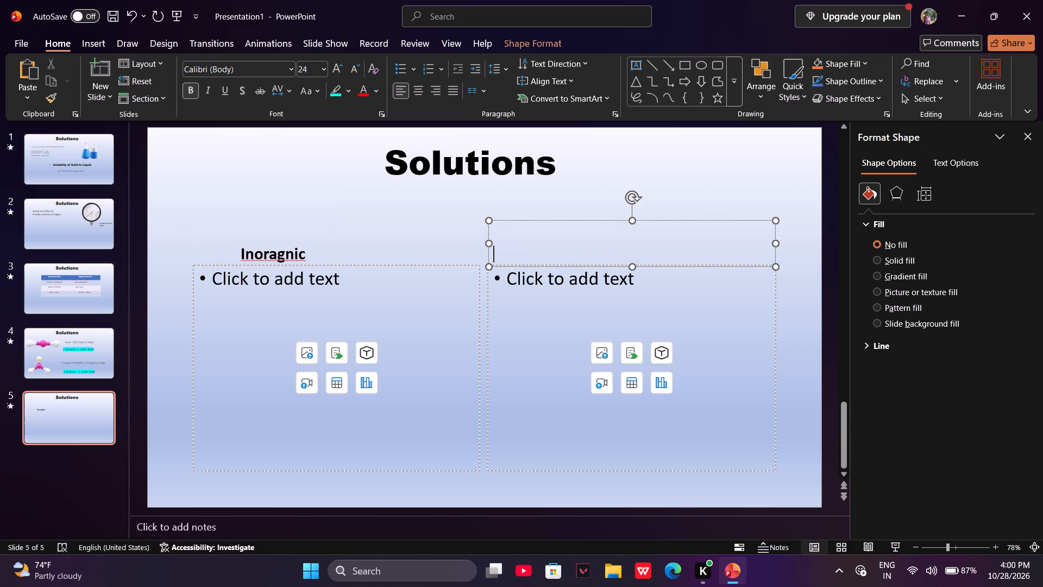
pyautogui.press('space')
pyautogui.press('space')
pyautogui.press('space')
pyautogui.press('space')
pyautogui.press('space')
pyautogui.press('space')
pyautogui.press('space')
pyautogui.press('space')
pyautogui.press('space')
pyautogui.press('space')
pyautogui.press('space')
pyautogui.press('BackSpace')
pyautogui.press('BackSpace')
pyautogui.write('ag')
pyautogui.press('BackSpace')
pyautogui.press('BackSpace')
pyautogui.press('BackSpace')
pyautogui.write('gani')
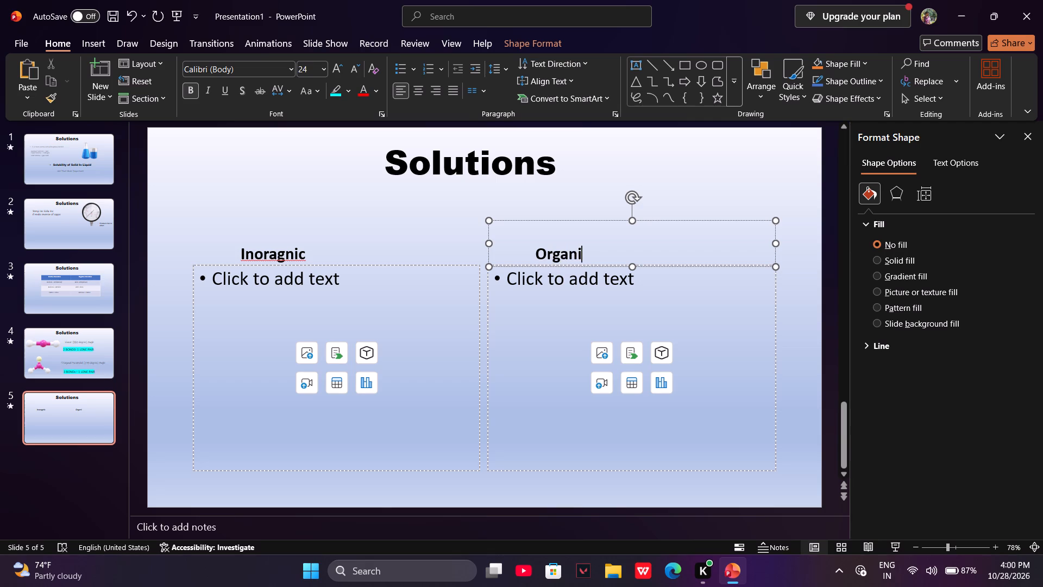
pyautogui.press('c')
# Correct the spelling of the first column's heading to "Inorganic".
pyautogui.click(275, 255)
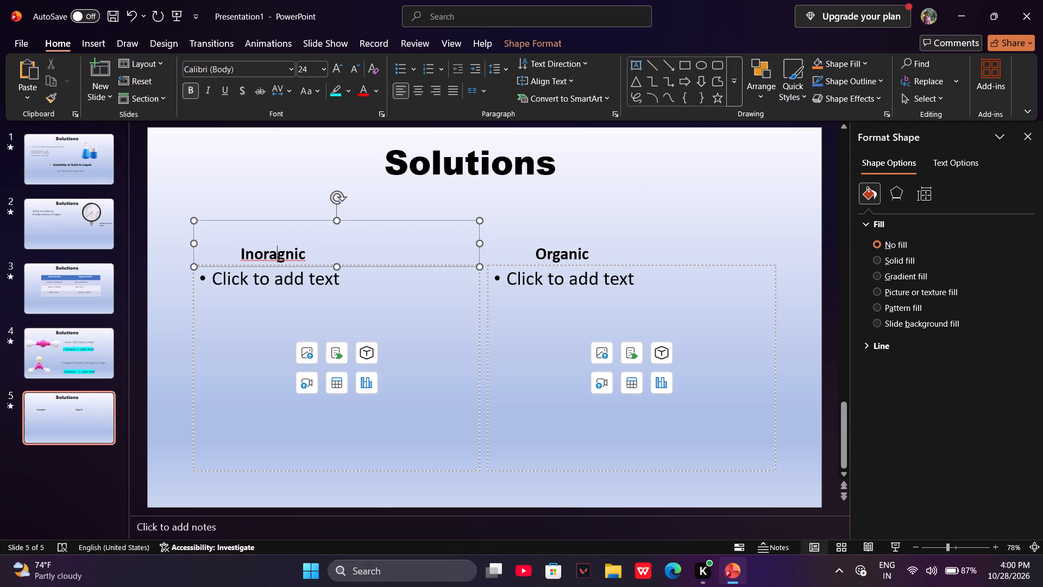
pyautogui.rightClick(275, 255)
pyautogui.click(296, 261)
# Enter the bullet "Bakwas" under both headings and start a second line within the Inorganic bullet.
pyautogui.click(342, 285)
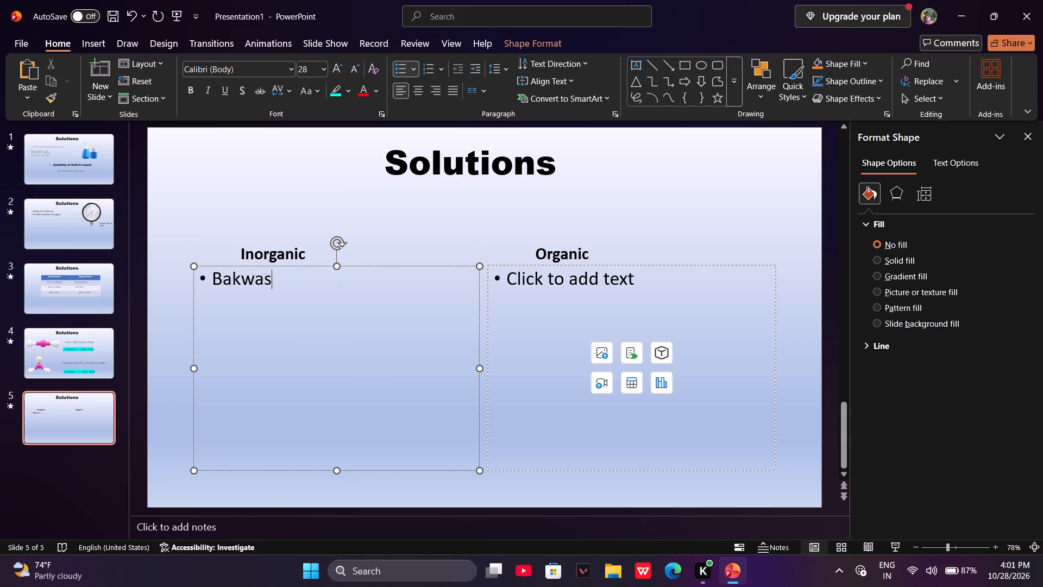
pyautogui.click(668, 283)
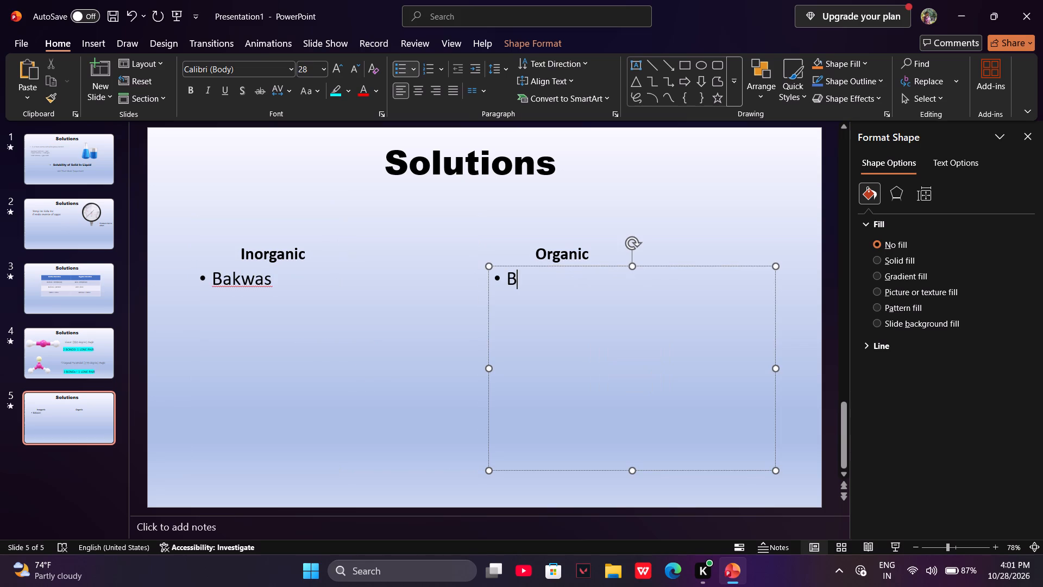
pyautogui.write('akws')
pyautogui.press('BackSpace')
pyautogui.write('as')
pyautogui.click(347, 324)
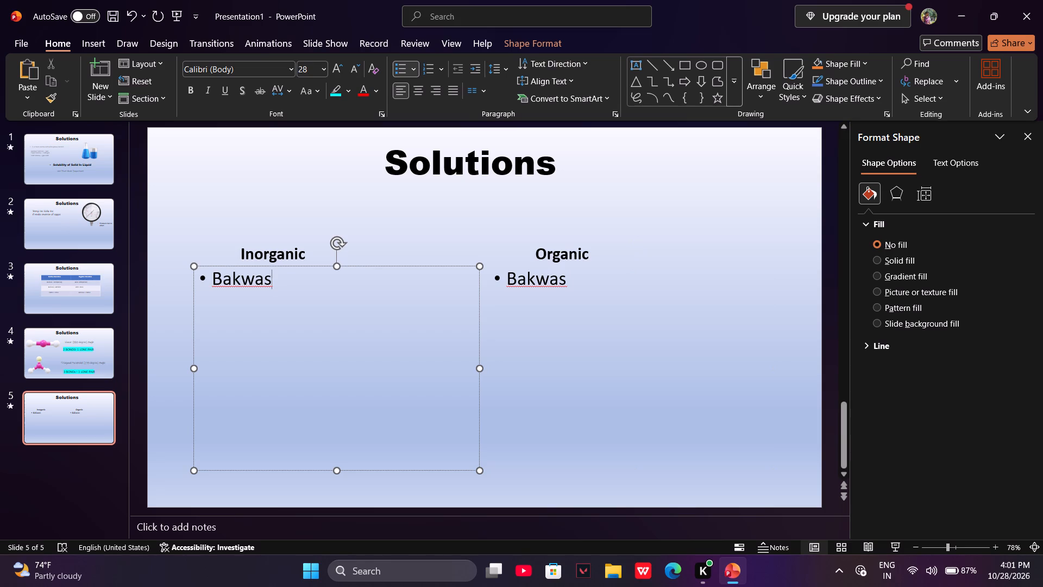
pyautogui.hotkey('shift', 'Return')
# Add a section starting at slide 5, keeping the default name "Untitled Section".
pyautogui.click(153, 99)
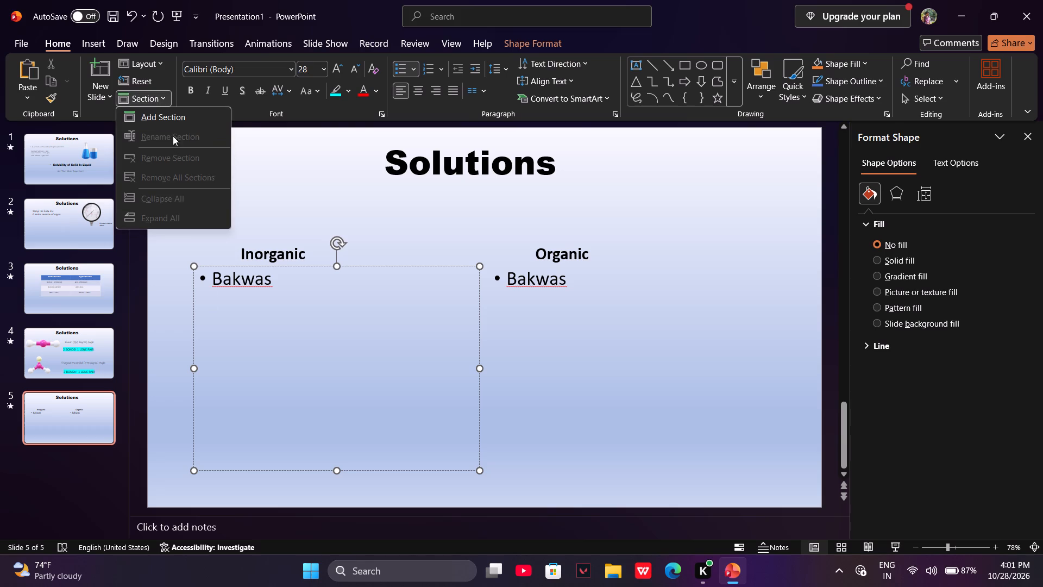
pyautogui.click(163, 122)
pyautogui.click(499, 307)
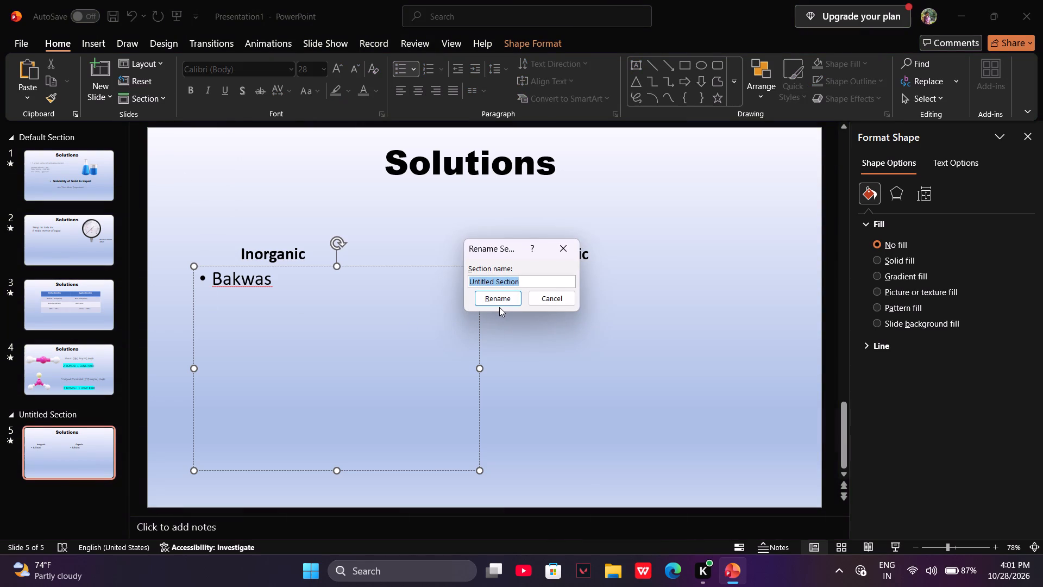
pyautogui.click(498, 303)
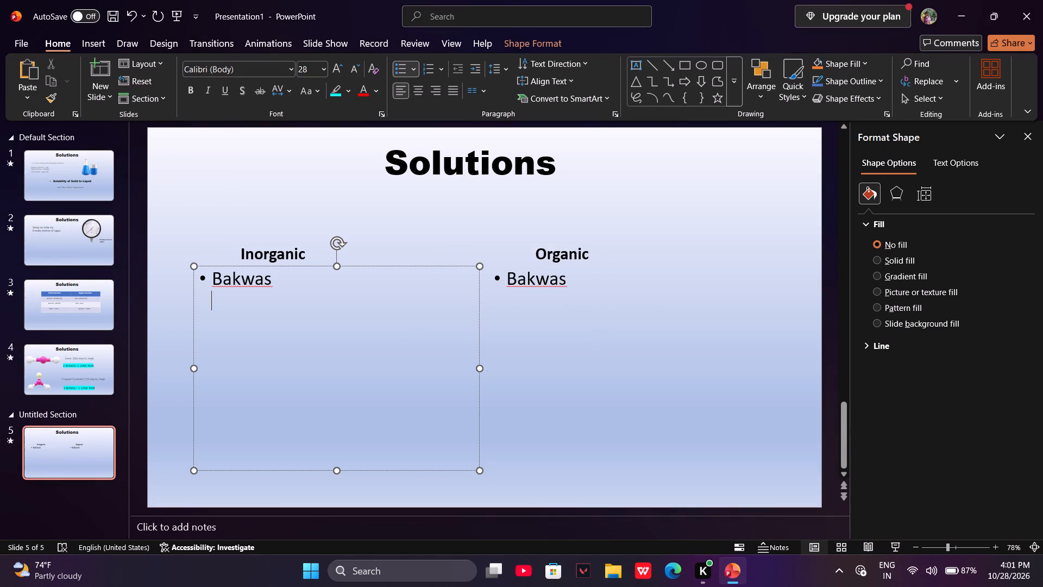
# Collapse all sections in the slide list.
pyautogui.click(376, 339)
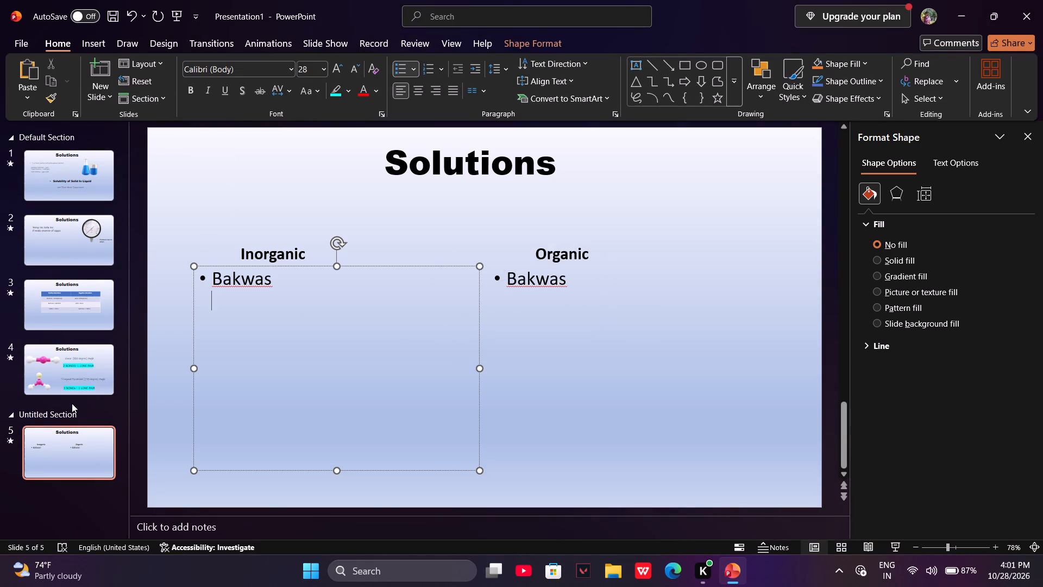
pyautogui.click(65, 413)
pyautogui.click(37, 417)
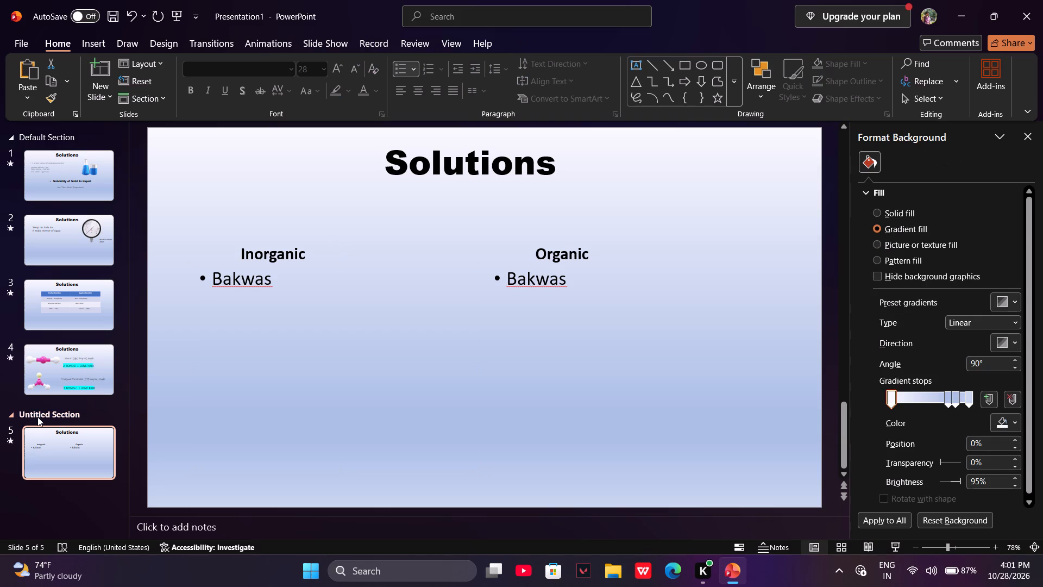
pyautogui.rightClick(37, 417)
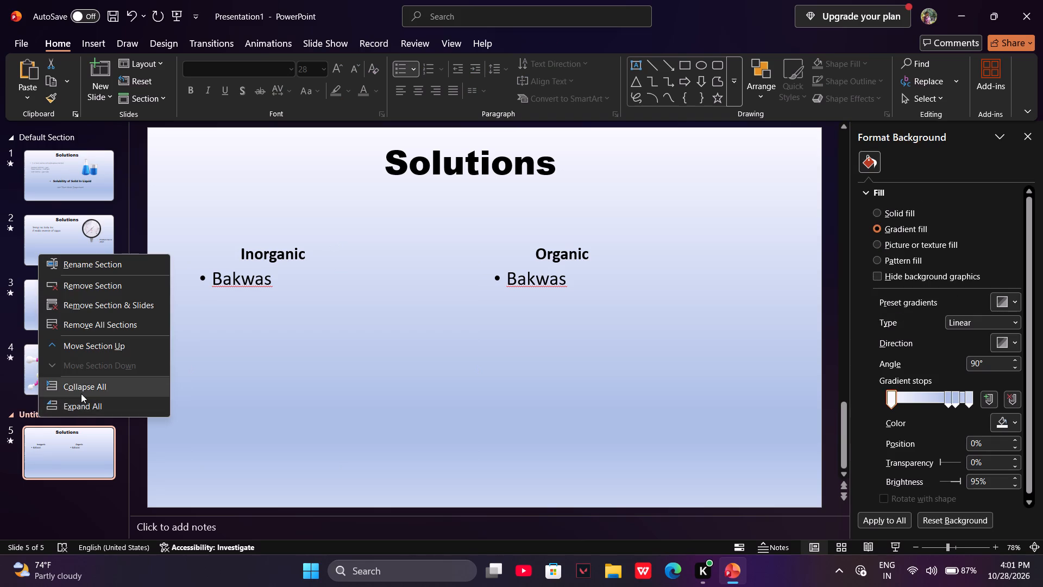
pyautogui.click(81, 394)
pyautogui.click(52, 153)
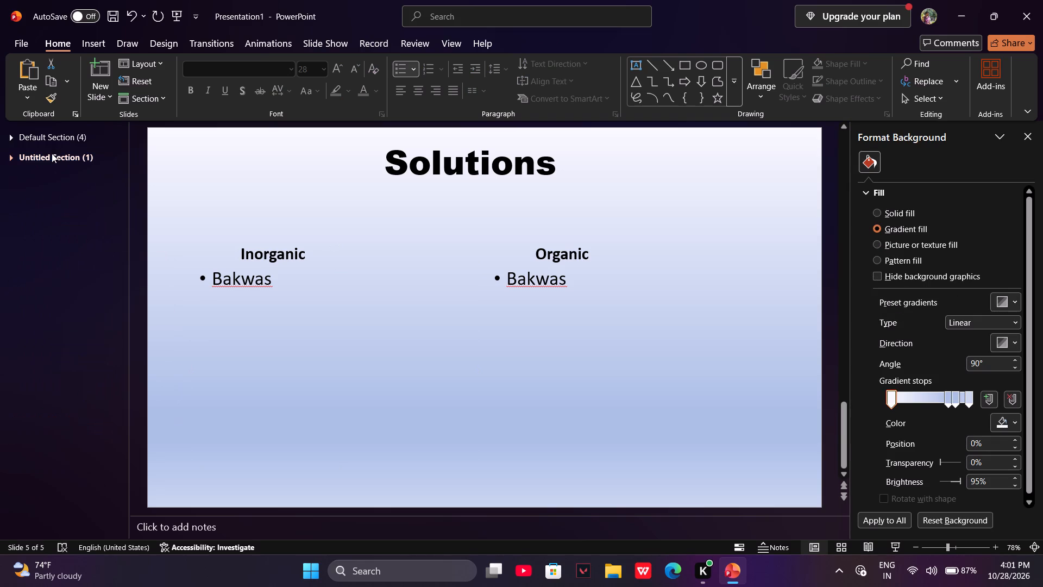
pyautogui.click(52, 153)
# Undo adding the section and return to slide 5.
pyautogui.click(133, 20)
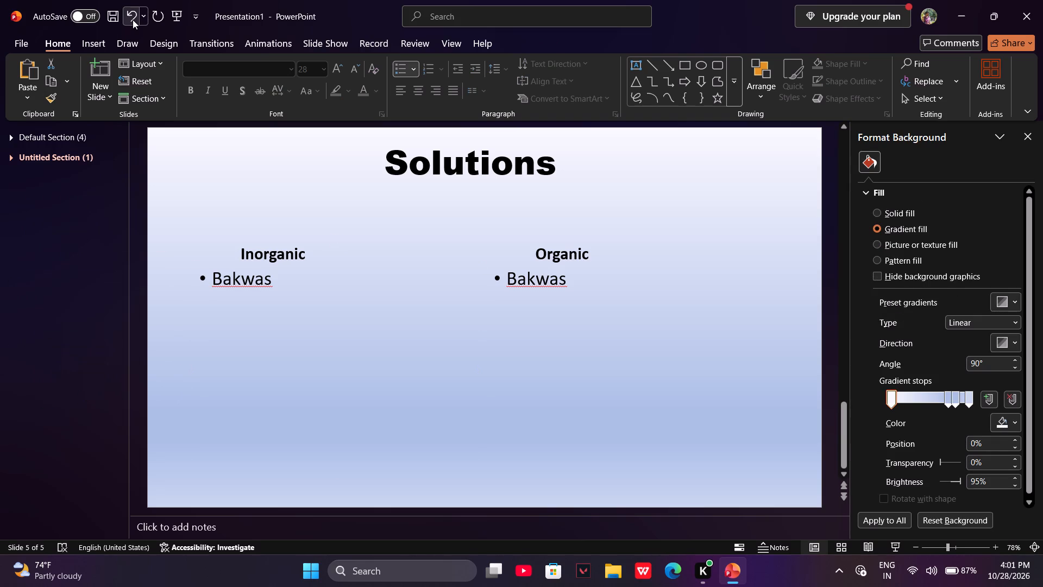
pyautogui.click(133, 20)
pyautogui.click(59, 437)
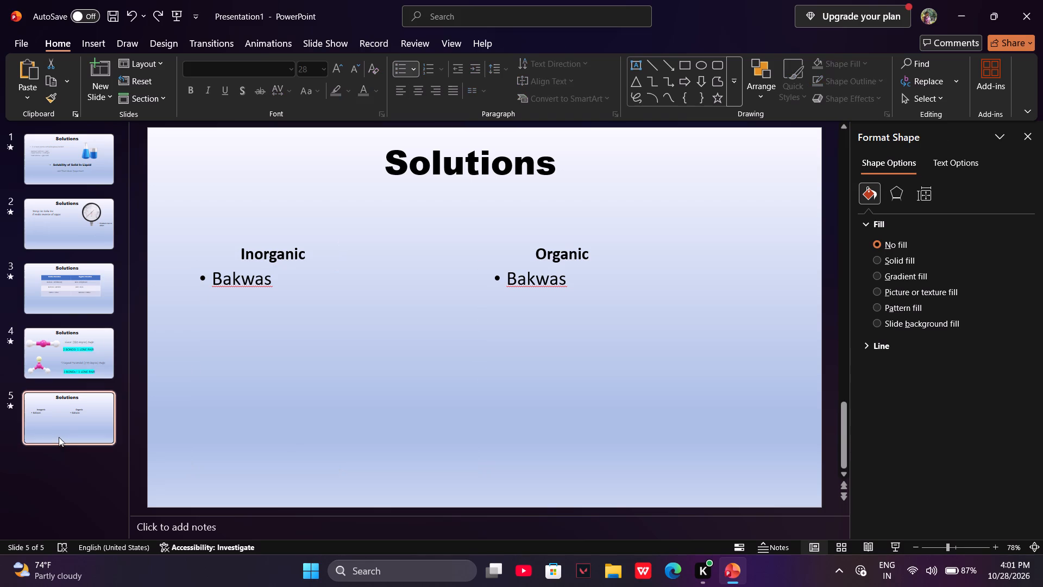
# Add the second line "This is too" under Inorganic and "This one Too" under Organic, without new bullets.
pyautogui.click(252, 305)
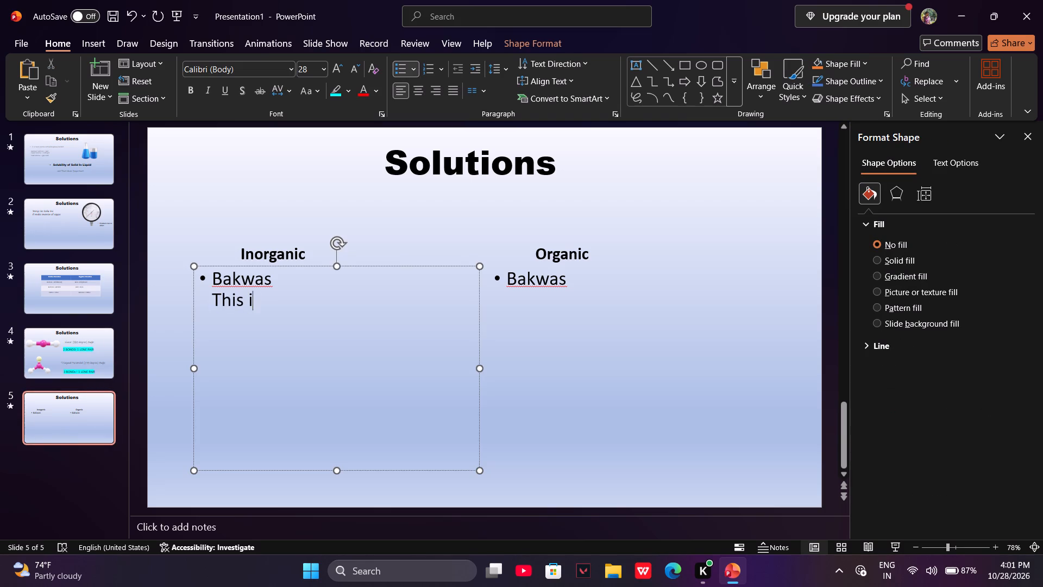
pyautogui.click(503, 307)
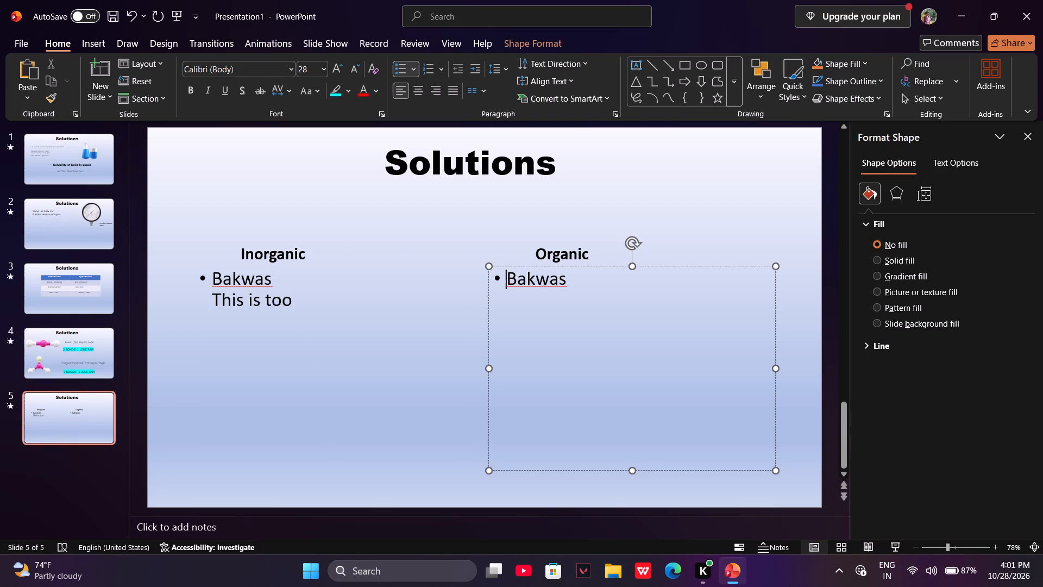
pyautogui.press('Down')
pyautogui.press('Right')
pyautogui.press('Right')
pyautogui.press('Right')
pyautogui.press('Right')
pyautogui.press('Right')
pyautogui.press('Right')
pyautogui.press('Right')
pyautogui.press('Right')
pyautogui.press('Right')
pyautogui.press('Right')
pyautogui.press('Right')
pyautogui.press('Right')
pyautogui.hotkey('shift', 'Return')
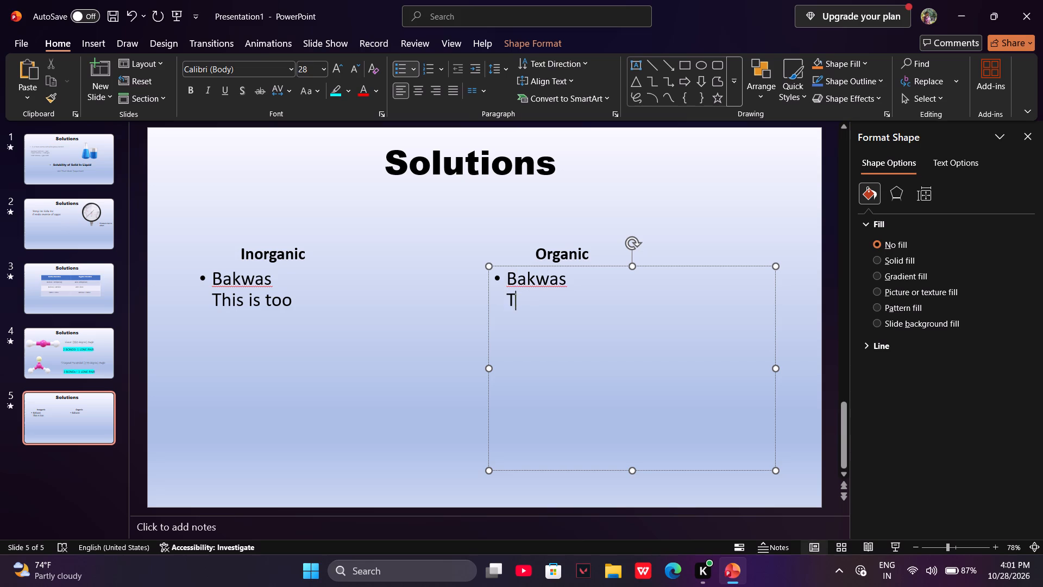
pyautogui.press('BackSpace')
pyautogui.write('one')
pyautogui.press('space')
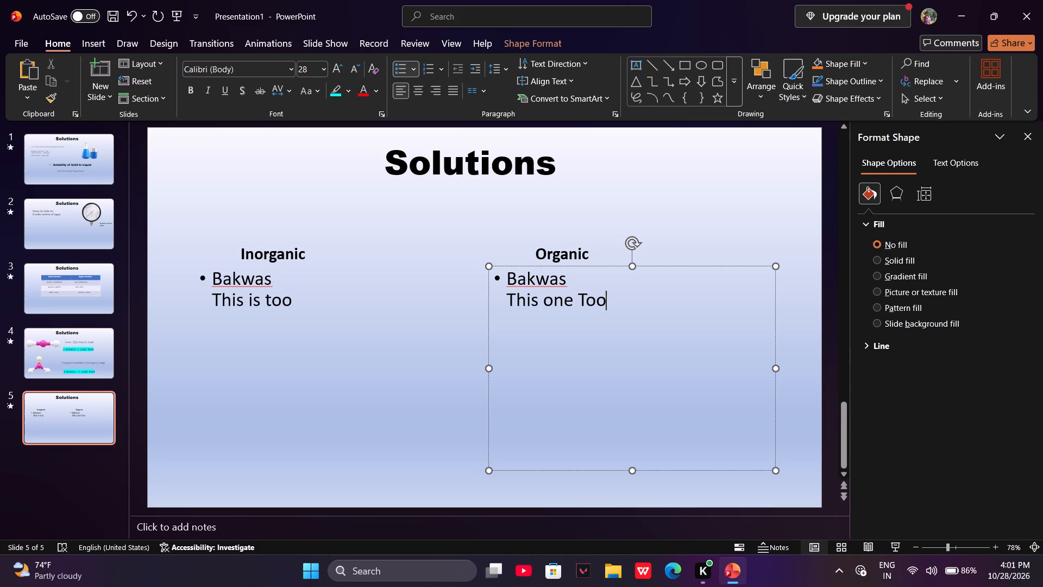
# Add the third line "Got very less marks" under Organic and "Same here" under Inorganic.
pyautogui.hotkey('shift', 'Return')
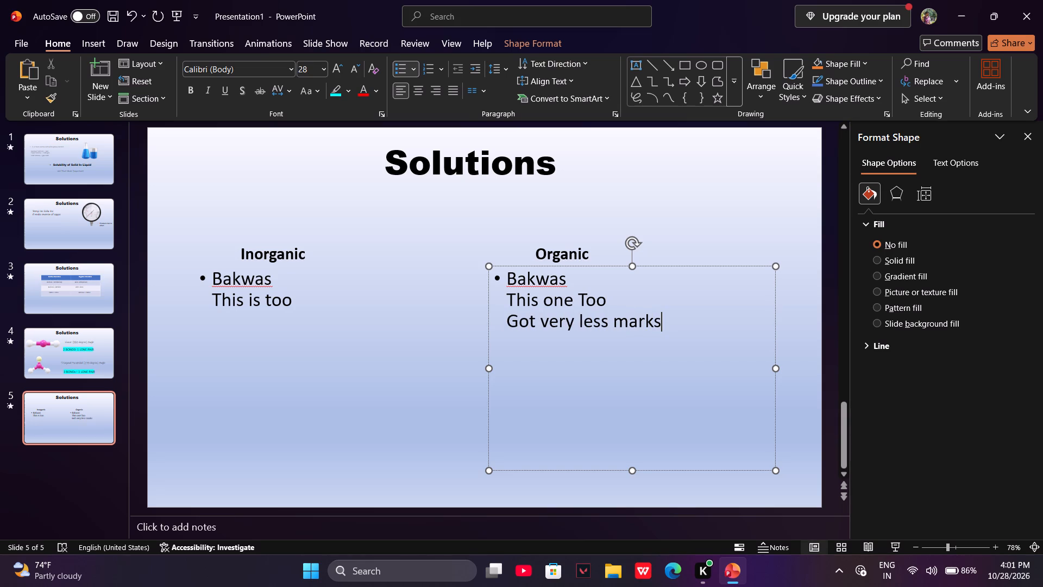
pyautogui.click(240, 331)
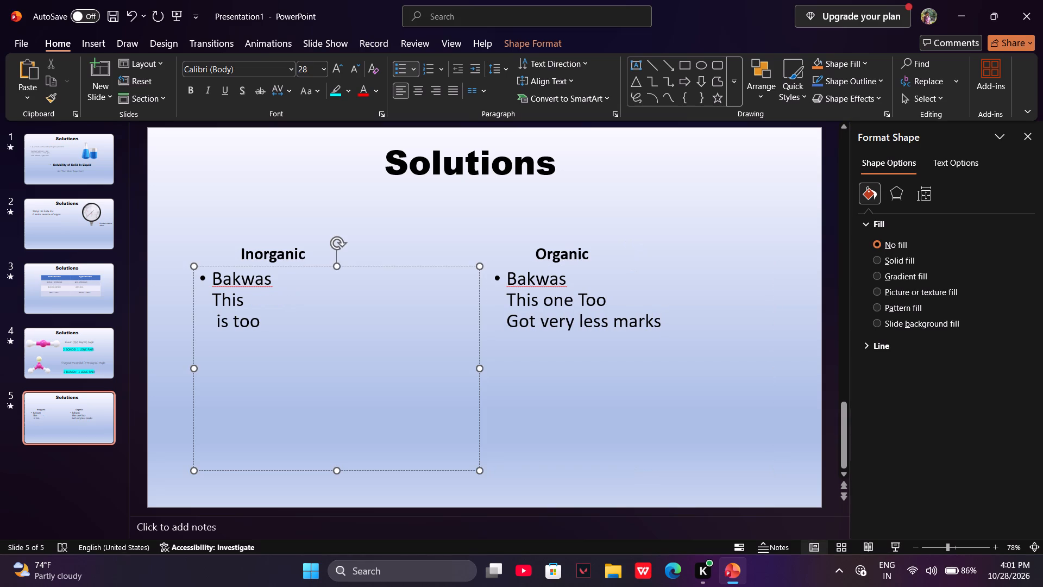
pyautogui.press('BackSpace')
pyautogui.press('Right')
pyautogui.press('Right')
pyautogui.press('Right')
pyautogui.press('Right')
pyautogui.press('Right')
pyautogui.press('Right')
pyautogui.press('Right')
pyautogui.press('Right')
pyautogui.press('Right')
pyautogui.press('Right')
pyautogui.press('Right')
pyautogui.press('Right')
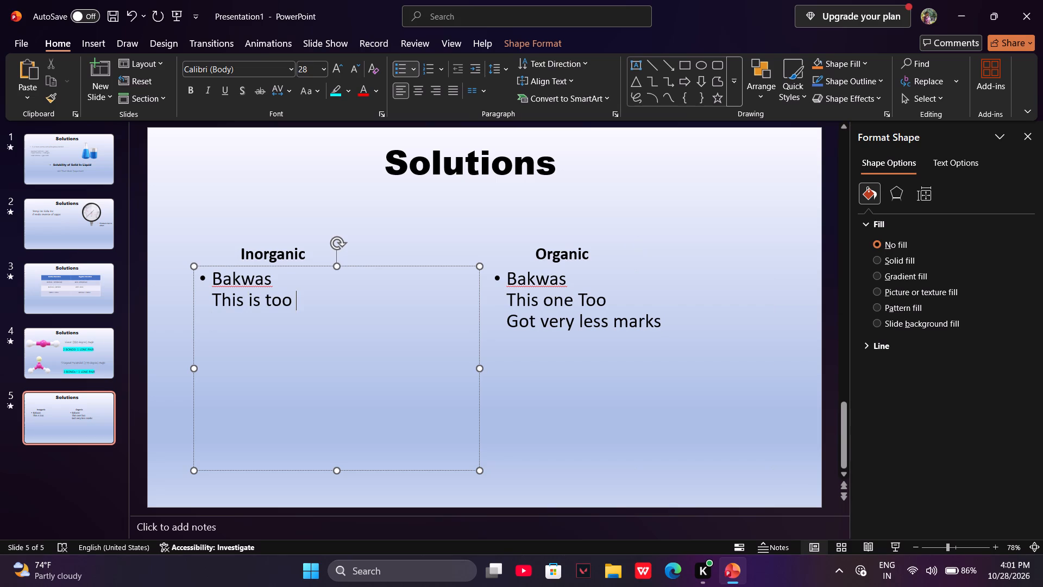
pyautogui.hotkey('shift', 'Return')
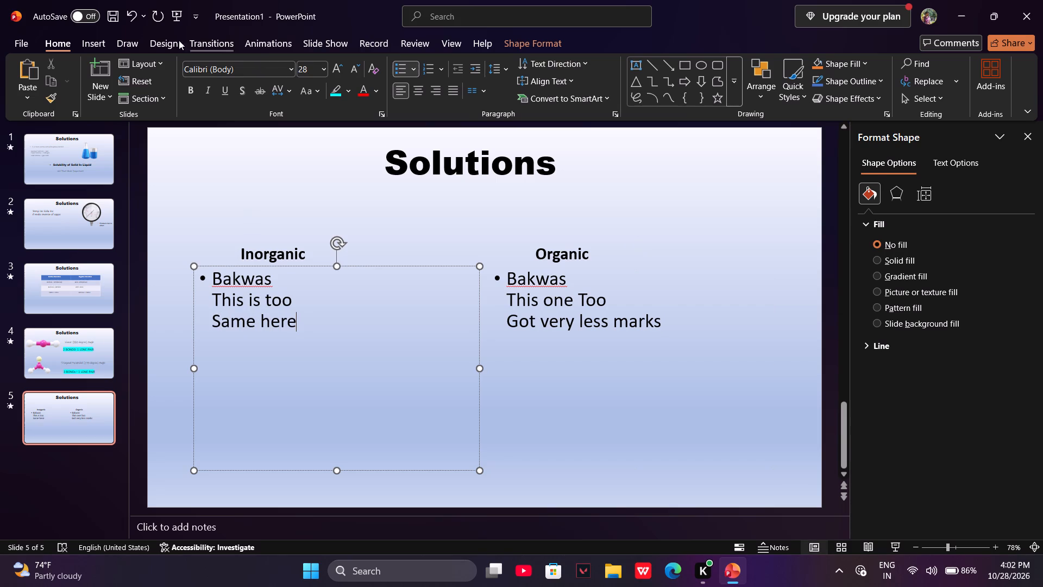
# Search the online 3D models for "sad" and insert the green drooping sad character on slide 5.
pyautogui.click(140, 42)
pyautogui.click(100, 51)
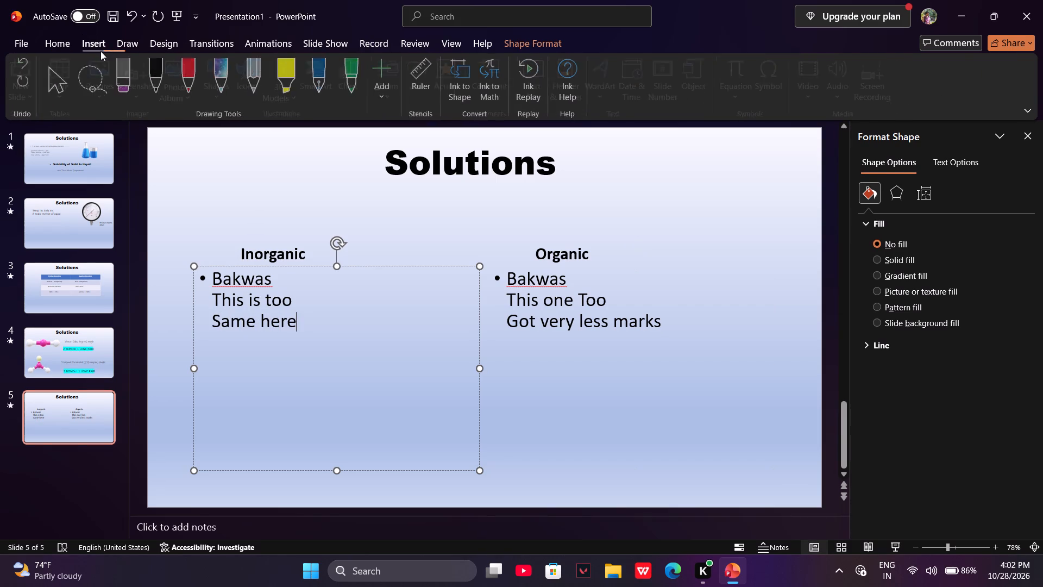
pyautogui.click(281, 73)
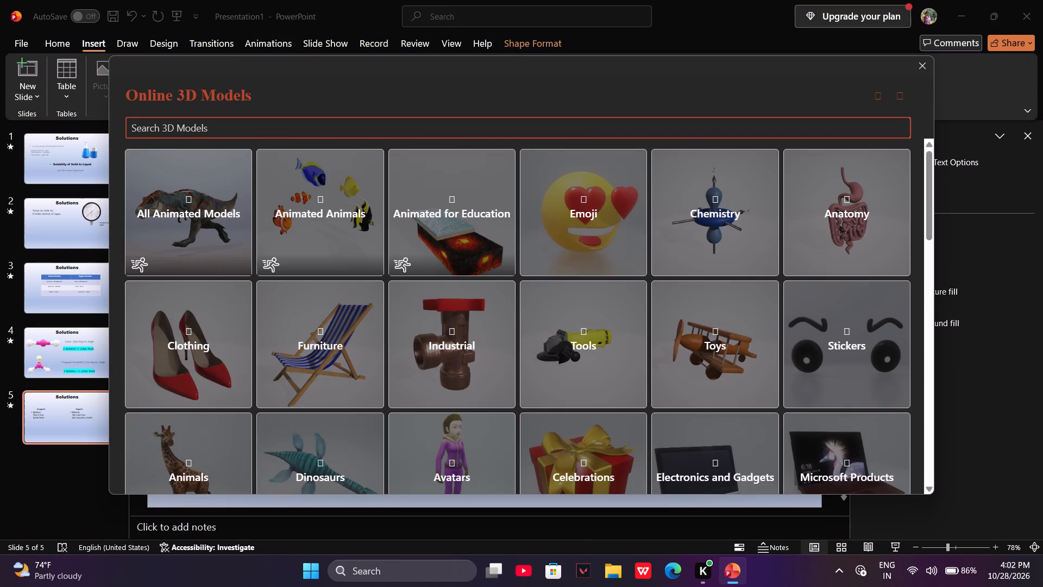
pyautogui.write('sad')
pyautogui.press('Return')
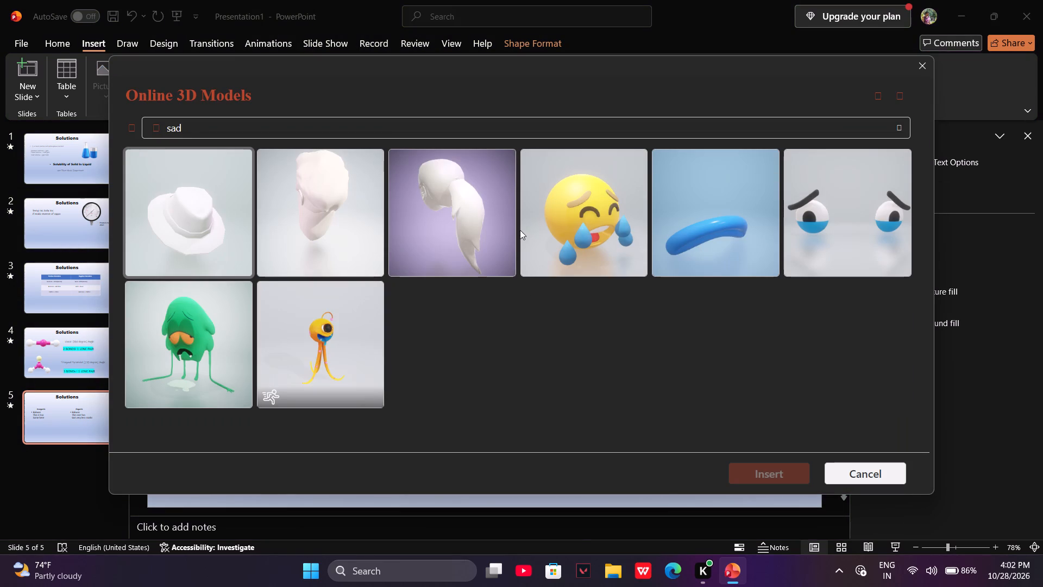
pyautogui.click(184, 326)
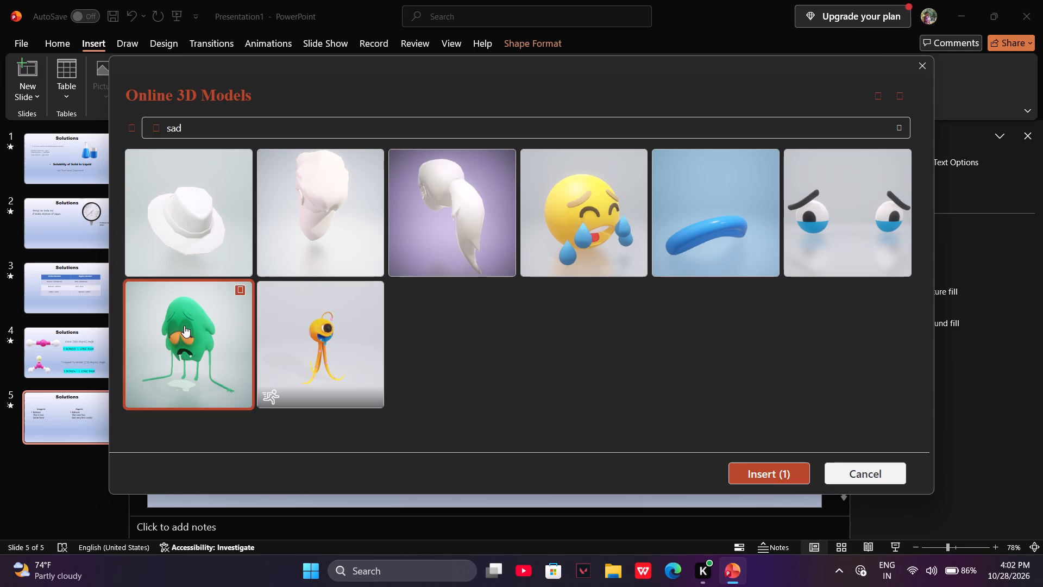
pyautogui.click(754, 472)
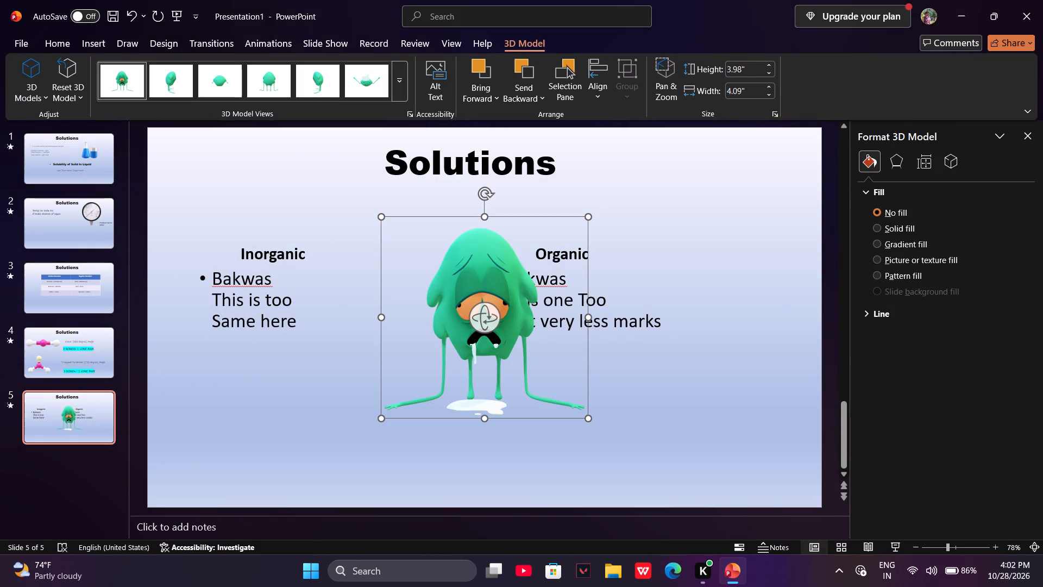
# Shrink the green 3D character to about 2.67" high by 2.93" wide.
pyautogui.click(592, 430)
pyautogui.click(476, 289)
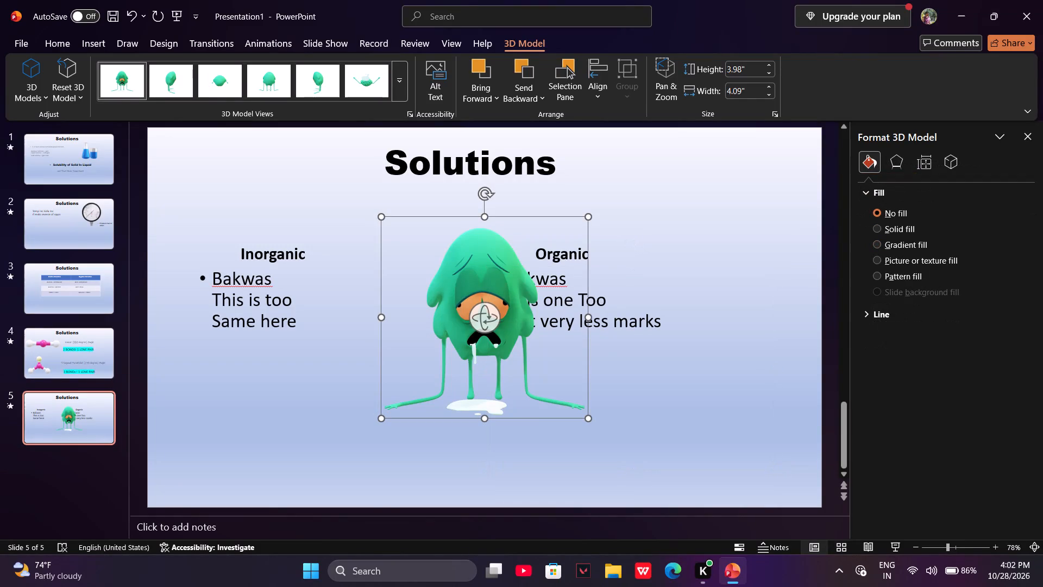
pyautogui.moveTo(590, 416); pyautogui.dragTo(544, 352)
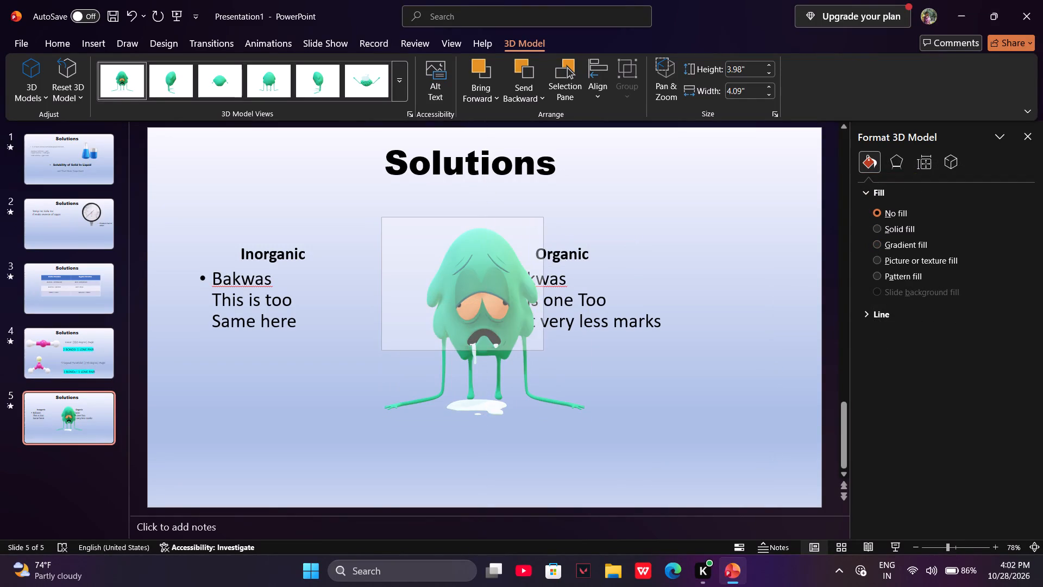
pyautogui.moveTo(544, 352); pyautogui.dragTo(552, 358)
pyautogui.moveTo(457, 290); pyautogui.dragTo(457, 285)
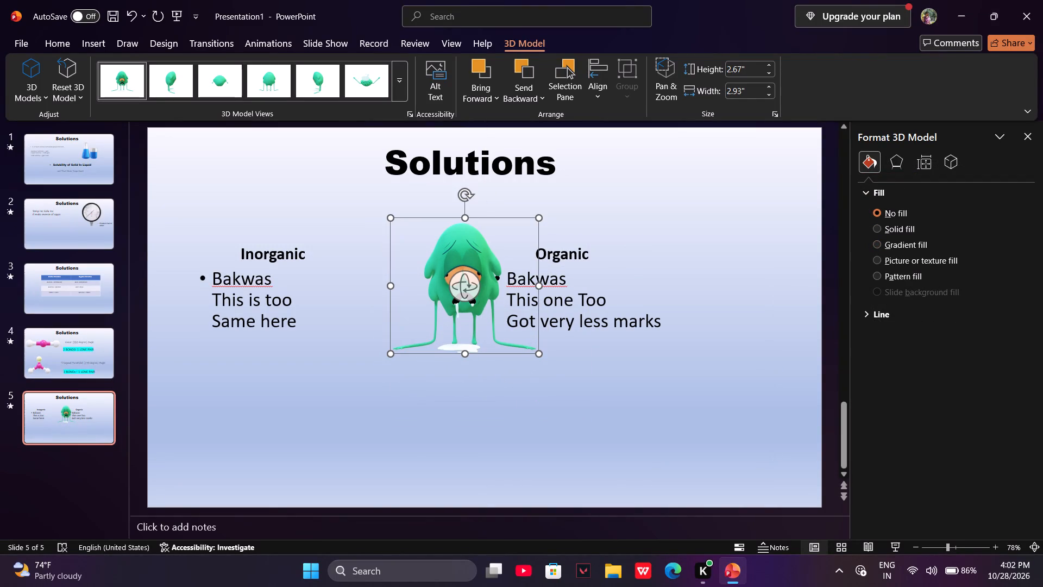
# Move the Inorganic heading box slightly left and down, close against its bullet text.
pyautogui.moveTo(478, 228); pyautogui.dragTo(472, 233)
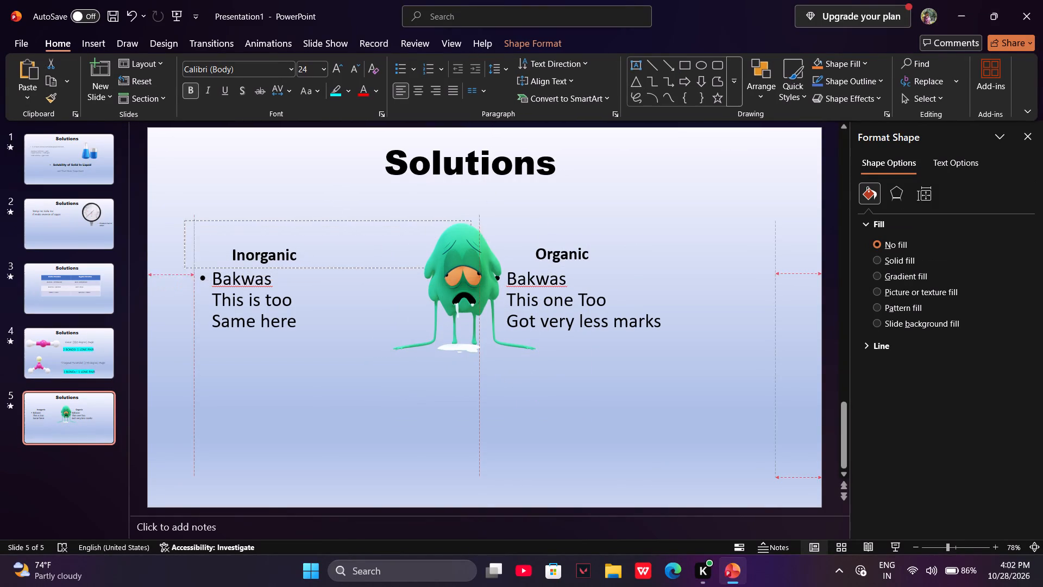
pyautogui.moveTo(472, 233); pyautogui.dragTo(456, 227)
pyautogui.click(476, 301)
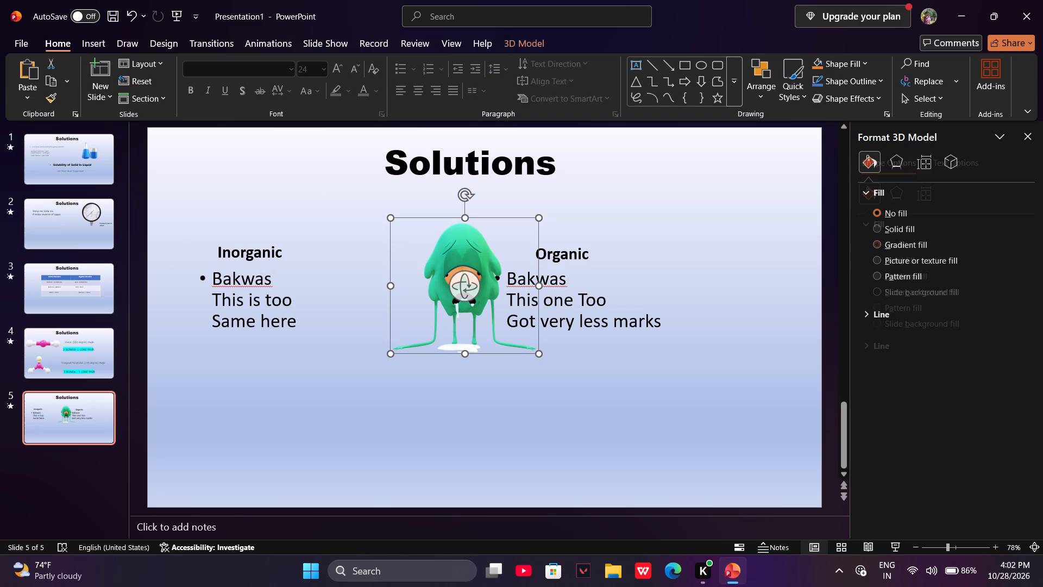
pyautogui.moveTo(399, 226); pyautogui.dragTo(400, 238)
pyautogui.click(456, 255)
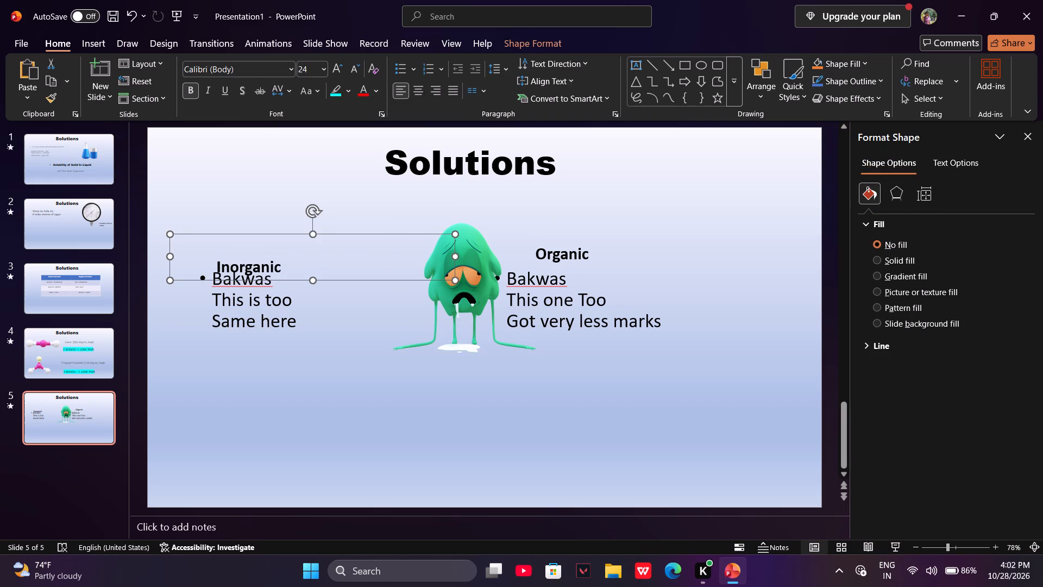
# Move the green 3D character down into the space between the two columns, starting near their last text lines.
pyautogui.click(488, 233)
pyautogui.click(475, 233)
pyautogui.moveTo(475, 233); pyautogui.dragTo(444, 323)
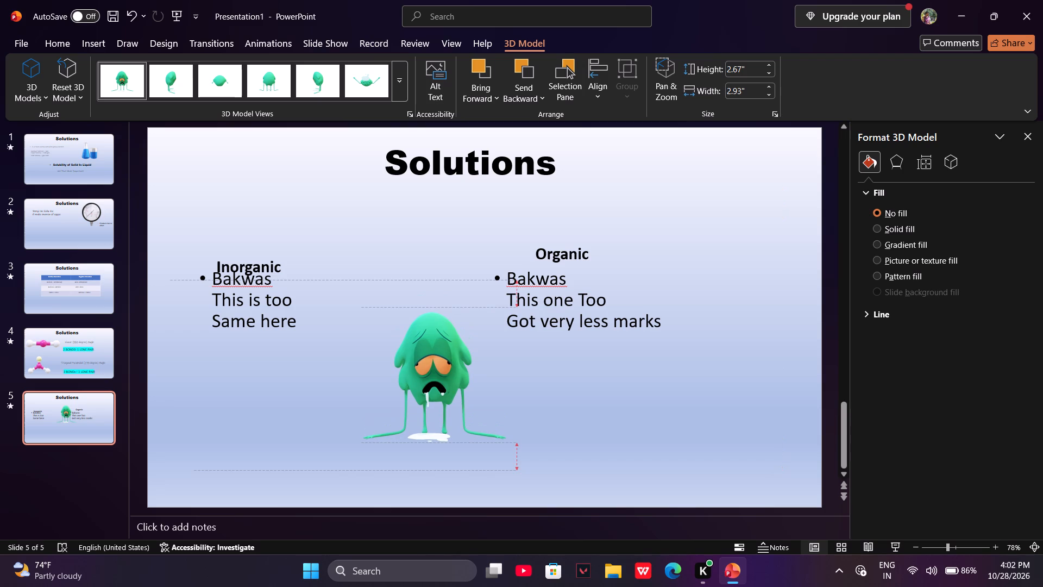
# Apply the Swing animation to the green 3D character.
pyautogui.click(279, 46)
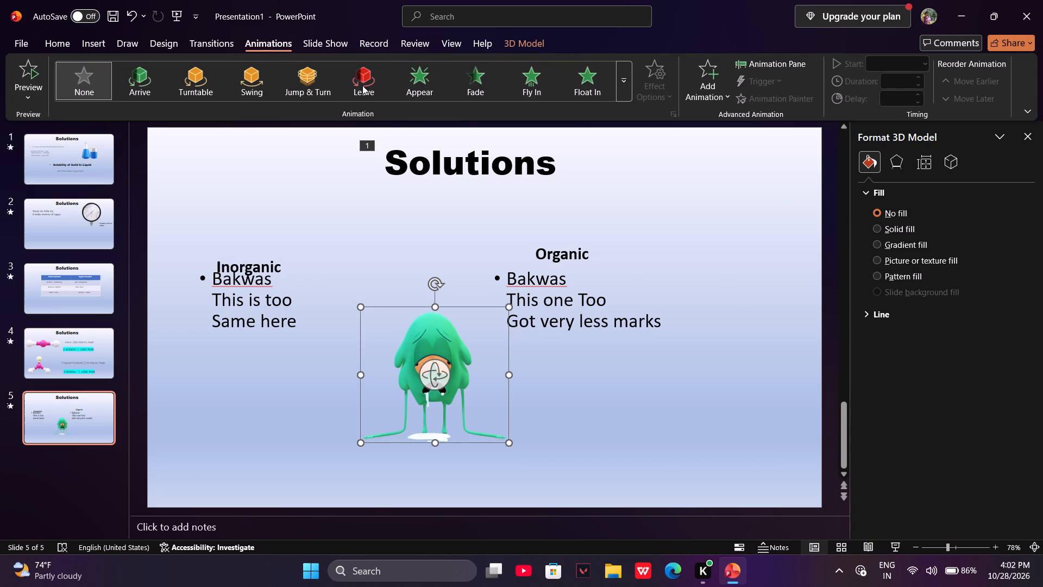
pyautogui.click(235, 91)
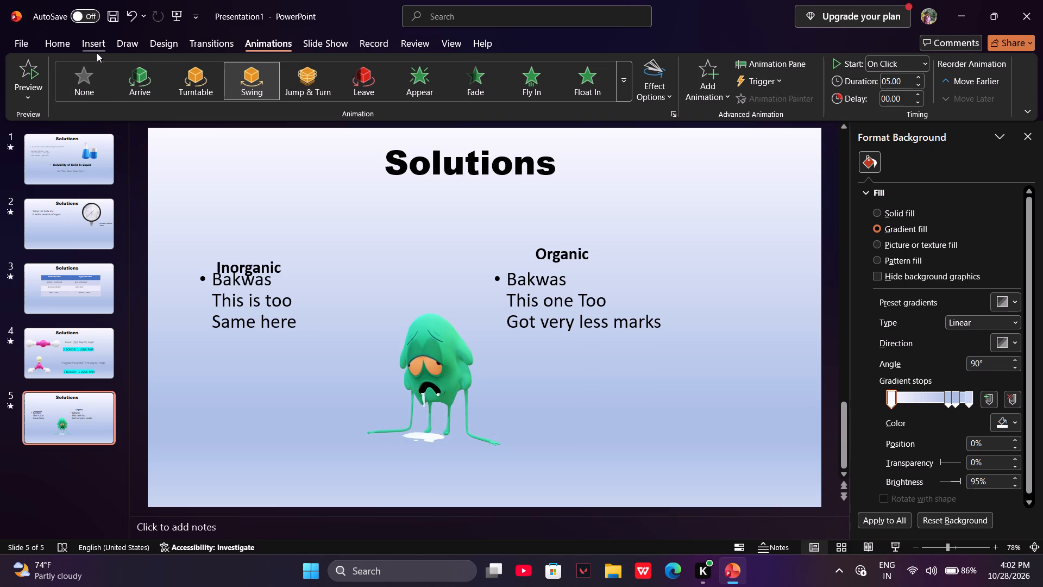
# Insert a 1" by 1" elbow arrow connector in the empty area below the Organic text.
pyautogui.click(72, 43)
pyautogui.click(95, 39)
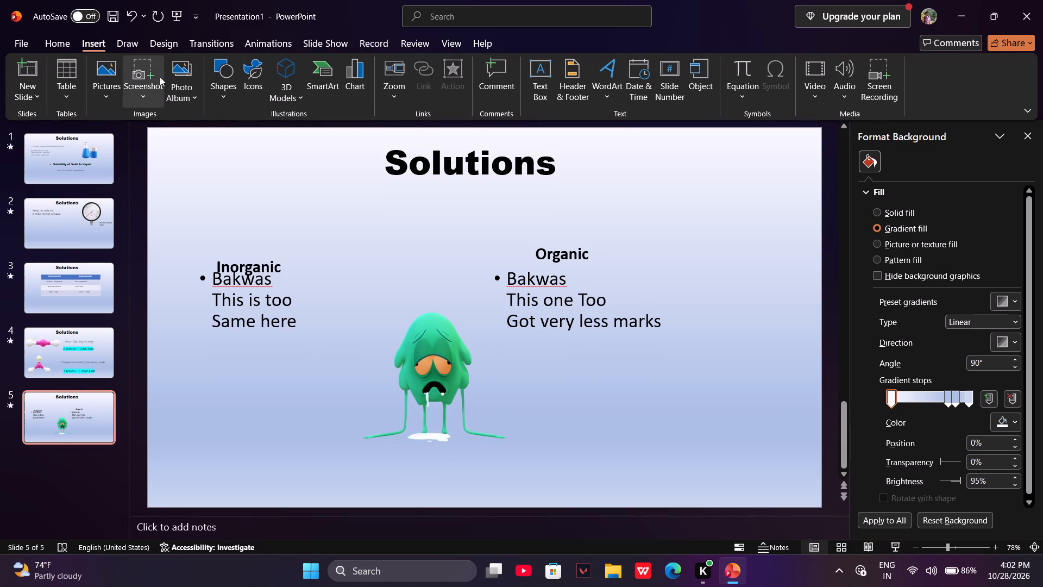
pyautogui.click(218, 76)
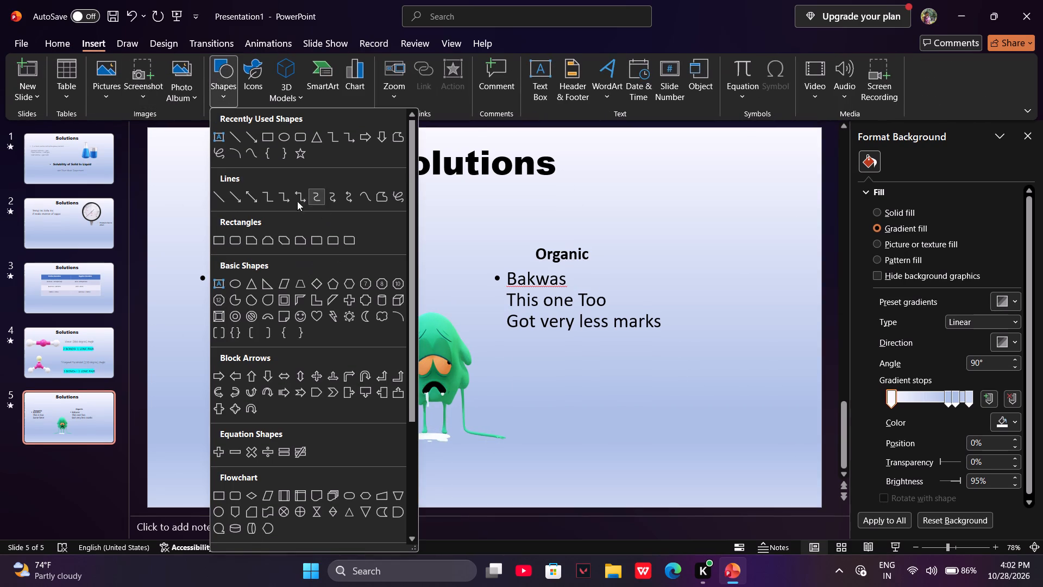
pyautogui.click(289, 199)
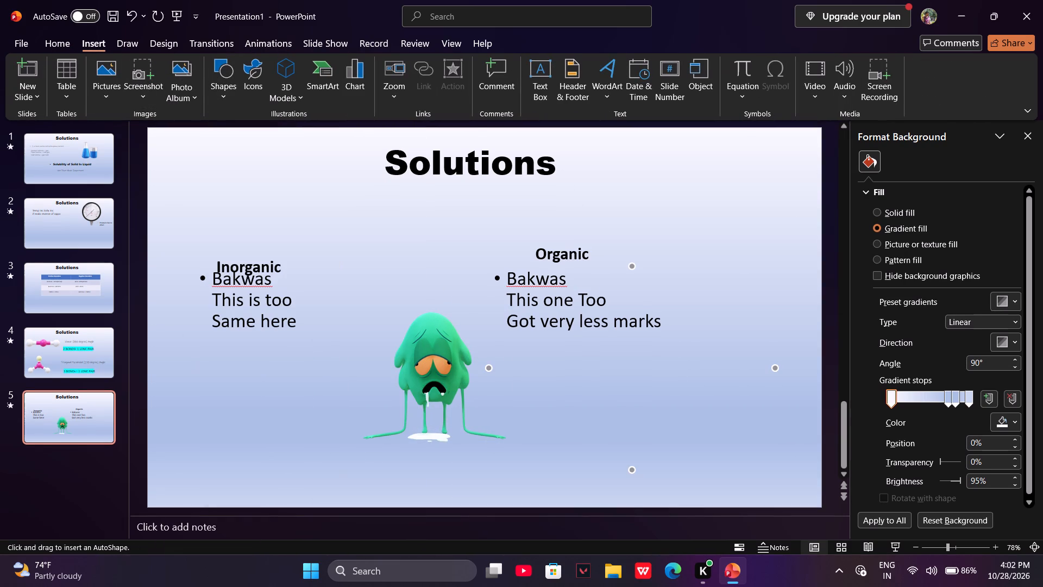
pyautogui.click(559, 391)
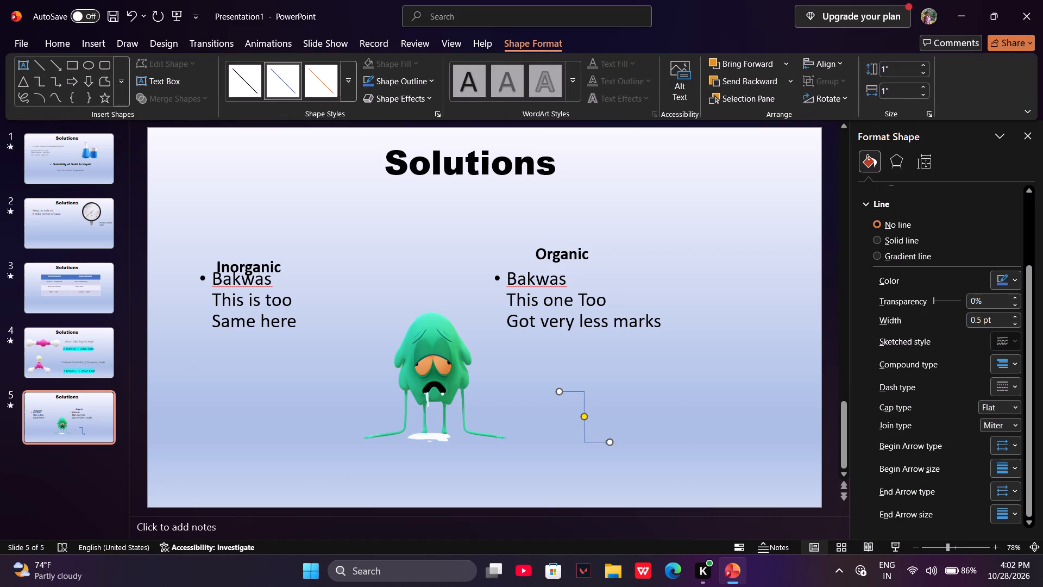
# Reshape the elbow arrow so it starts beside the green character, about 0.98" high by 2.28" wide, with its bend midway.
pyautogui.moveTo(586, 420); pyautogui.dragTo(513, 413)
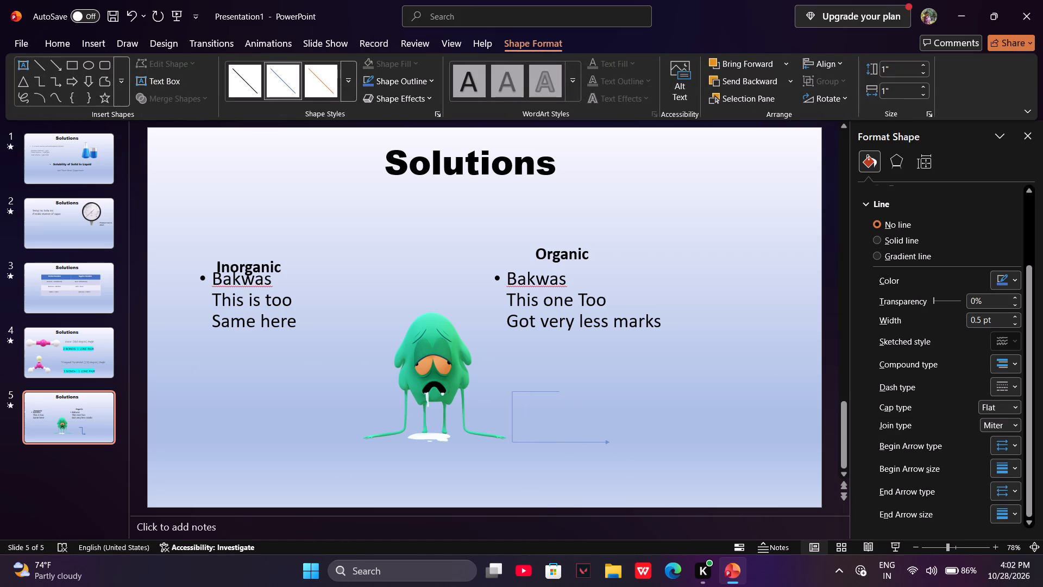
pyautogui.moveTo(513, 413); pyautogui.dragTo(606, 413)
pyautogui.moveTo(556, 395); pyautogui.dragTo(550, 393)
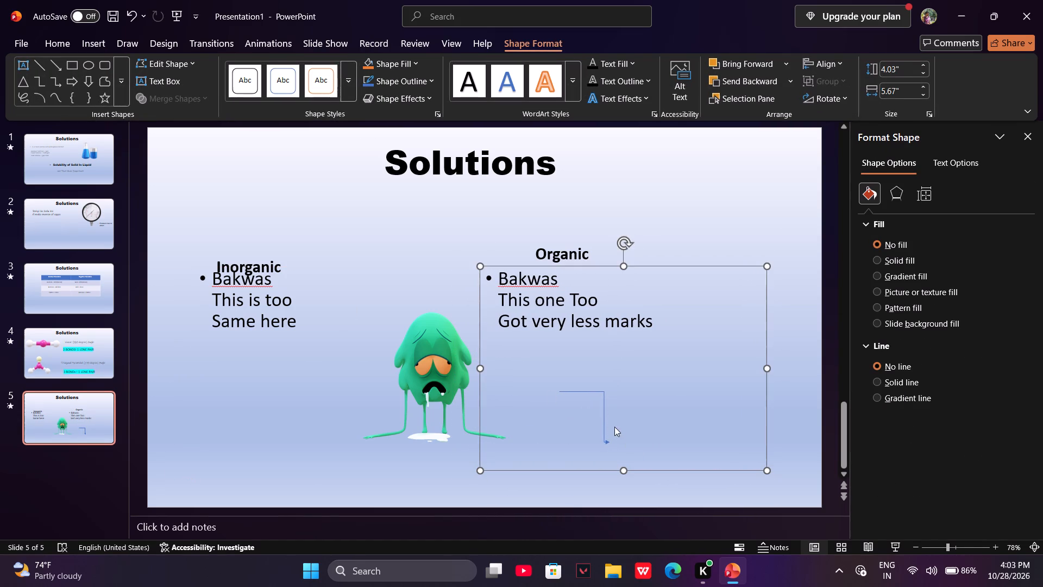
pyautogui.click(606, 419)
pyautogui.moveTo(606, 419); pyautogui.dragTo(585, 418)
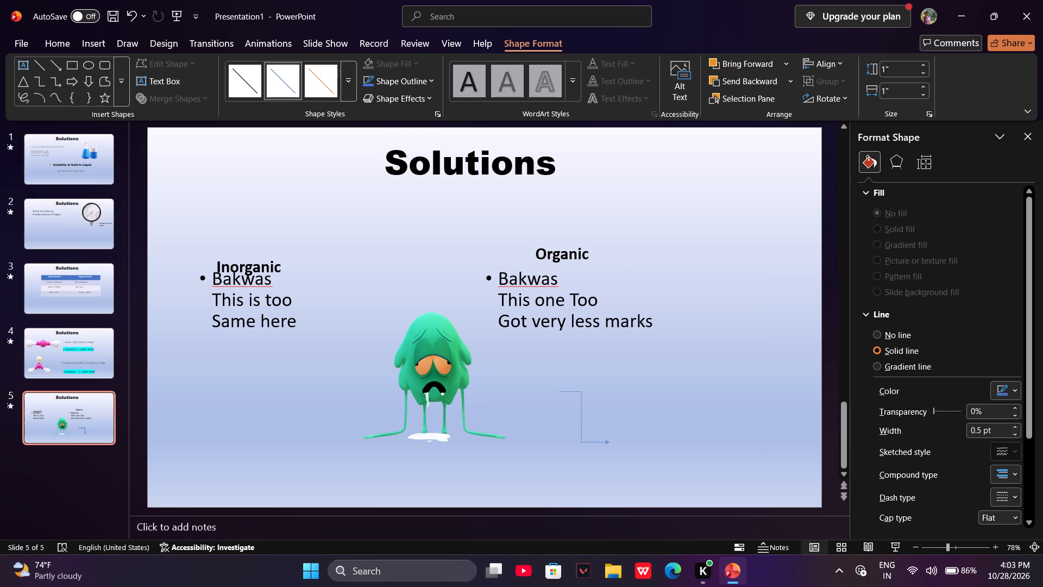
pyautogui.moveTo(585, 418); pyautogui.dragTo(582, 419)
pyautogui.moveTo(557, 392); pyautogui.dragTo(538, 392)
pyautogui.moveTo(538, 392); pyautogui.dragTo(495, 393)
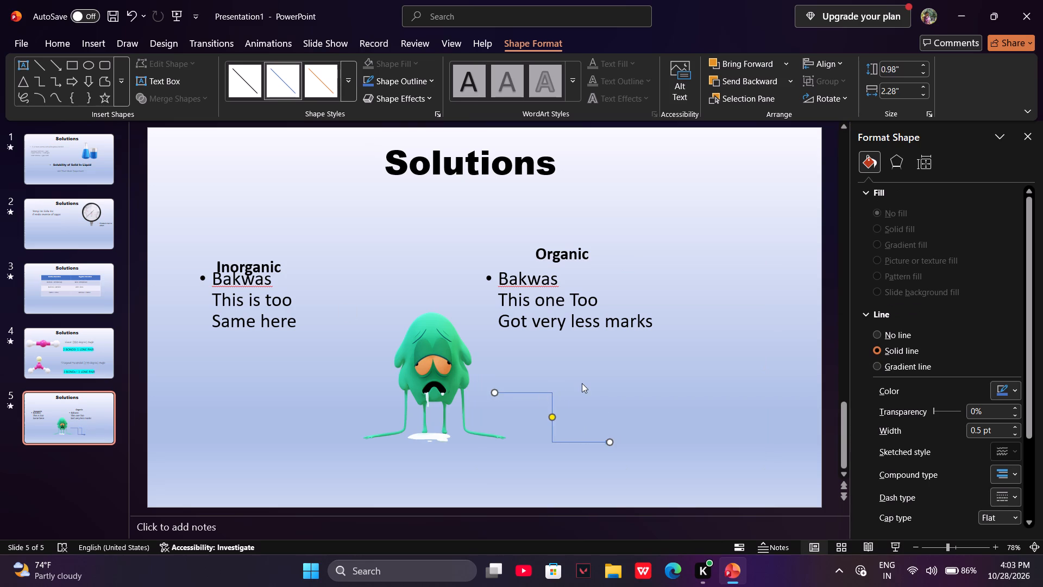
pyautogui.click(582, 383)
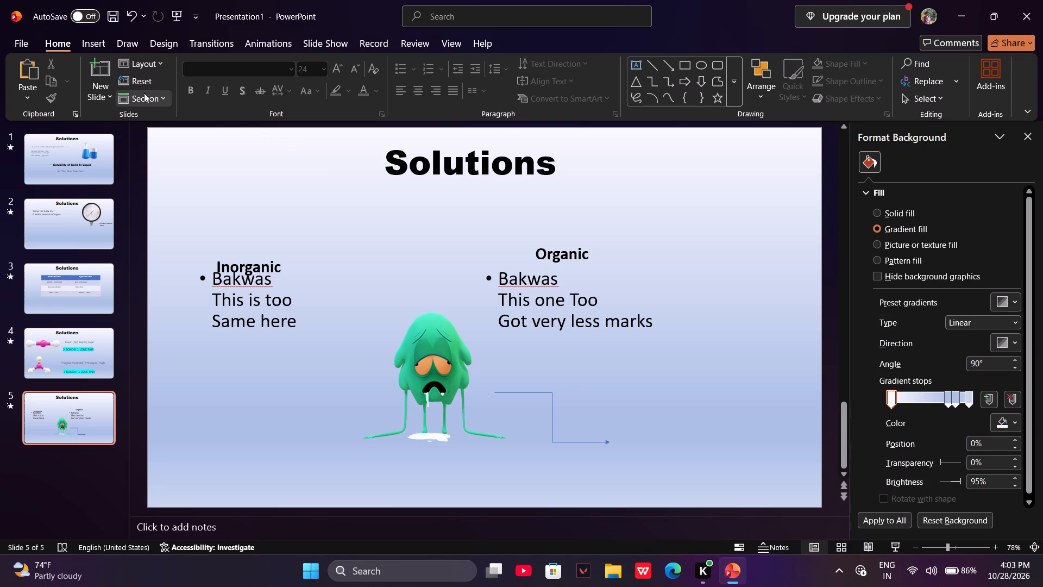
# Insert a 1" by 1" rectangle and place it at the tip of the elbow arrow.
pyautogui.click(90, 36)
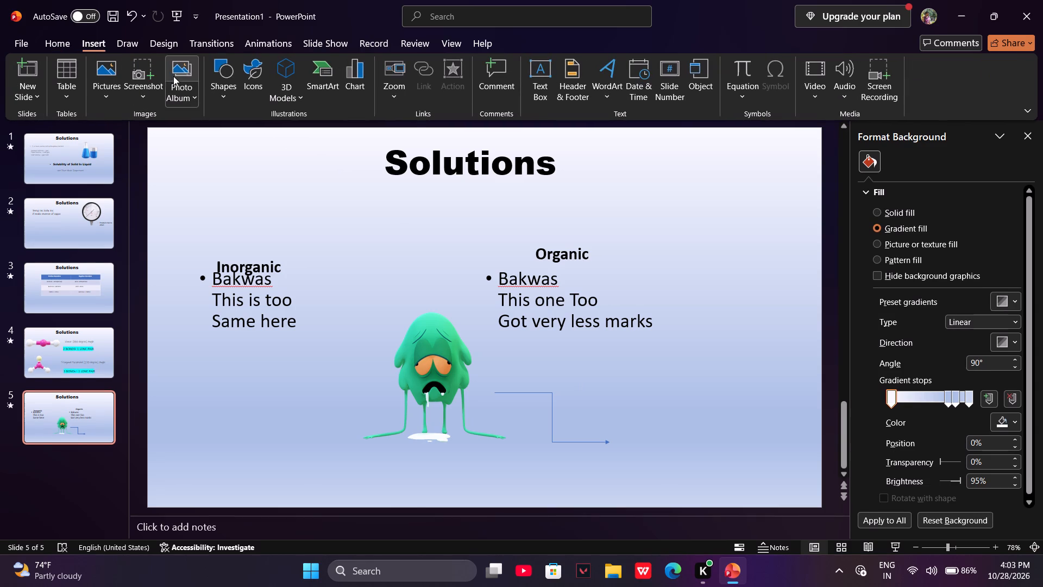
pyautogui.click(220, 71)
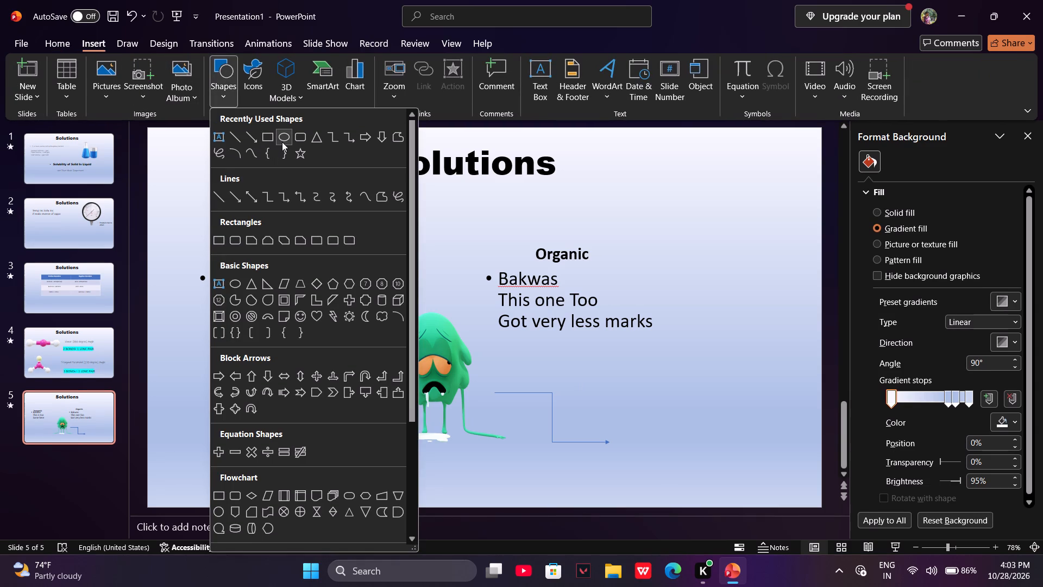
pyautogui.moveTo(277, 141); pyautogui.dragTo(267, 139)
pyautogui.click(267, 139)
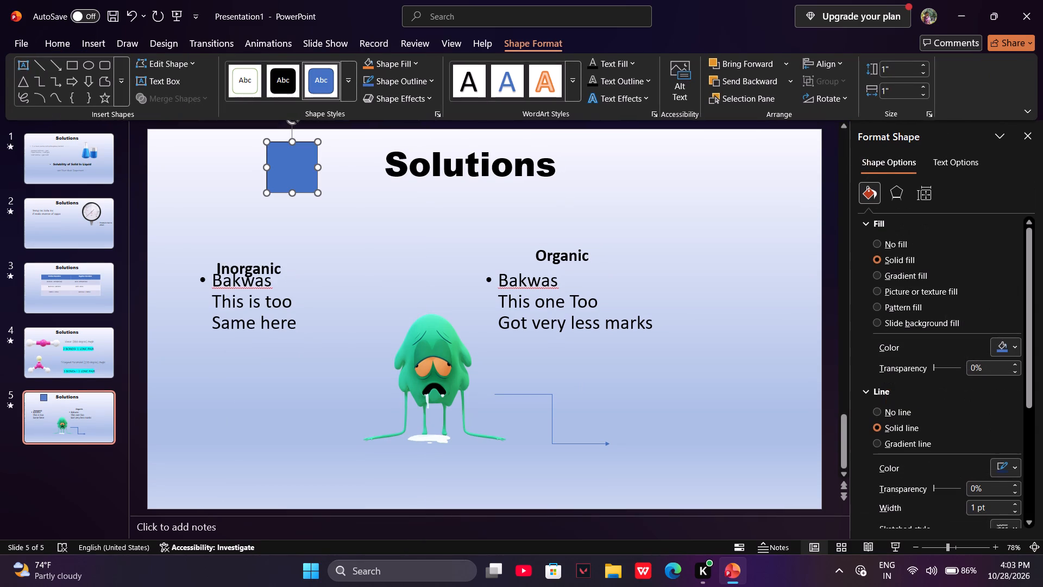
pyautogui.moveTo(297, 165); pyautogui.dragTo(640, 436)
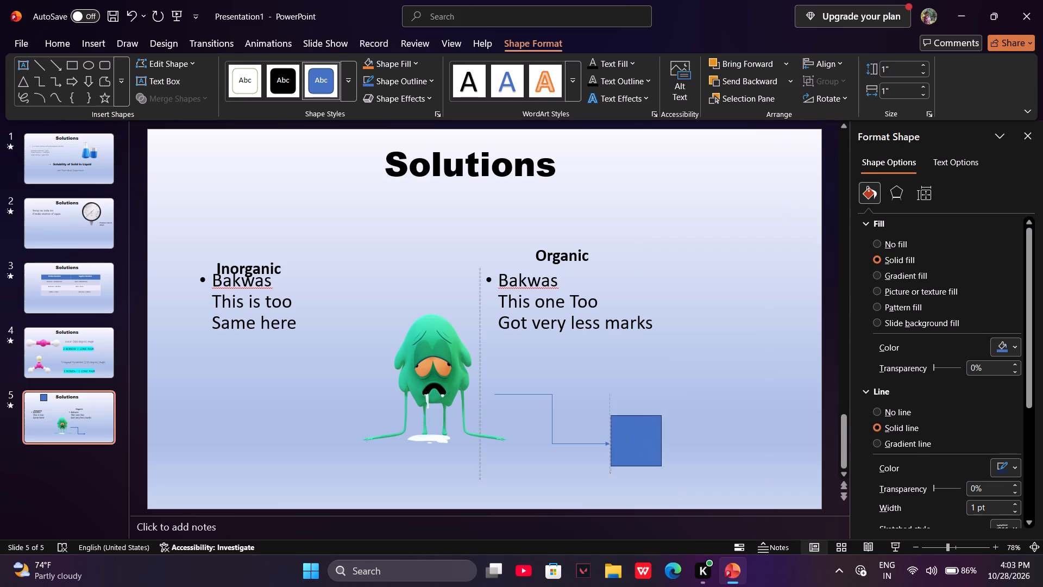
pyautogui.moveTo(640, 436); pyautogui.dragTo(643, 437)
# Enlarge the rectangle to about 1.92" high by 2.53" wide, extending it to the right and upward.
pyautogui.moveTo(664, 439); pyautogui.dragTo(671, 439)
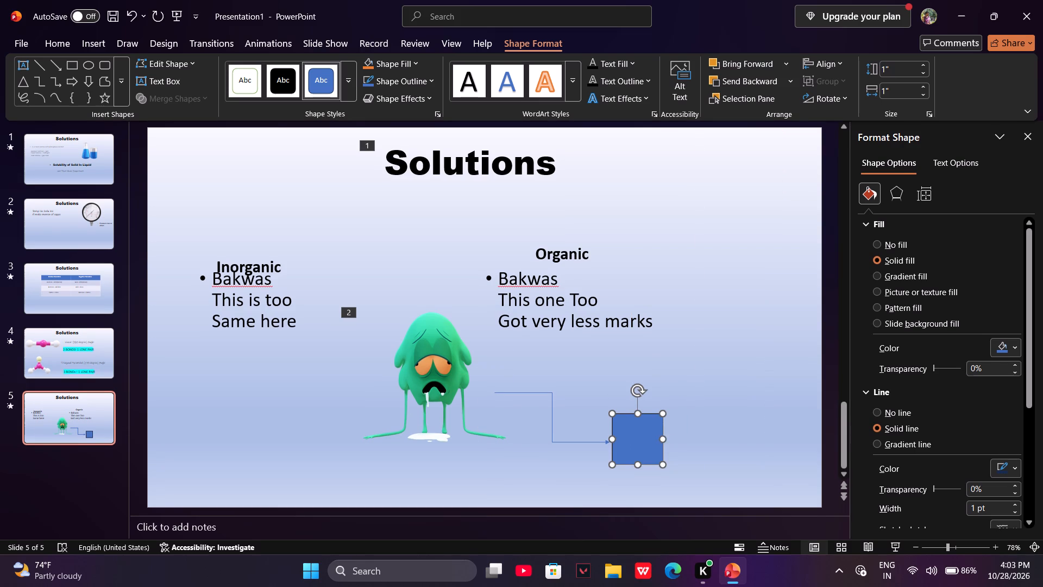
pyautogui.moveTo(671, 439); pyautogui.dragTo(739, 441)
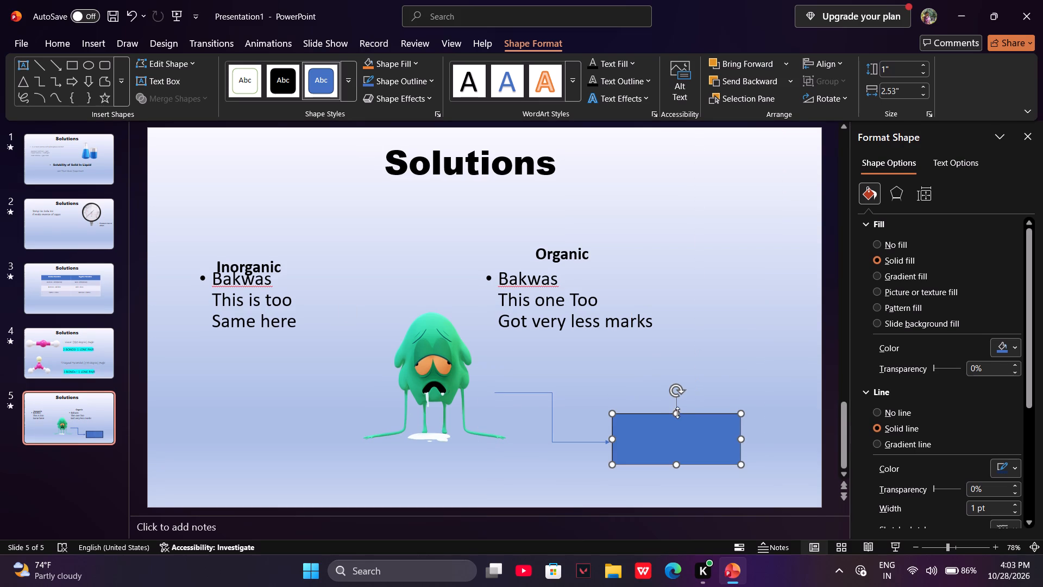
pyautogui.moveTo(677, 413); pyautogui.dragTo(668, 367)
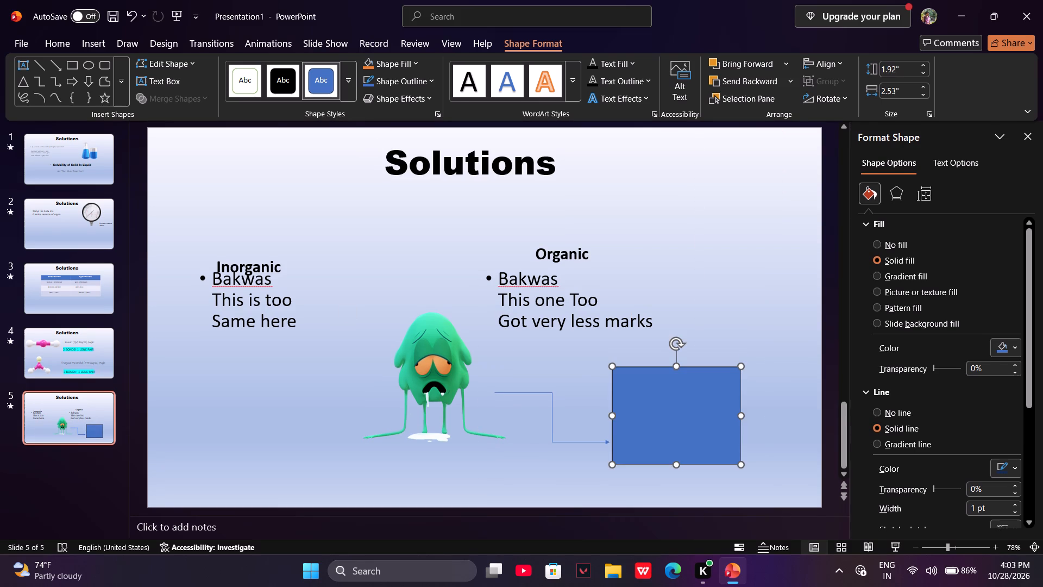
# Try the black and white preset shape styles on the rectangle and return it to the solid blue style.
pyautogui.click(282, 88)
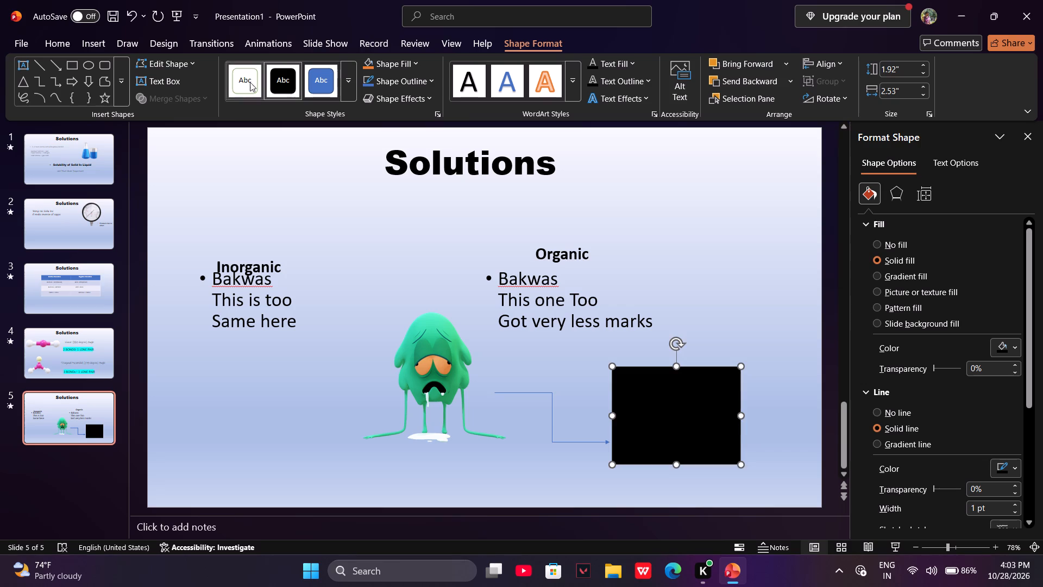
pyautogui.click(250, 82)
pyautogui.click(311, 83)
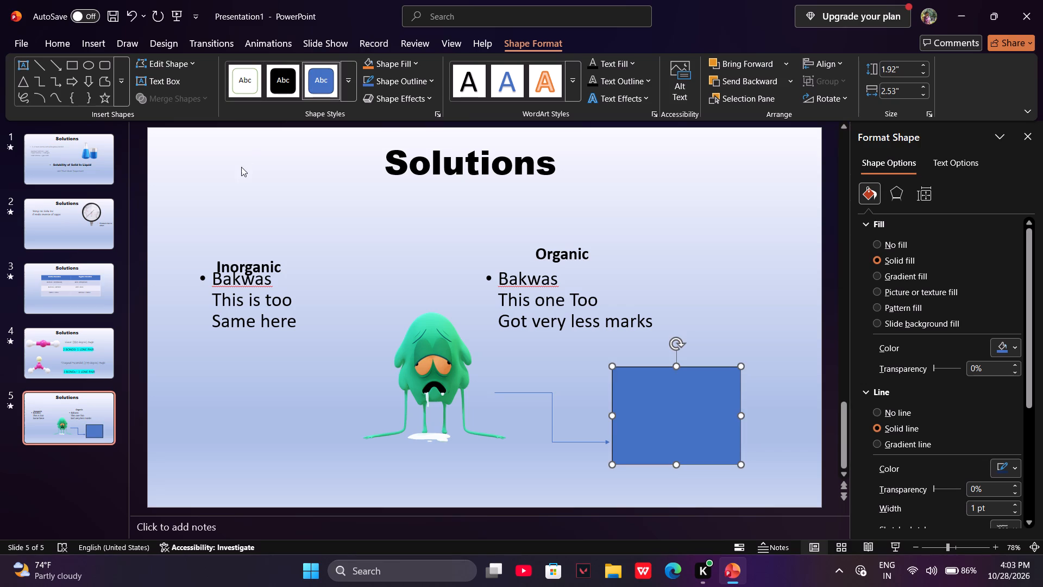
# Apply the orange-outlined WordArt style to the rectangle's text.
pyautogui.click(530, 85)
# Move the blue rectangle down so the elbow arrow's tip meets its near edge around mid-height.
pyautogui.click(54, 39)
pyautogui.click(92, 39)
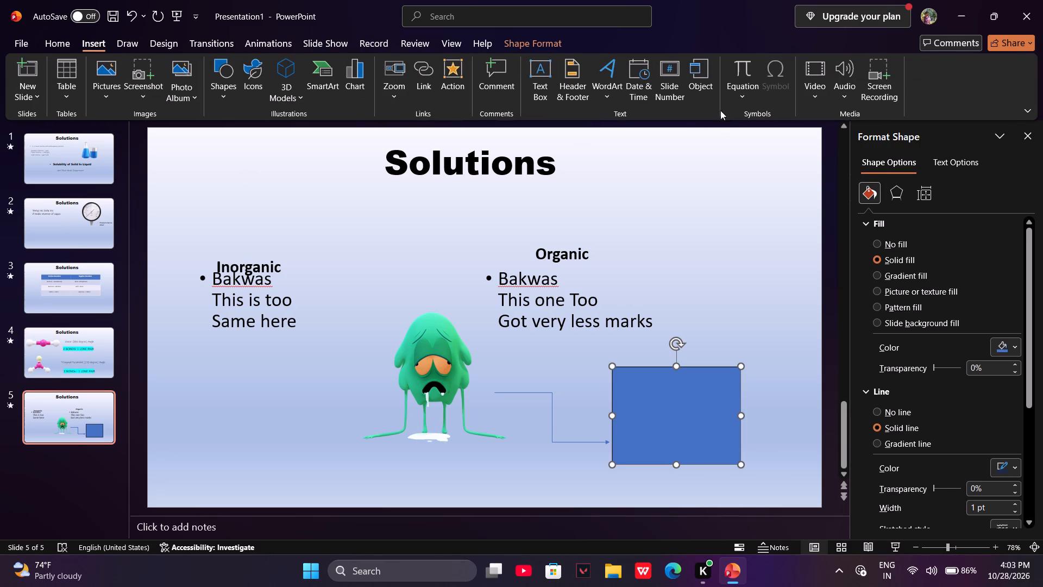
pyautogui.click(656, 382)
pyautogui.click(650, 404)
pyautogui.moveTo(649, 409); pyautogui.dragTo(658, 436)
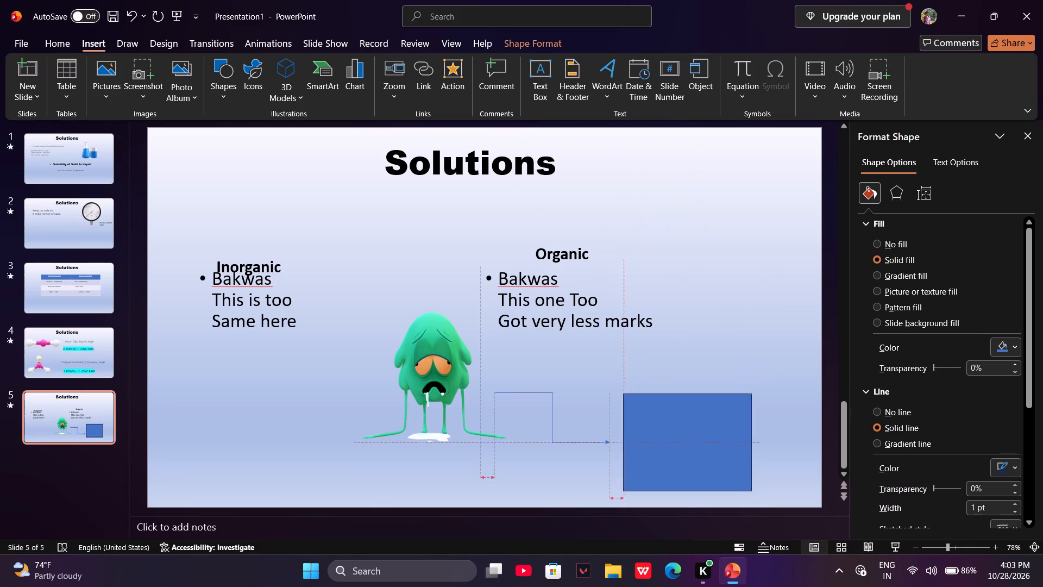
pyautogui.moveTo(658, 436); pyautogui.dragTo(646, 429)
# Enter the text "KOI TOH BACHALO RE" inside the blue rectangle.
pyautogui.click(646, 429)
pyautogui.click(666, 428)
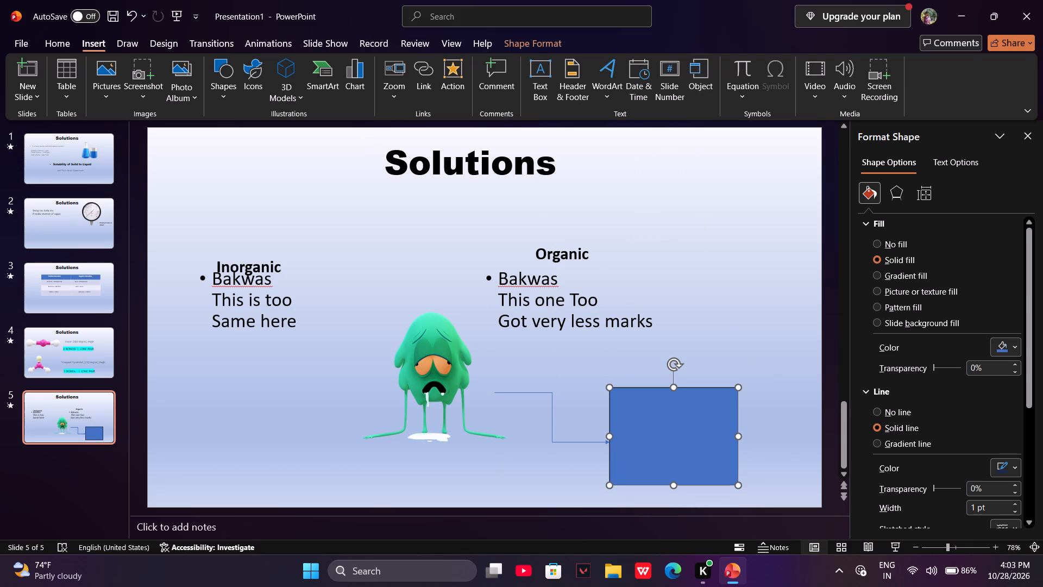
pyautogui.click(759, 410)
pyautogui.click(670, 422)
pyautogui.click(546, 82)
pyautogui.click(639, 455)
pyautogui.write('koi')
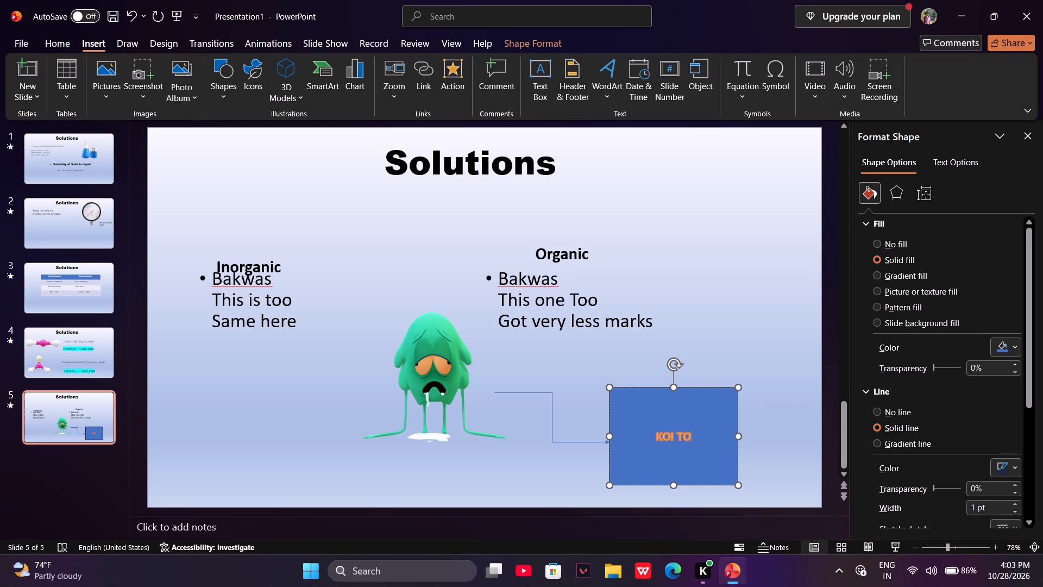
pyautogui.write('ACHALO RE')
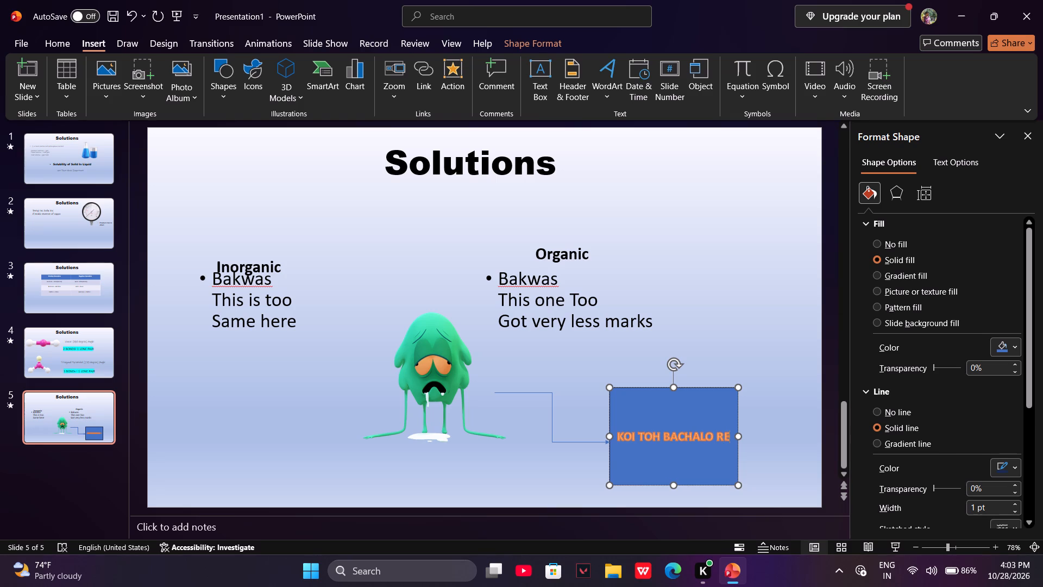
# Add a new line below the rectangle's text starting with "GHEE TEL".
pyautogui.doubleClick(656, 438)
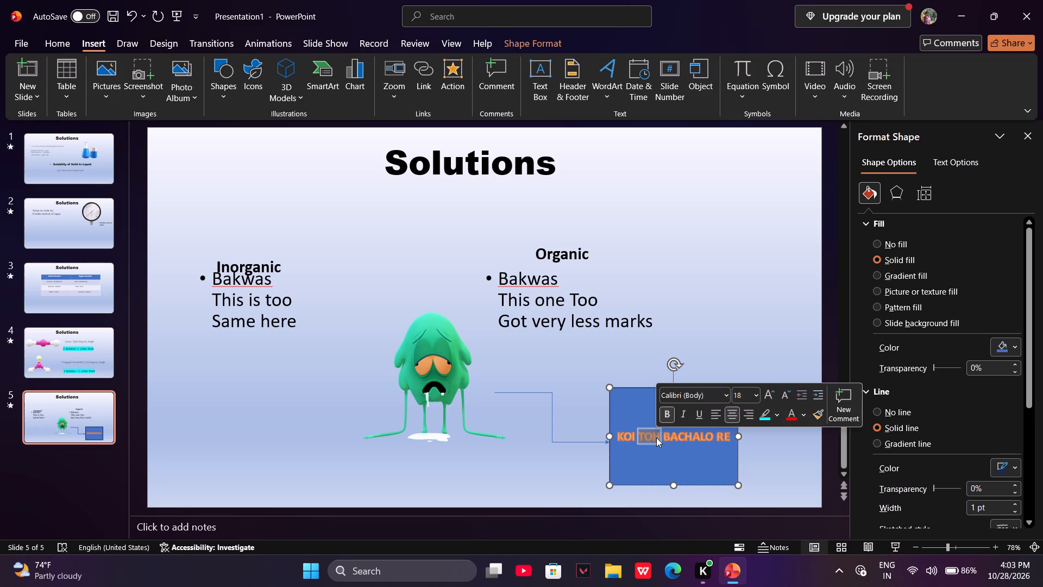
pyautogui.click(670, 465)
pyautogui.click(645, 466)
pyautogui.write('HJ')
pyautogui.press('BackSpace')
pyautogui.press('BackSpace')
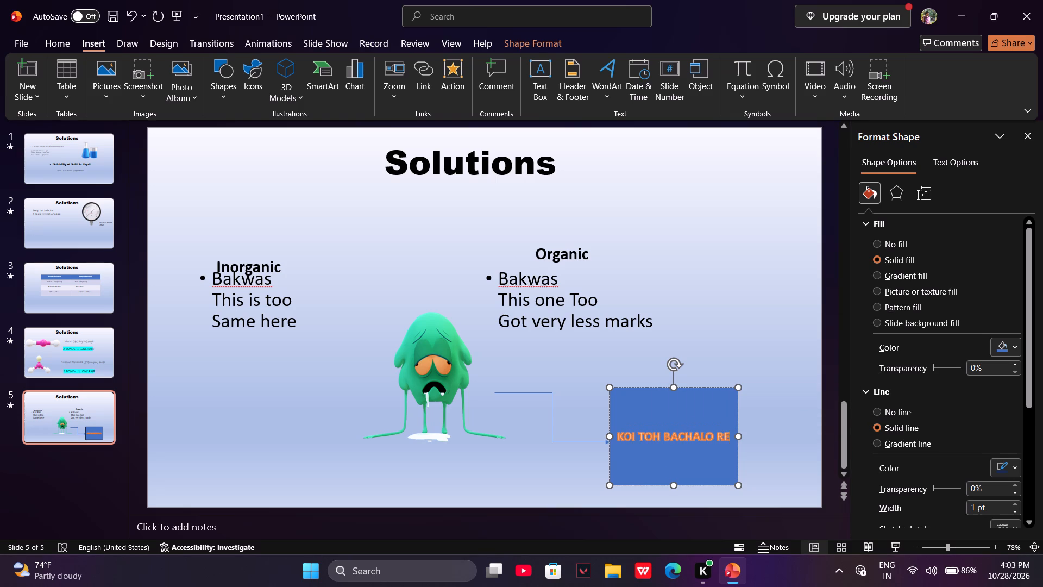
pyautogui.hotkey('shift', 'Return')
pyautogui.write('HE')
pyautogui.press('BackSpace')
pyautogui.press('BackSpace')
pyautogui.write('GHEE')
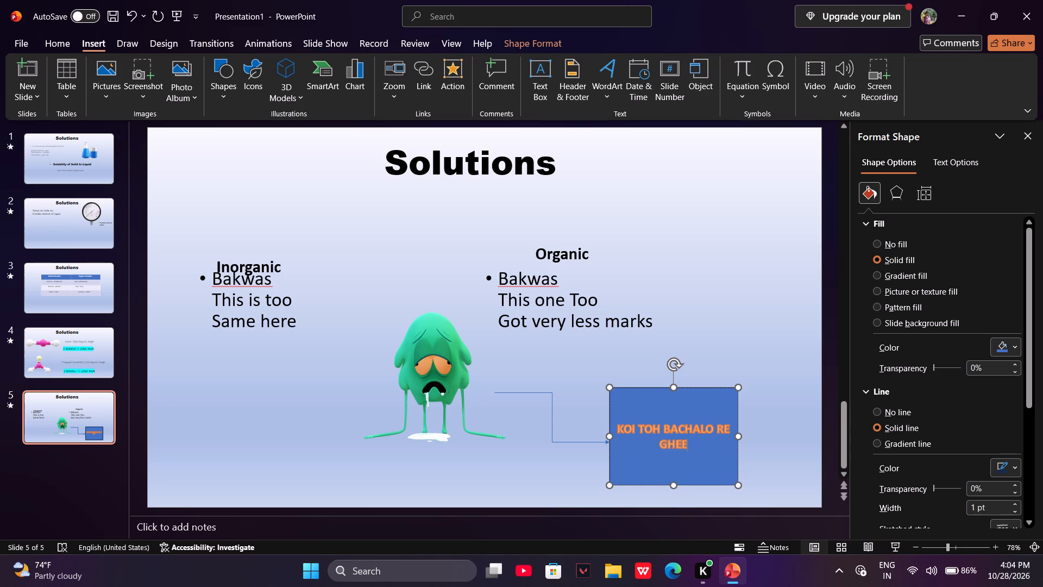
pyautogui.press('space')
pyautogui.write('SAB')
pyautogui.press('space')
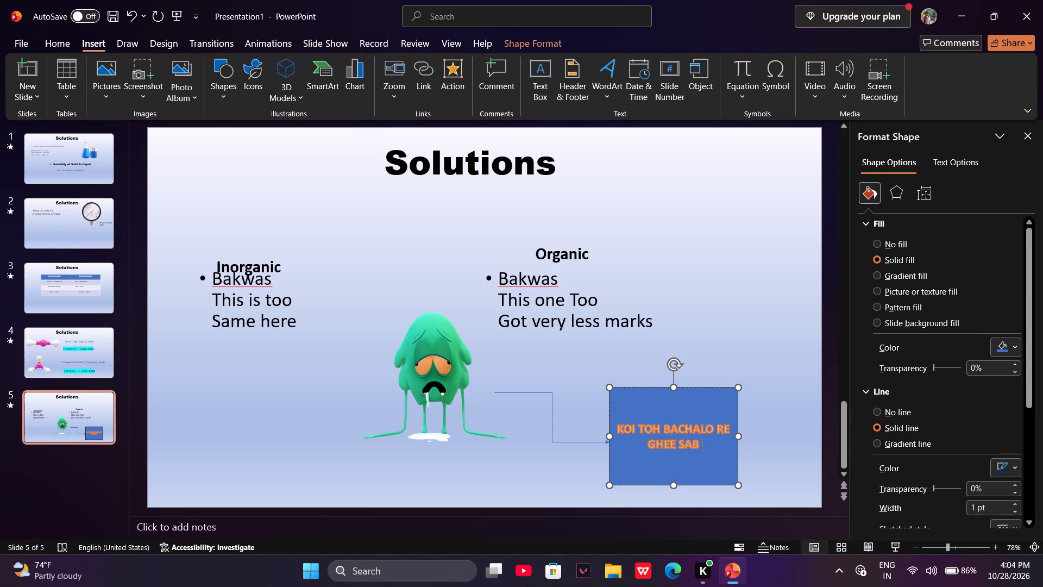
pyautogui.hotkey('ctrl', 'BackSpace')
pyautogui.write('TELL')
pyautogui.press('space')
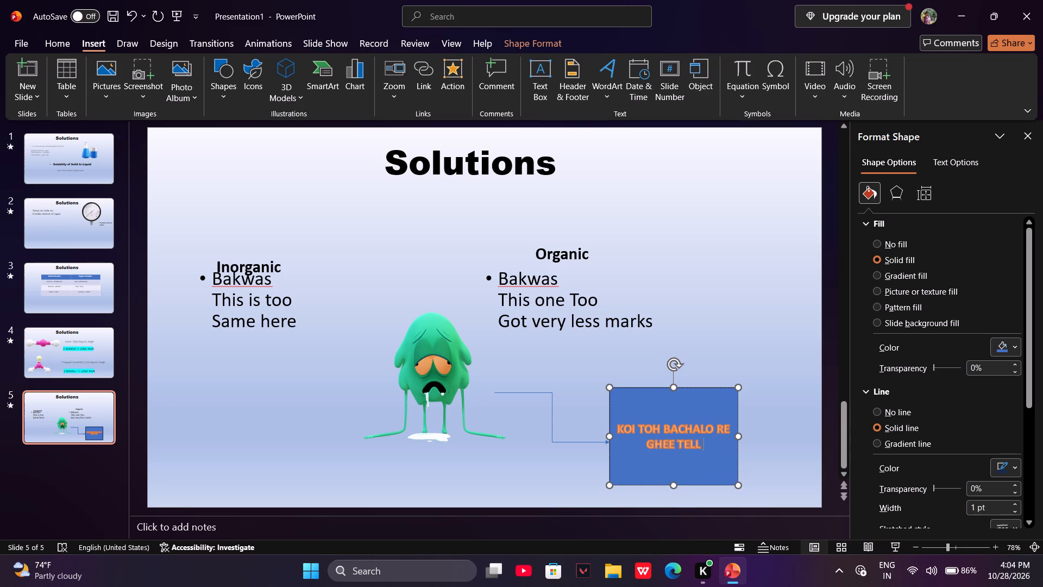
pyautogui.press('BackSpace')
pyautogui.press('BackSpace')
pyautogui.press('space')
# Complete the rectangle's second line with "PANI SAB KHTM" and finish editing the text.
pyautogui.write('P')
pyautogui.press('Up')
pyautogui.press('a')
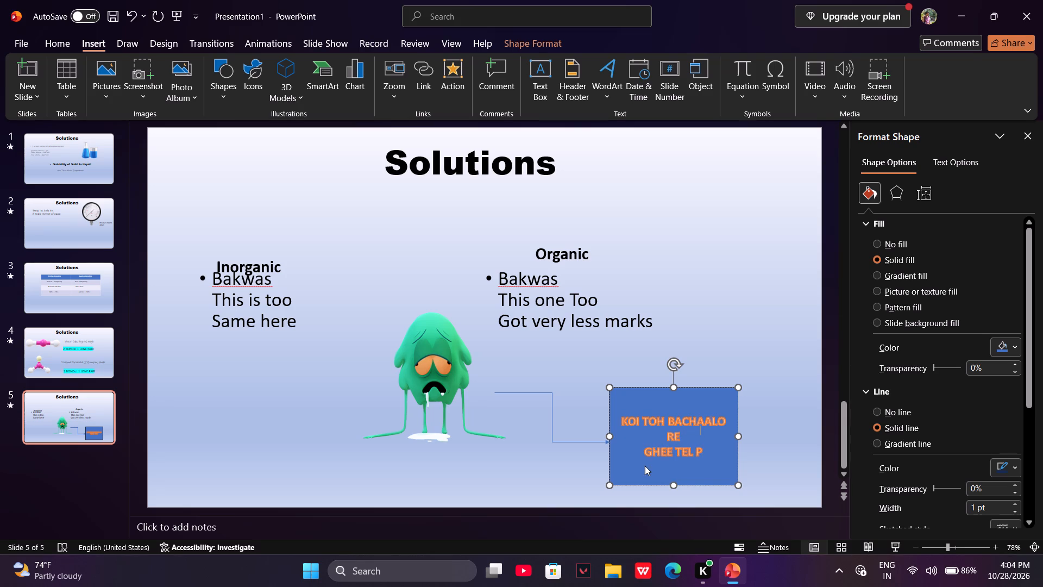
pyautogui.press('BackSpace')
pyautogui.press('Down')
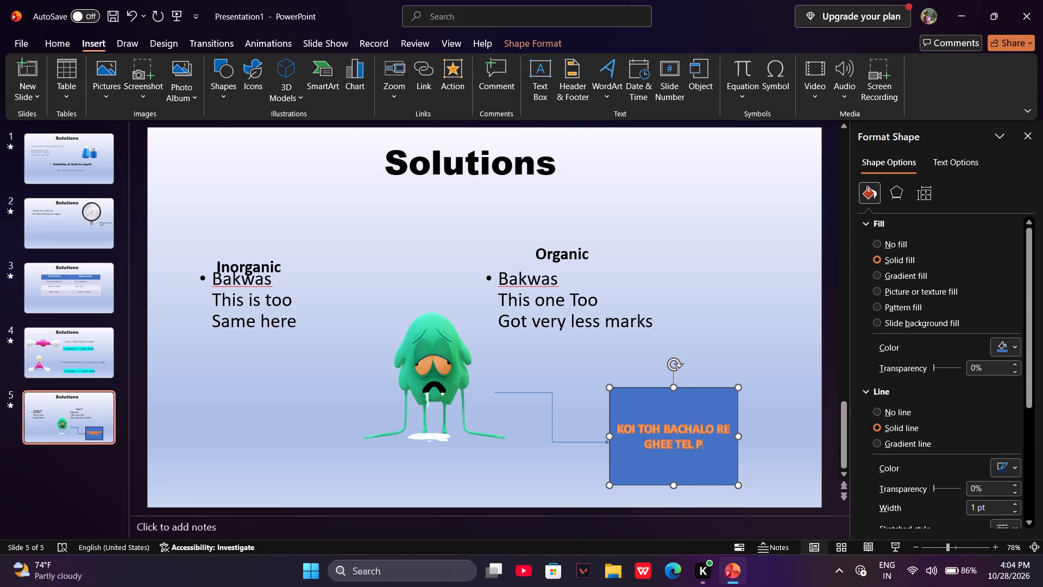
pyautogui.write('ANO')
pyautogui.press('BackSpace')
pyautogui.write('I SAB KHTM')
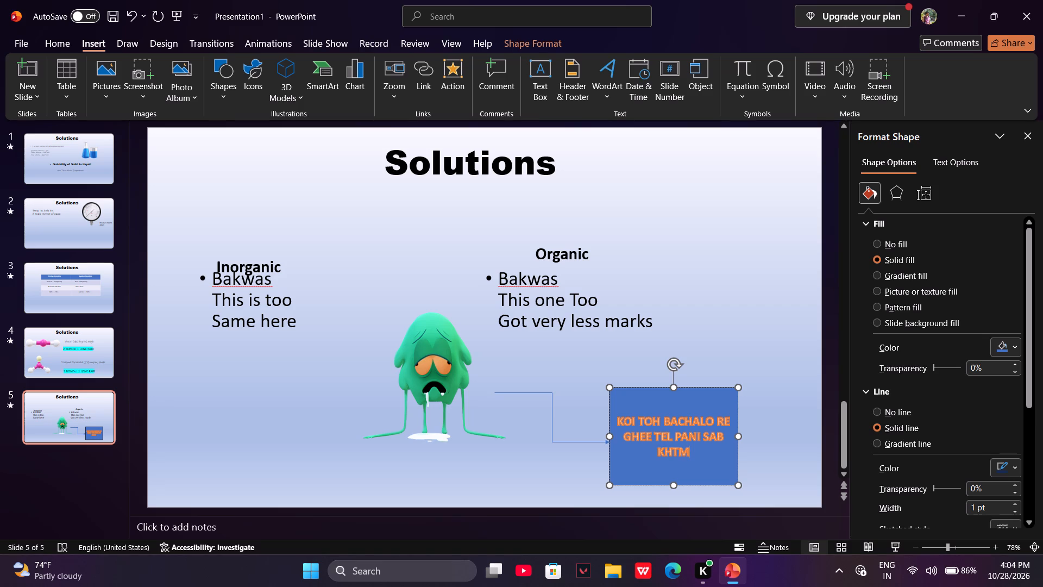
pyautogui.click(776, 477)
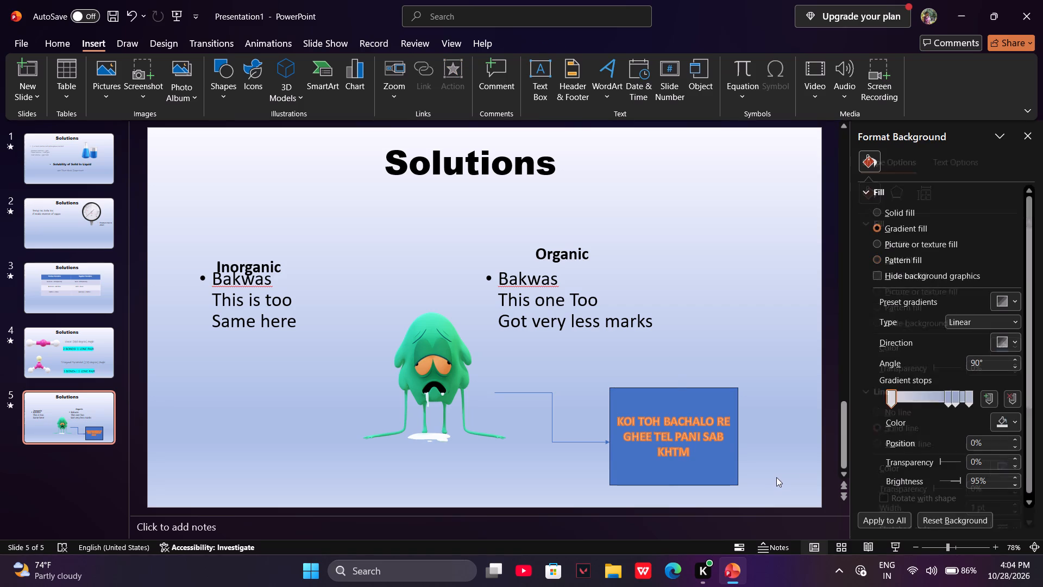
# Apply the Random Bars entrance animation to the labelled blue rectangle.
pyautogui.click(700, 448)
pyautogui.click(253, 40)
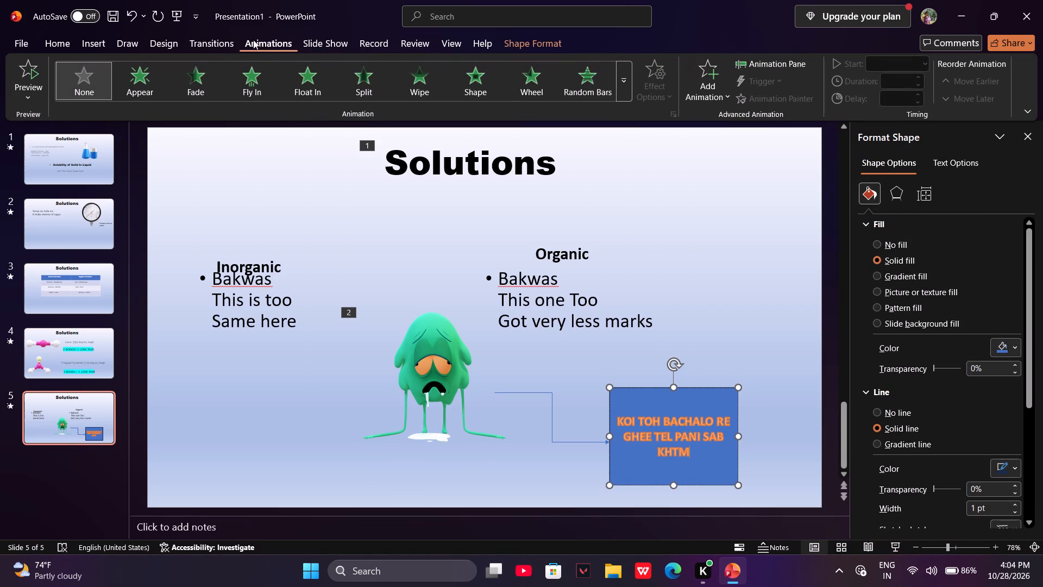
pyautogui.click(588, 87)
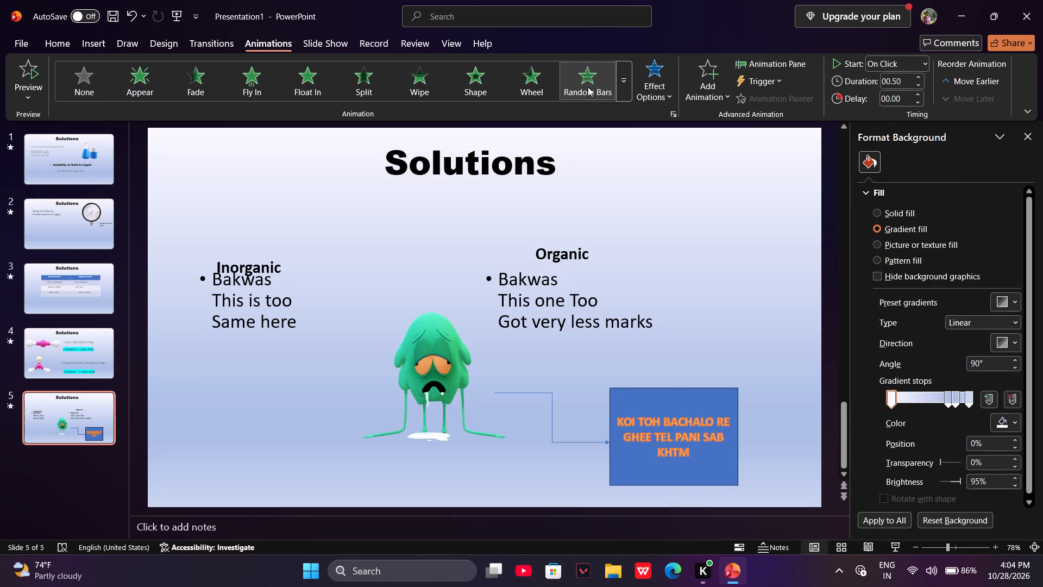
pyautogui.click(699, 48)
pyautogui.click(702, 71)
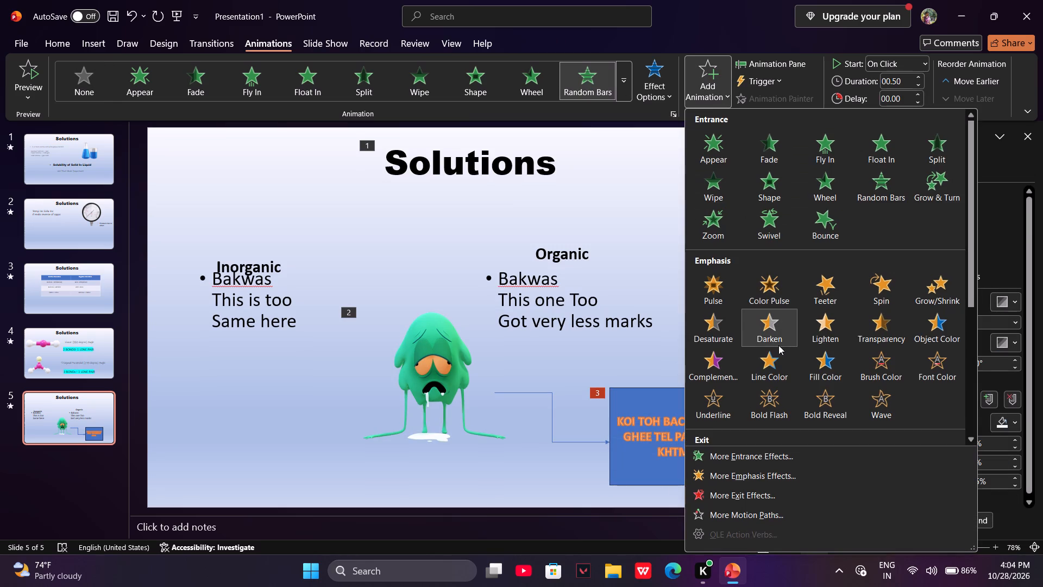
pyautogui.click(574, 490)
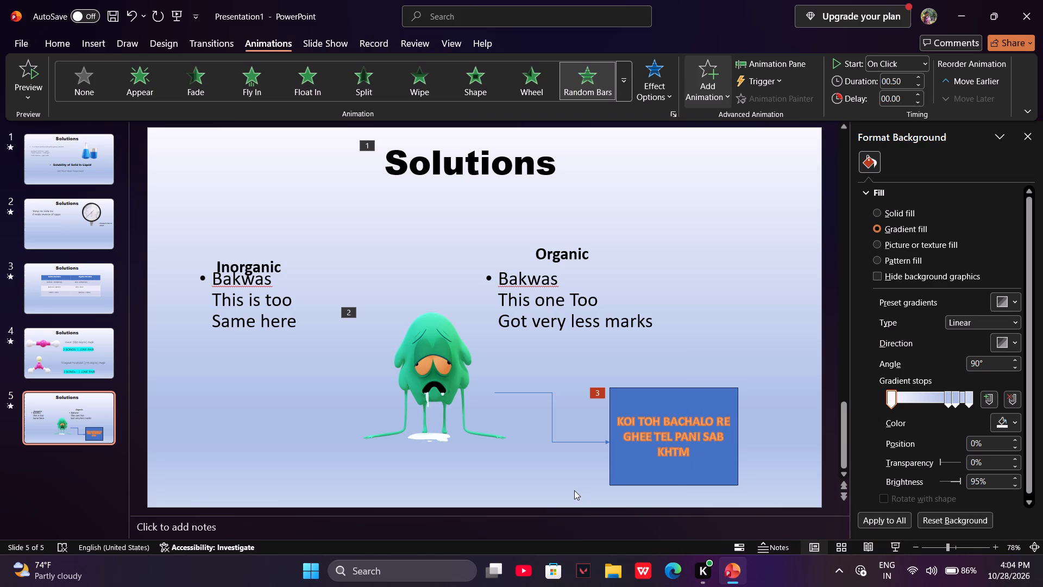
# Play the slide show from slide 1 into slide 4 to check the animations, and end it there.
pyautogui.click(102, 175)
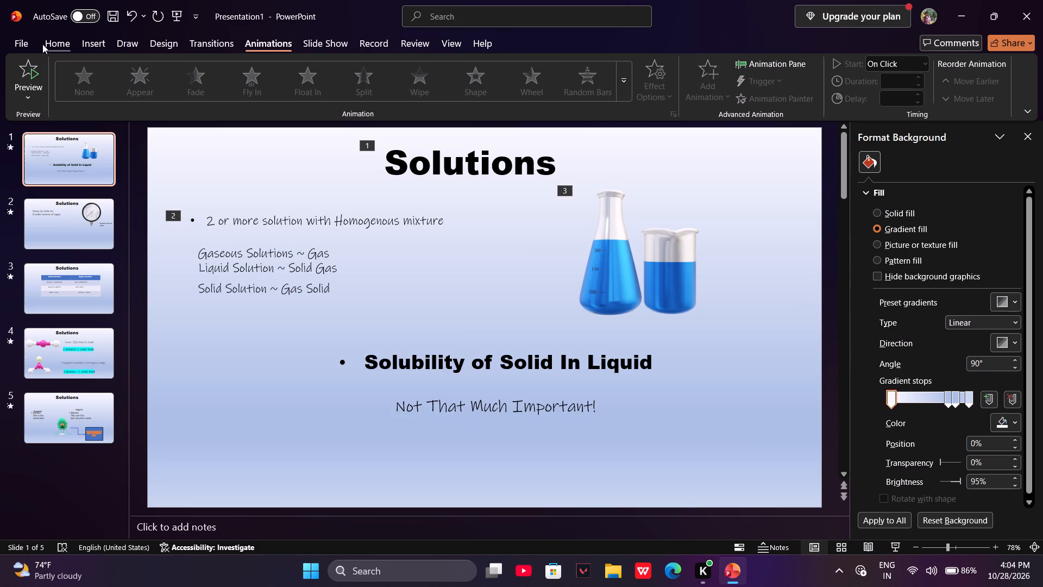
pyautogui.click(185, 18)
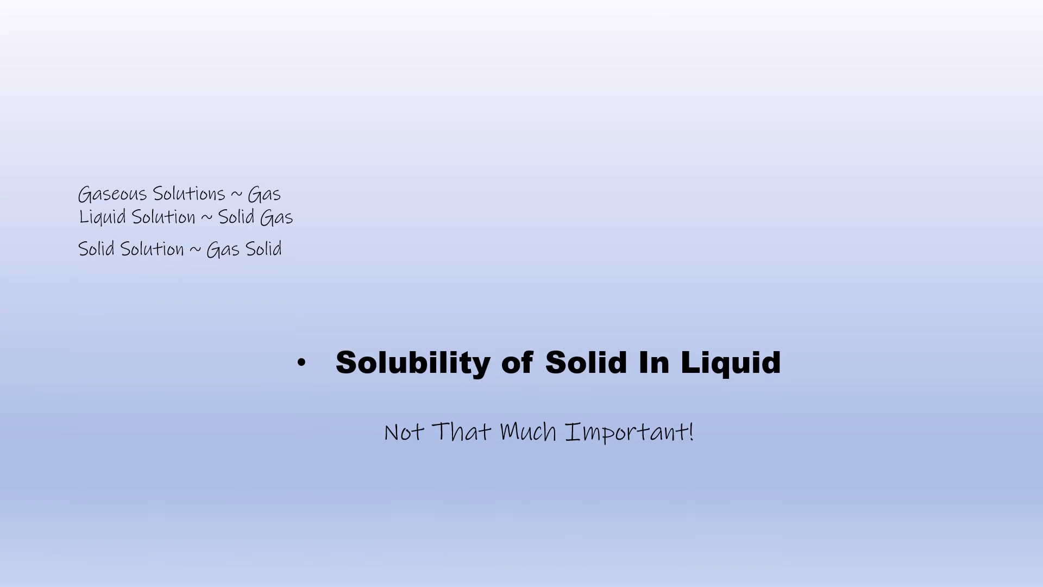
pyautogui.press('space')
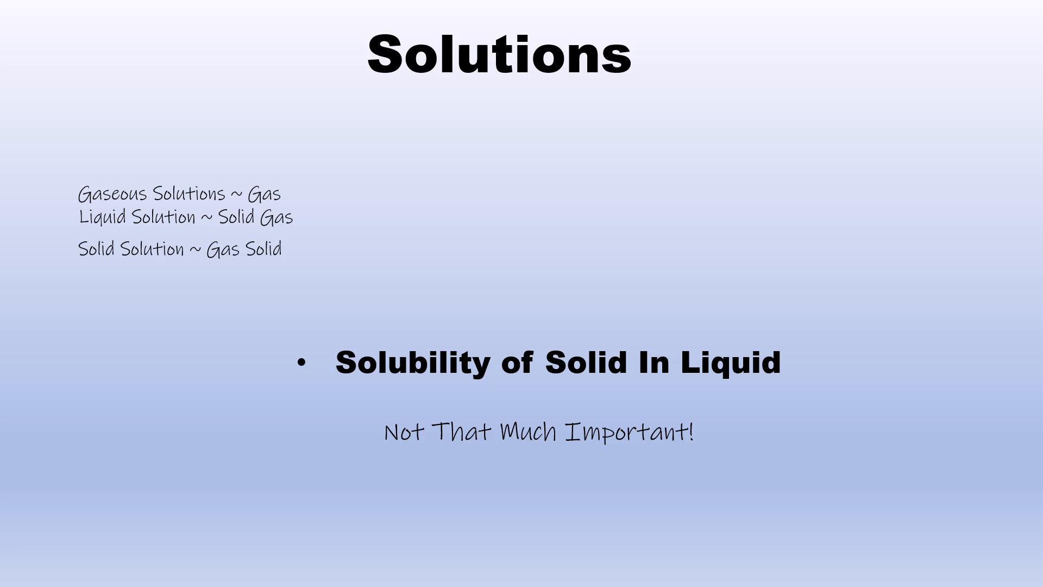
pyautogui.press('space')
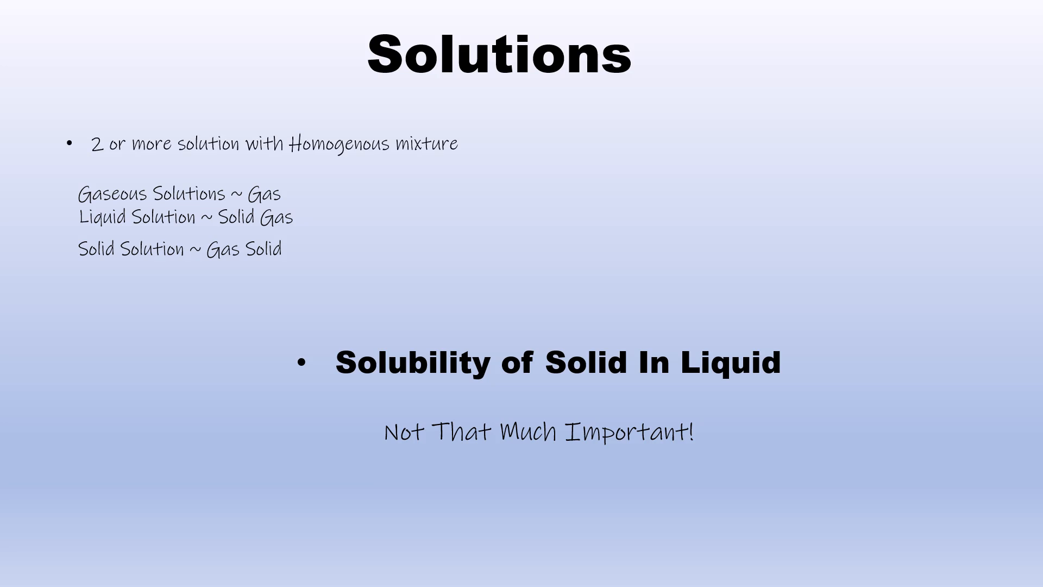
pyautogui.press('space')
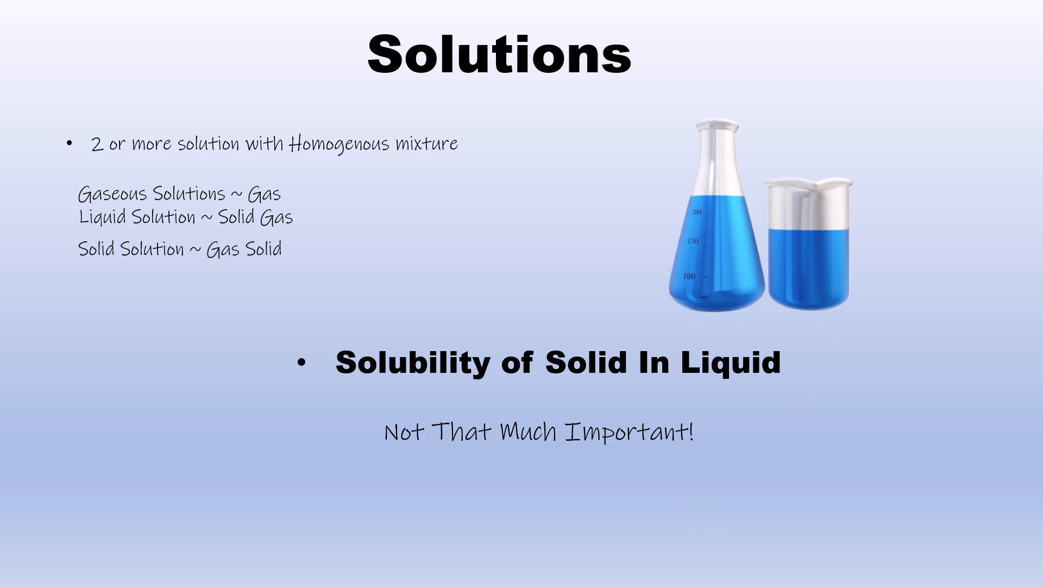
pyautogui.press('space')
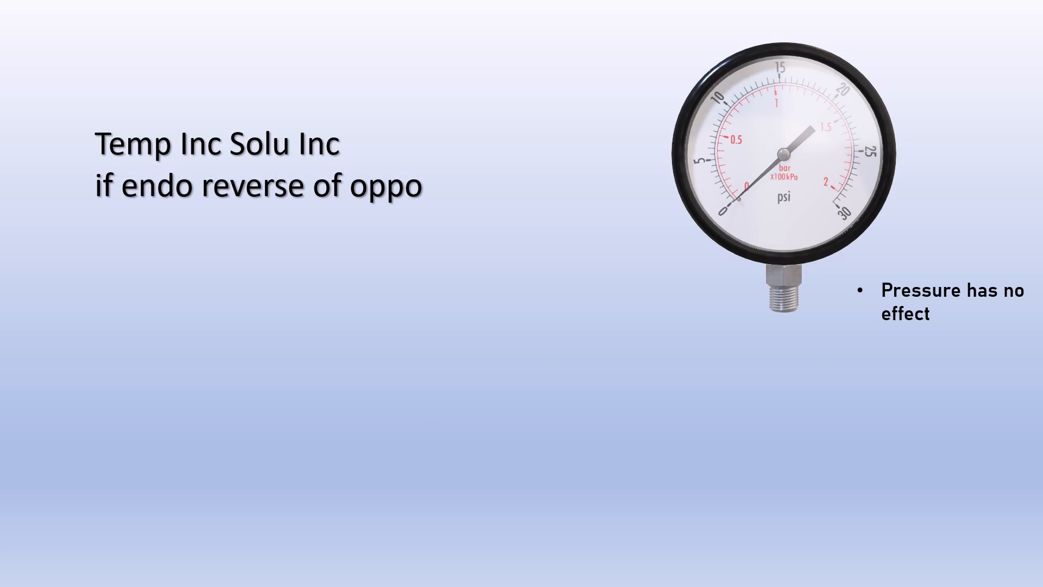
pyautogui.press('space')
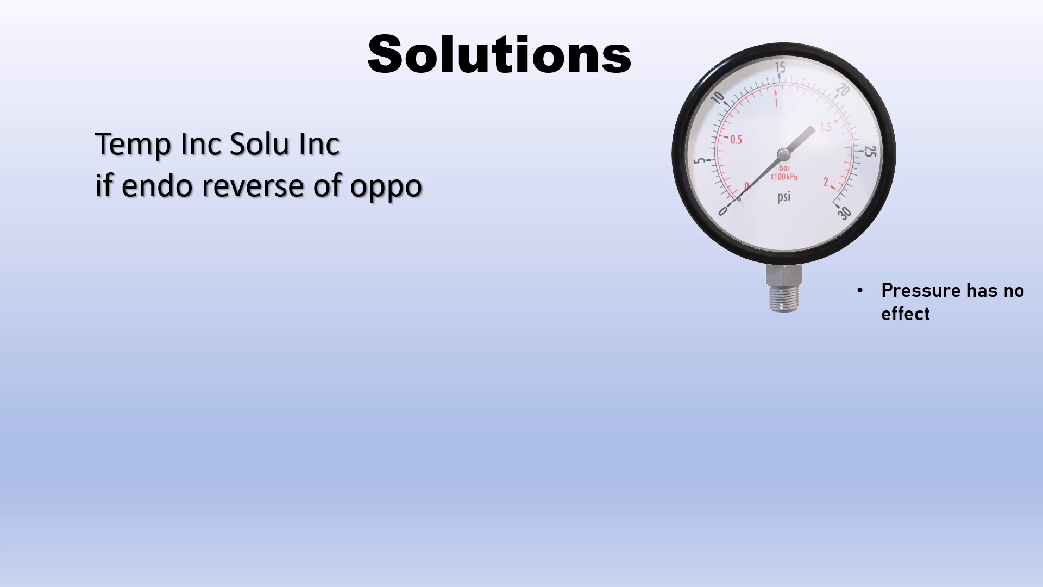
pyautogui.press('space')
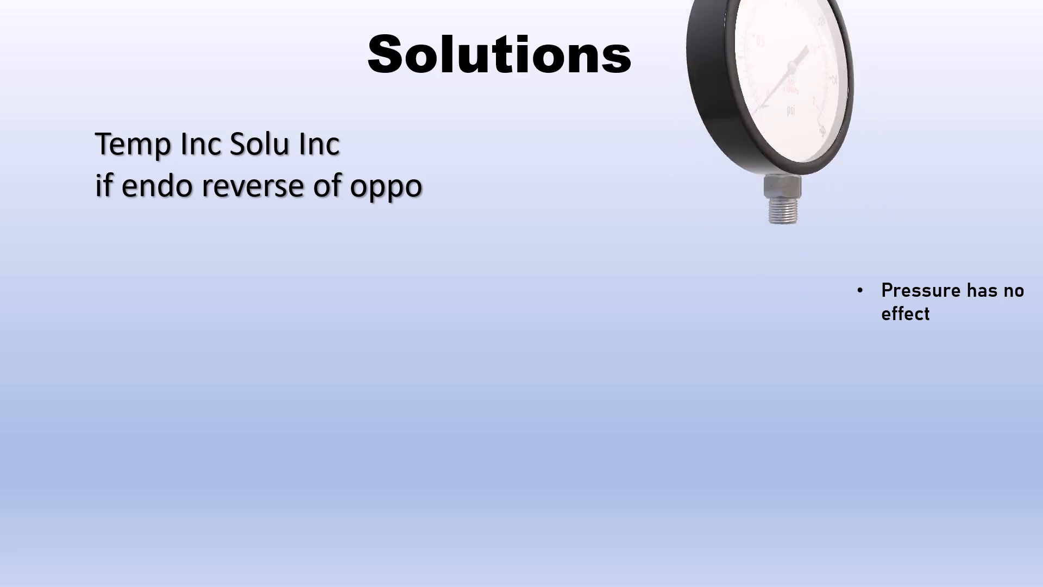
pyautogui.press('space')
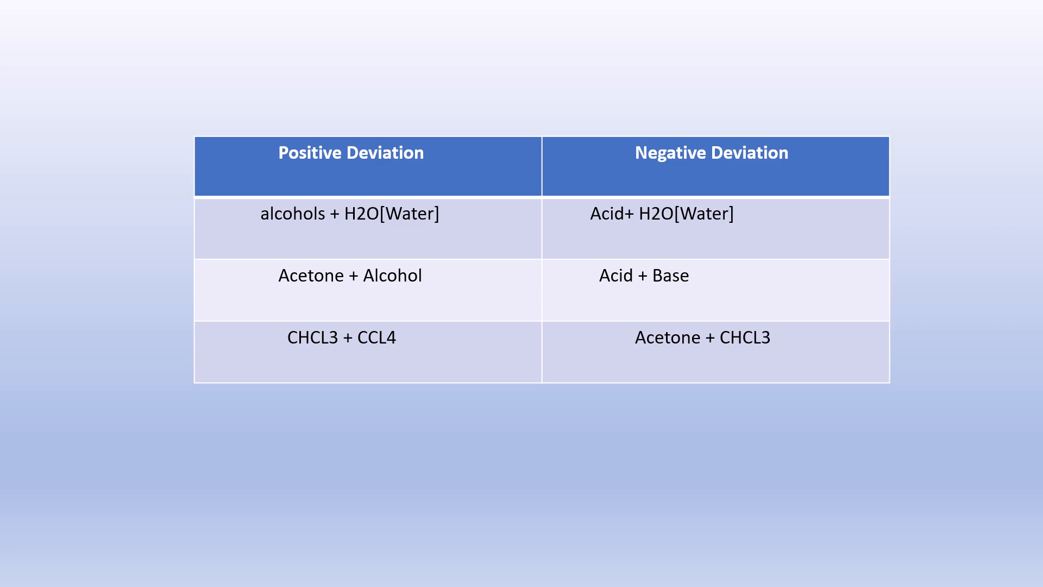
pyautogui.press('space')
pyautogui.press('space')
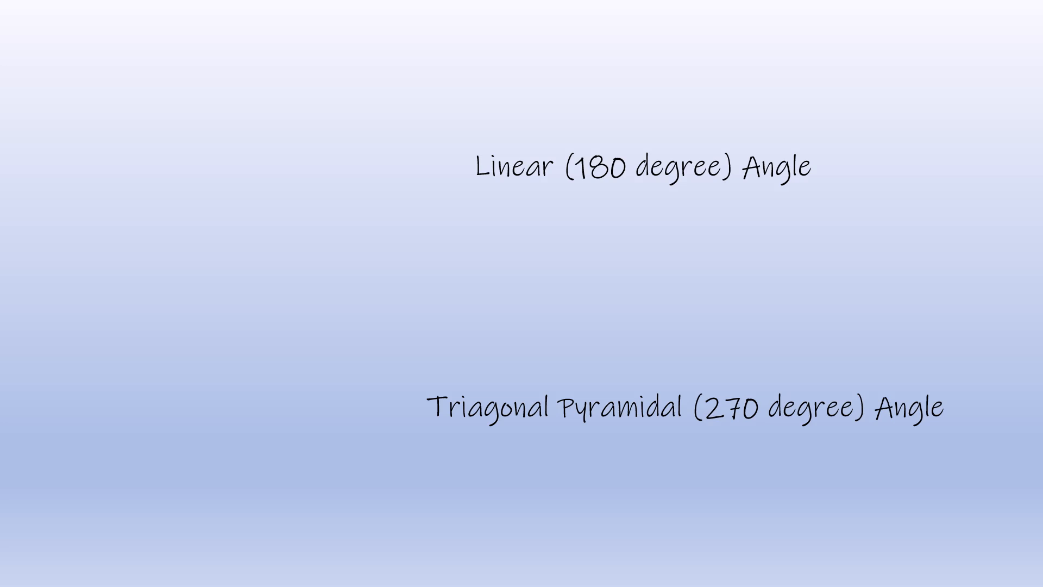
pyautogui.press('space')
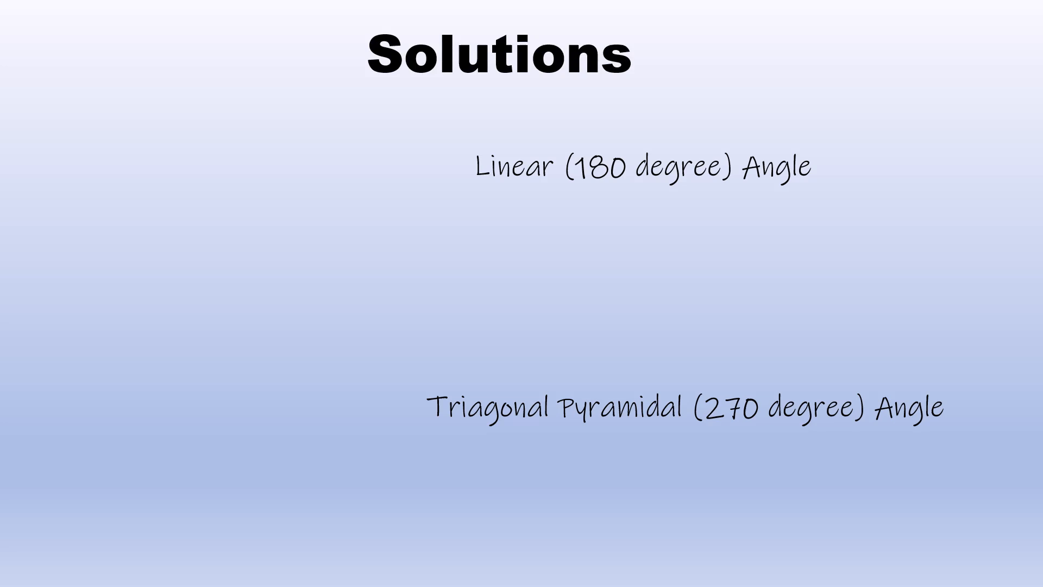
pyautogui.press('space')
pyautogui.press('Escape')
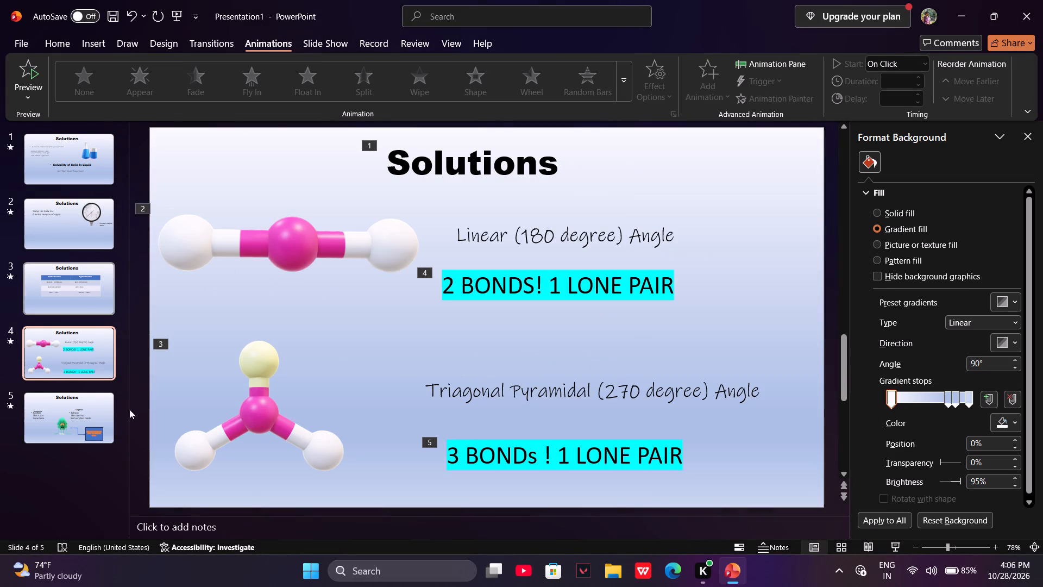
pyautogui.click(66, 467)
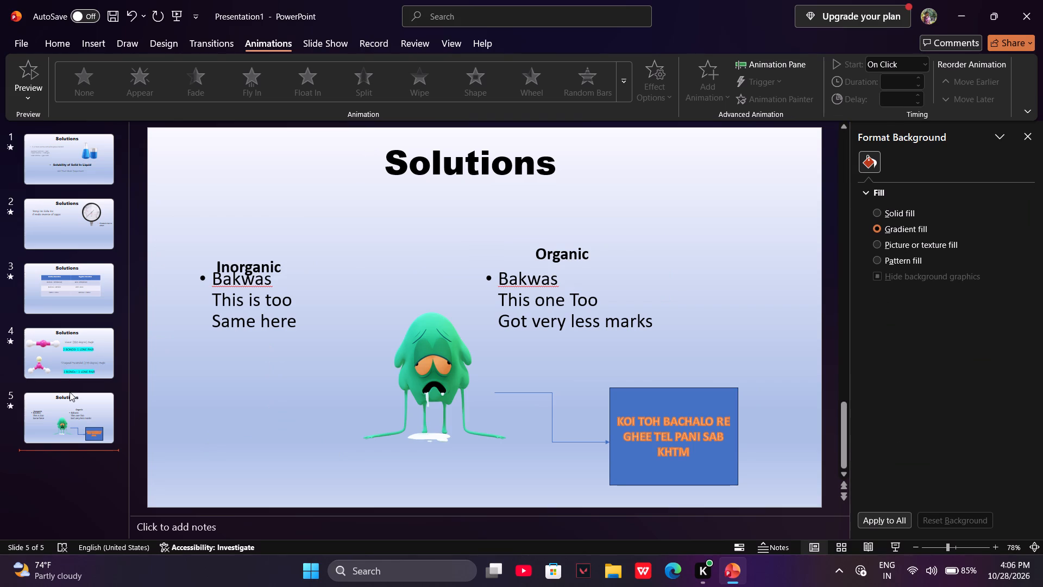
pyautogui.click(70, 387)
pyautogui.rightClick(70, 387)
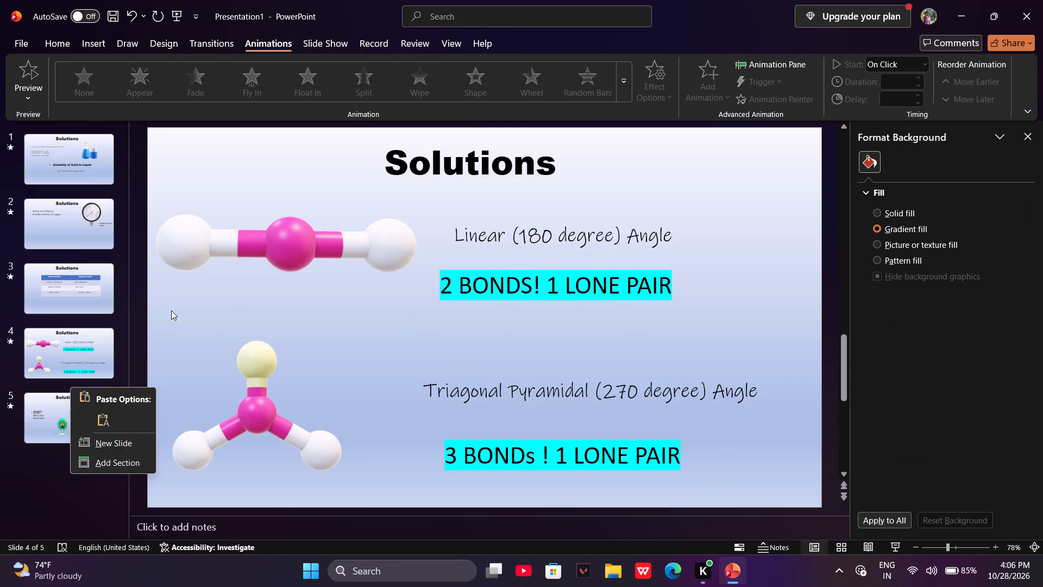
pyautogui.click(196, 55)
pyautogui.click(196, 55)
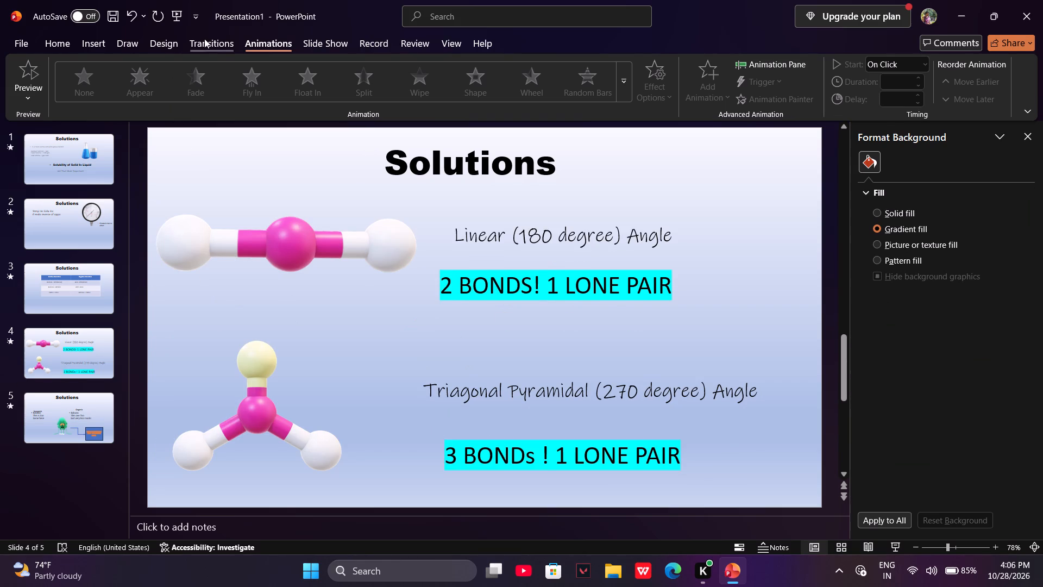
# Apply the Split transition to slide 4 and the Reveal transition to slide 3.
pyautogui.click(204, 39)
pyautogui.click(71, 364)
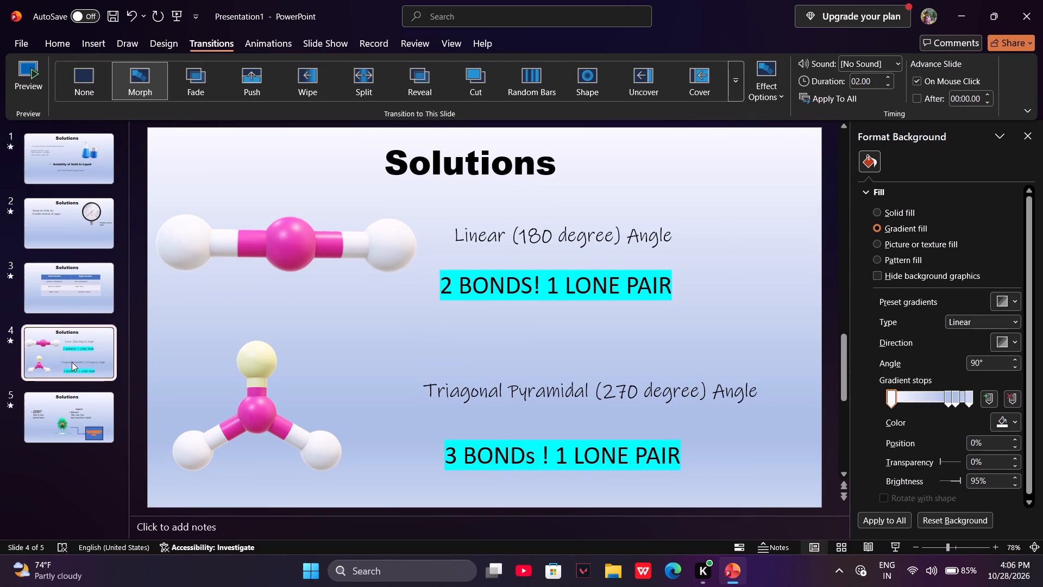
pyautogui.click(345, 69)
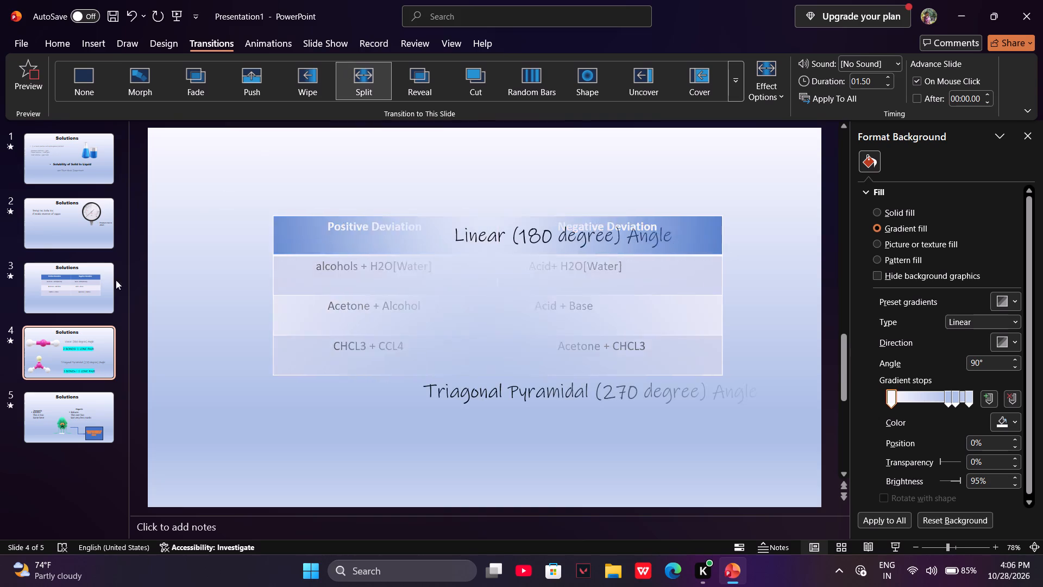
pyautogui.click(76, 296)
pyautogui.click(421, 63)
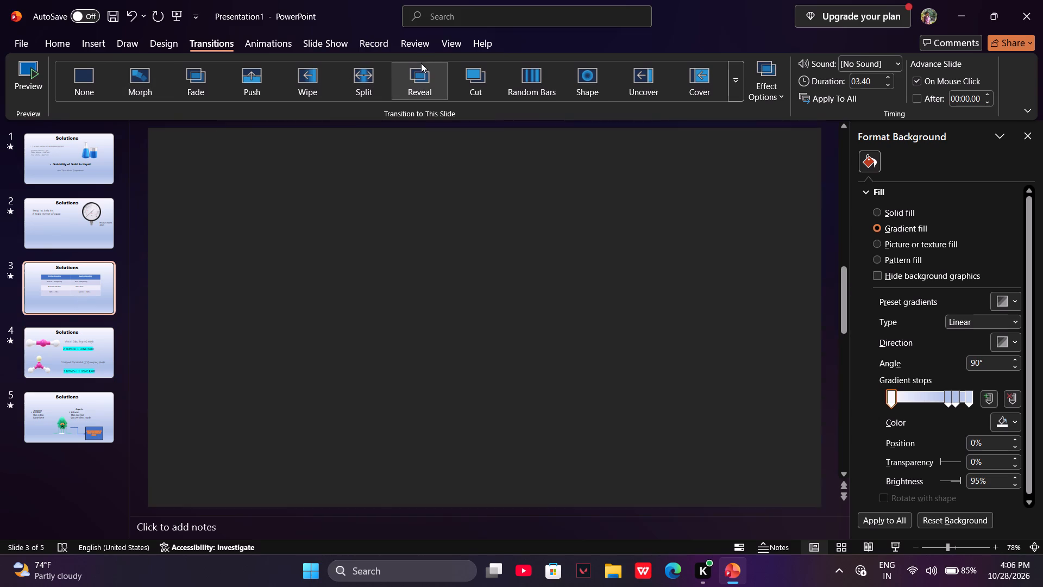
# Apply the Cut transition to slide 2 and the Shape transition to slide 1.
pyautogui.click(74, 221)
pyautogui.click(469, 83)
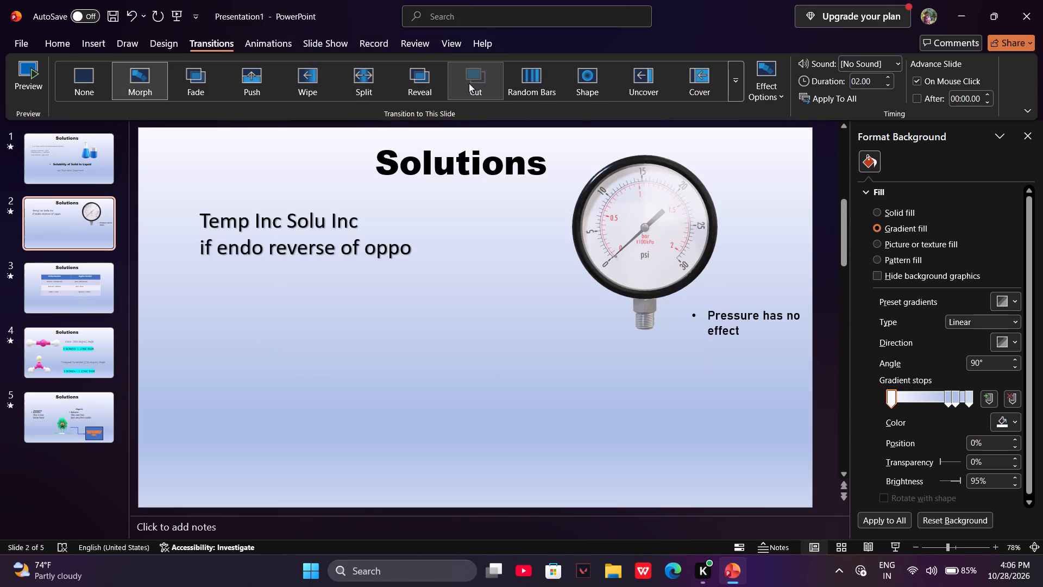
pyautogui.click(82, 181)
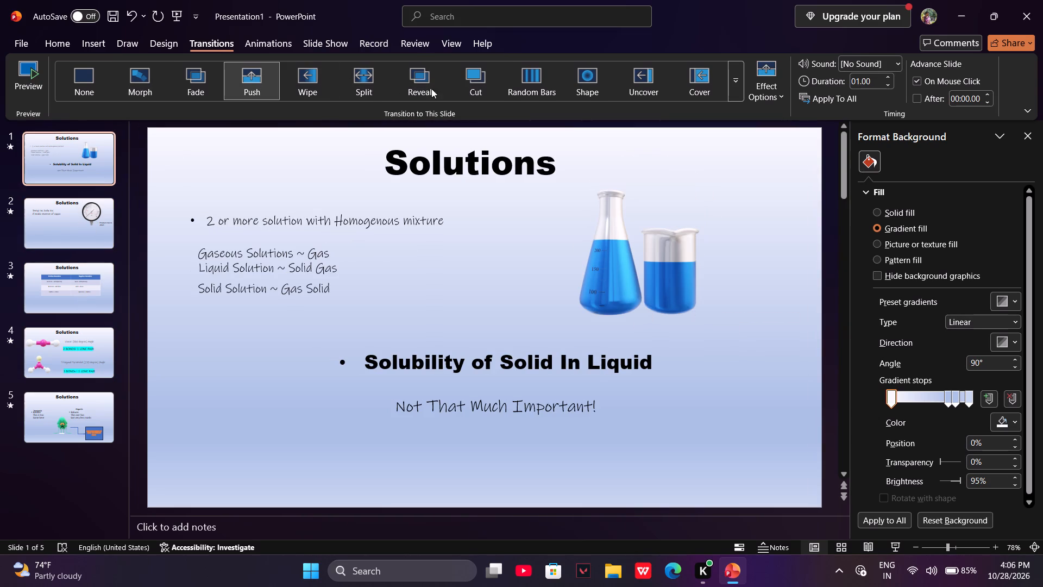
pyautogui.click(600, 71)
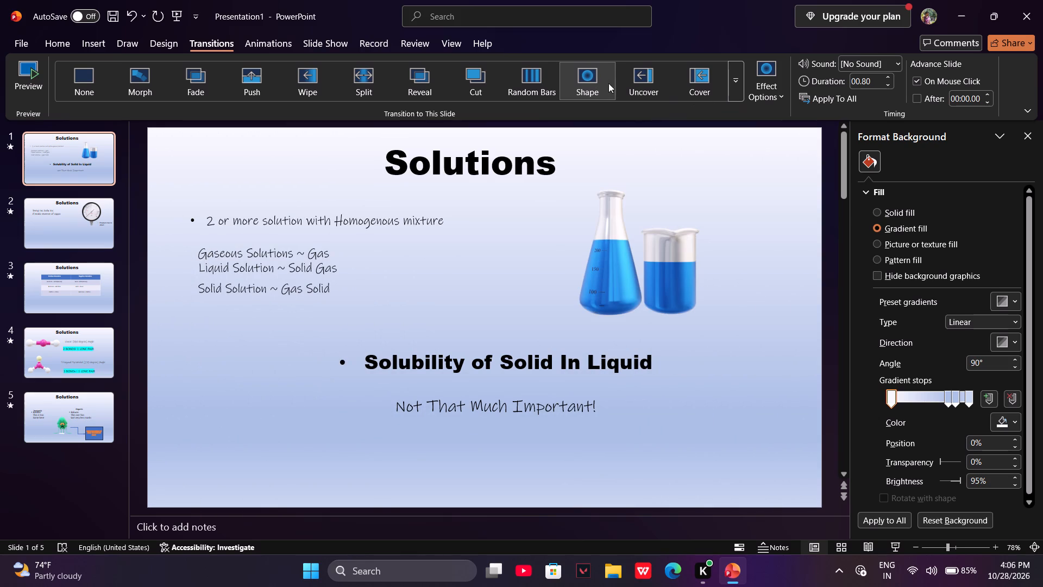
pyautogui.click(593, 82)
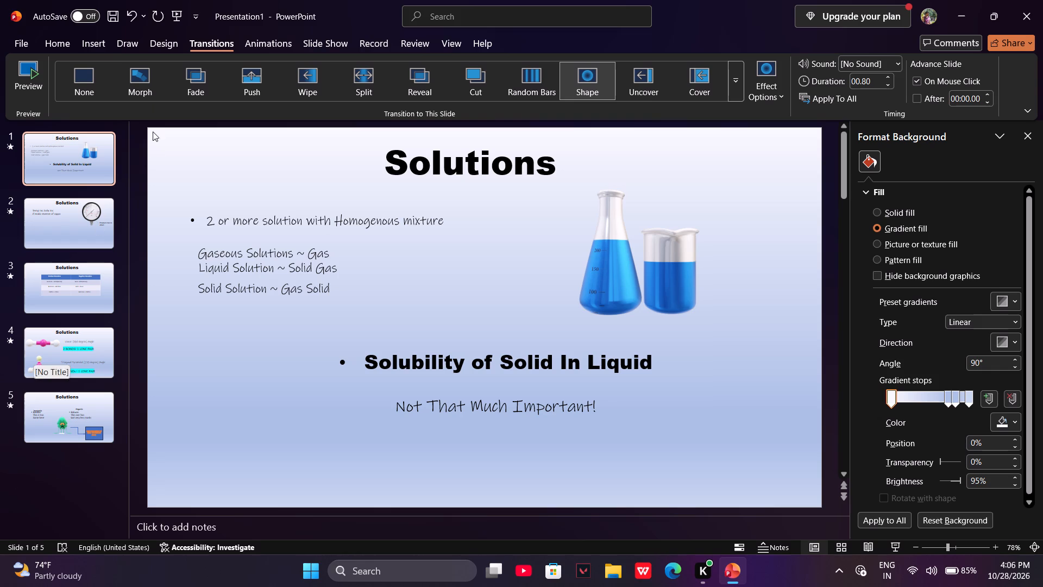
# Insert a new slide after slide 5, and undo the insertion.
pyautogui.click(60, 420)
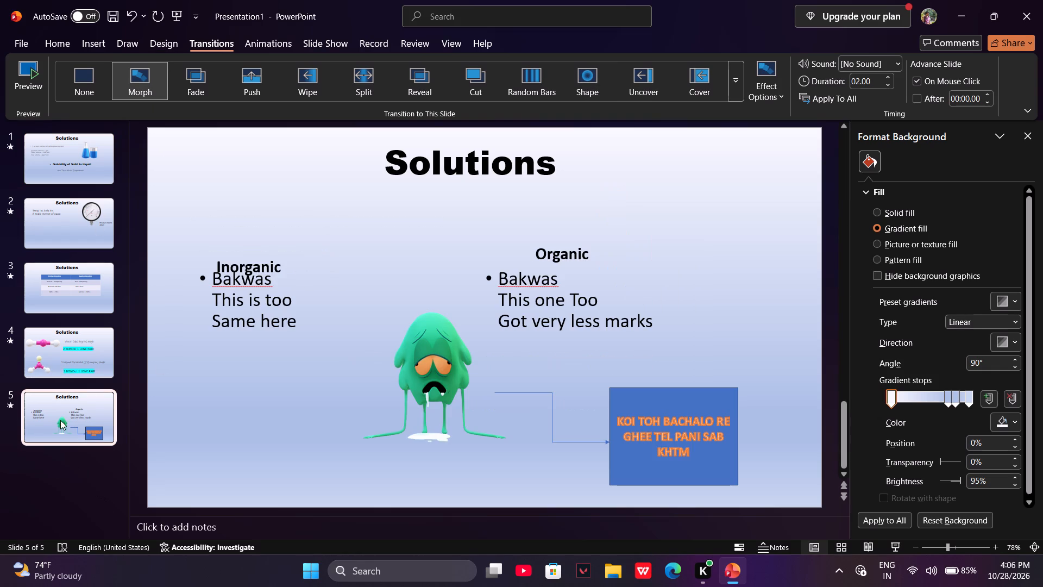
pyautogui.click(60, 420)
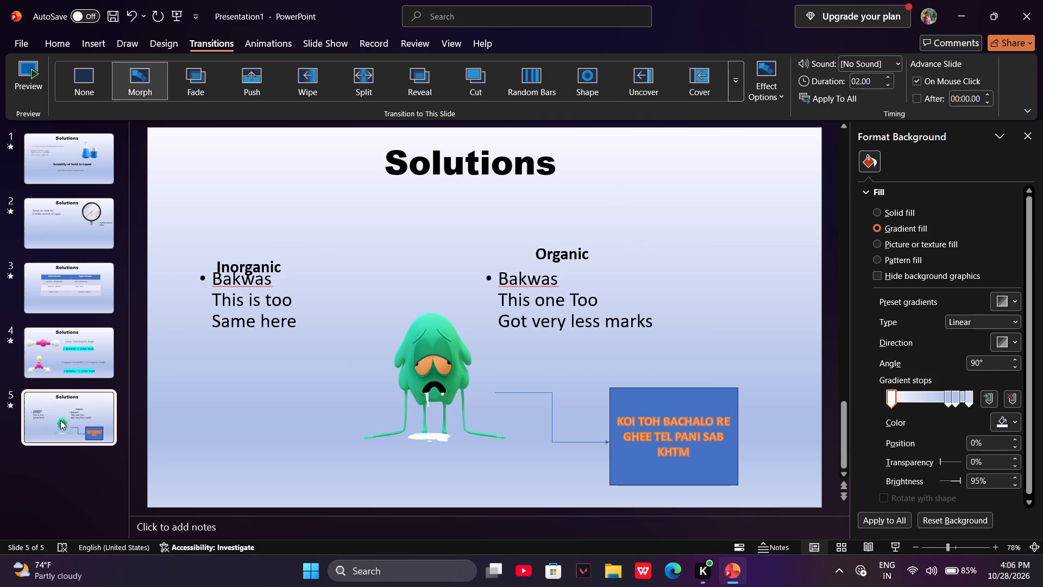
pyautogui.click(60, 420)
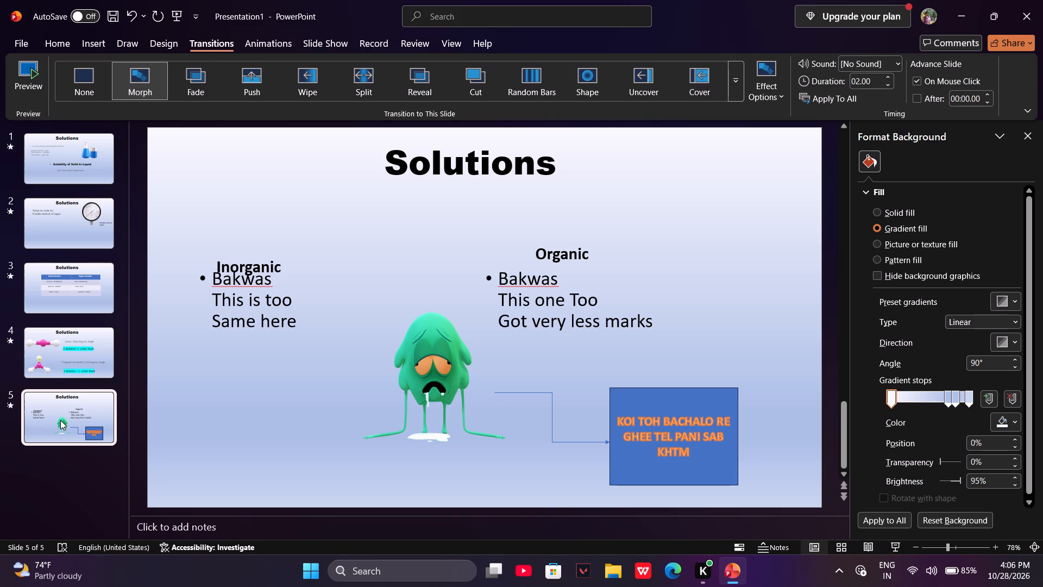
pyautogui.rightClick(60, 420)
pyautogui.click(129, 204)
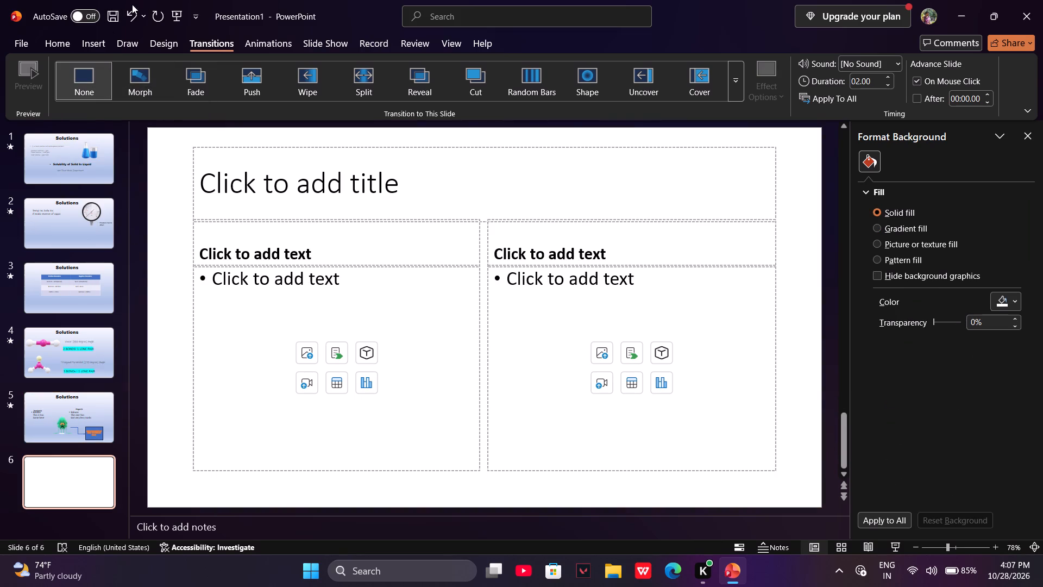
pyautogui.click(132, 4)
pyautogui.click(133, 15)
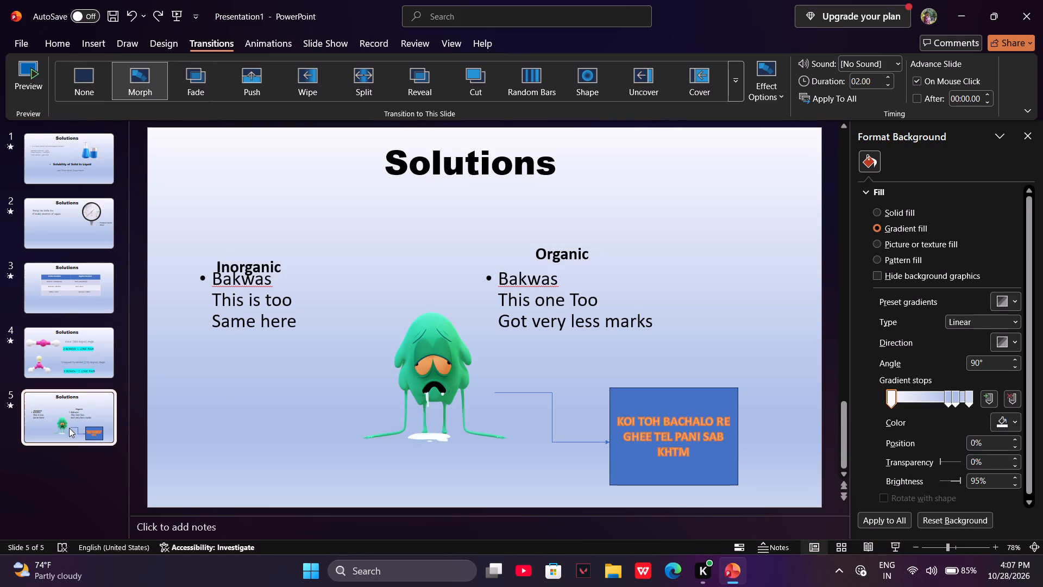
# Duplicate slide 5 to create slide 6.
pyautogui.rightClick(69, 428)
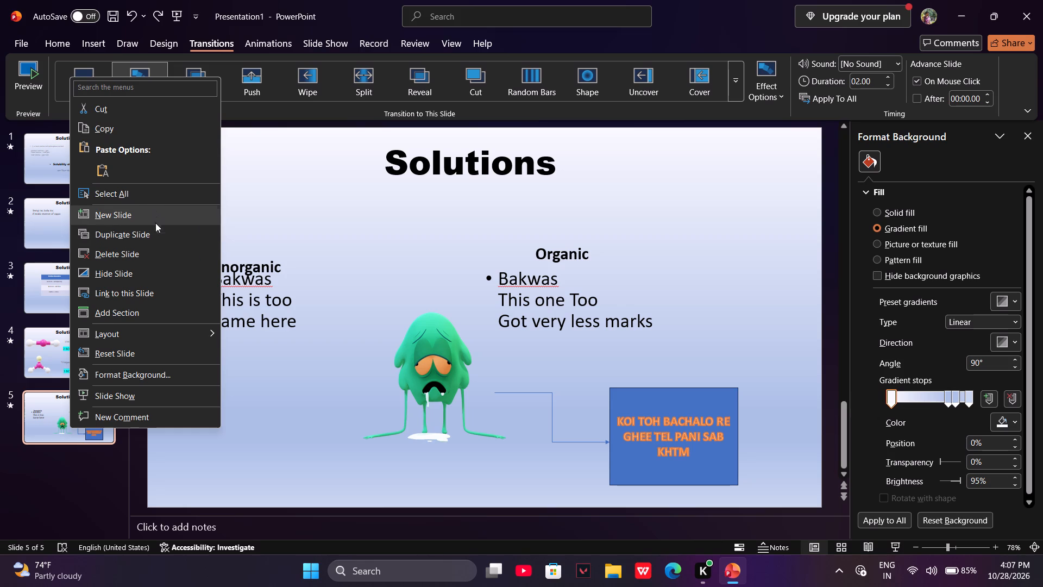
pyautogui.click(157, 229)
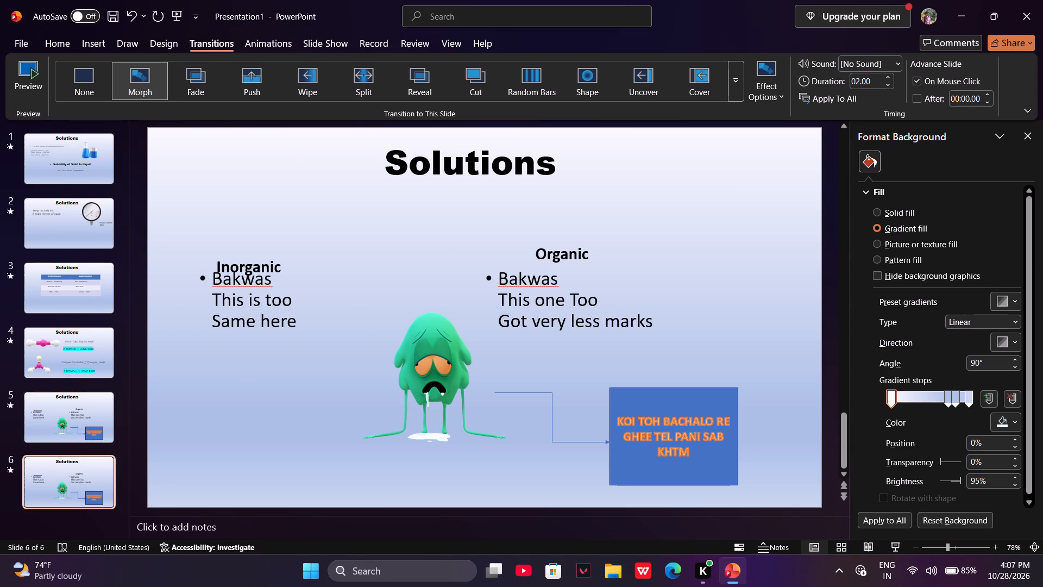
# Delete everything below the "Solutions" title on slide 6, including the emptied text placeholders.
pyautogui.moveTo(191, 232); pyautogui.dragTo(232, 238)
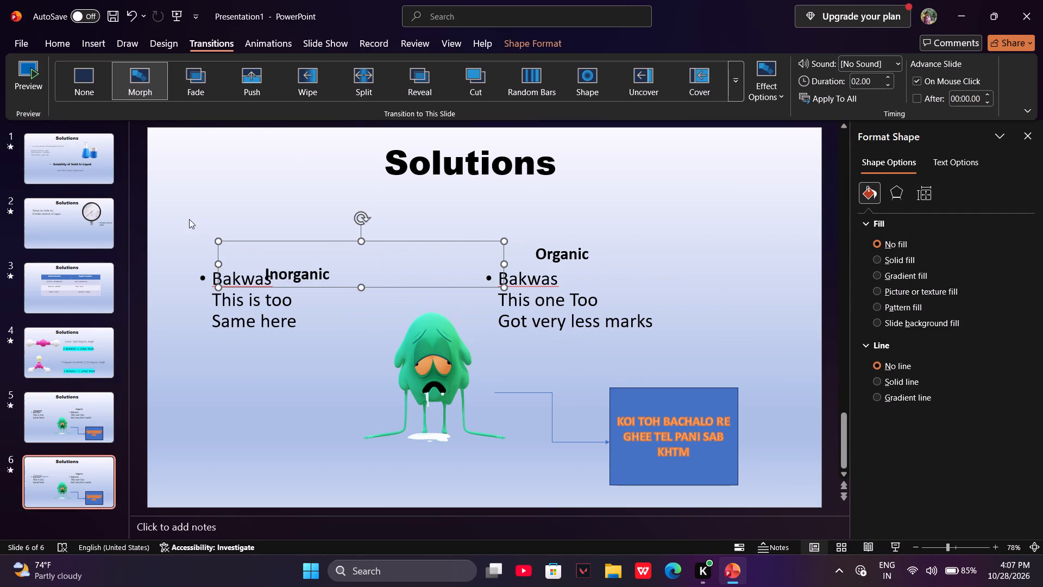
pyautogui.moveTo(189, 219); pyautogui.dragTo(767, 520)
pyautogui.press('BackSpace')
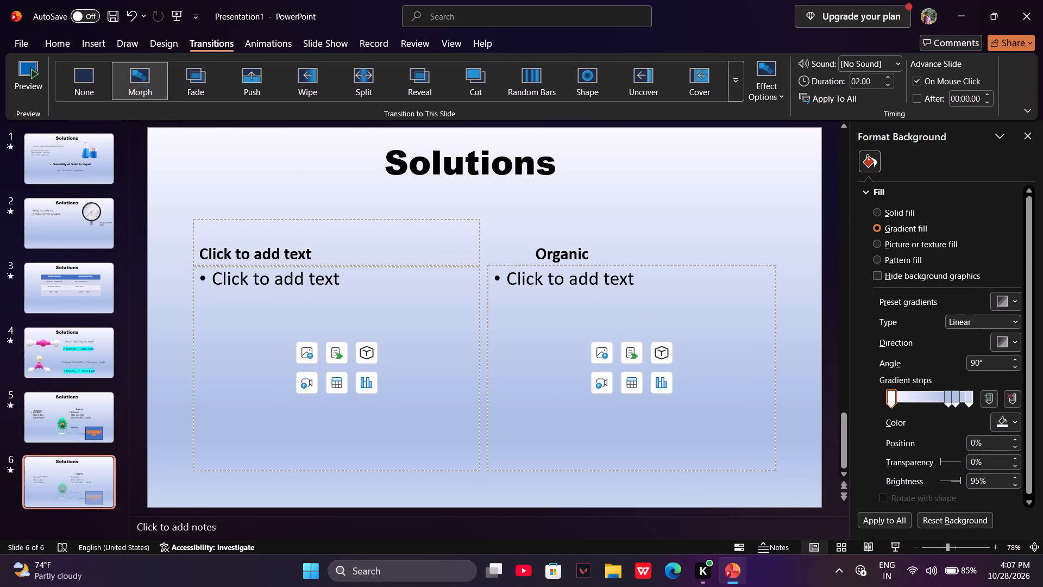
pyautogui.press('BackSpace')
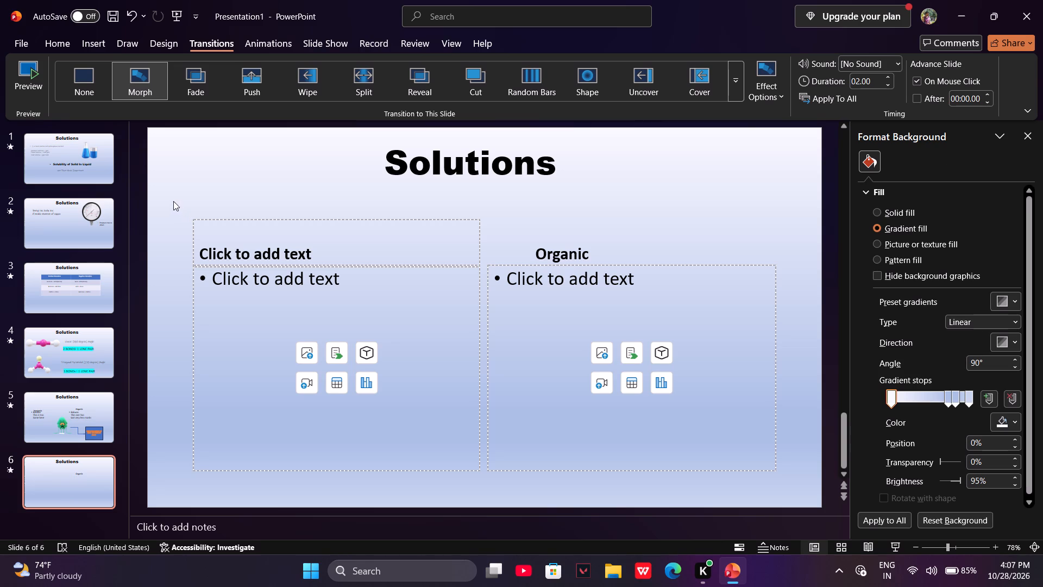
pyautogui.moveTo(173, 201); pyautogui.dragTo(820, 522)
pyautogui.press('BackSpace')
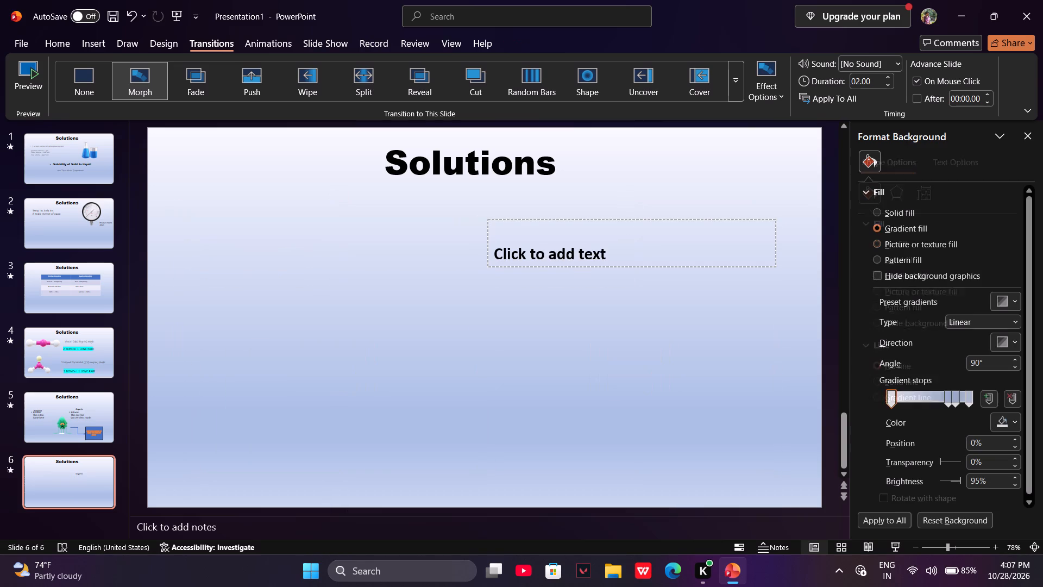
pyautogui.moveTo(465, 199); pyautogui.dragTo(933, 334)
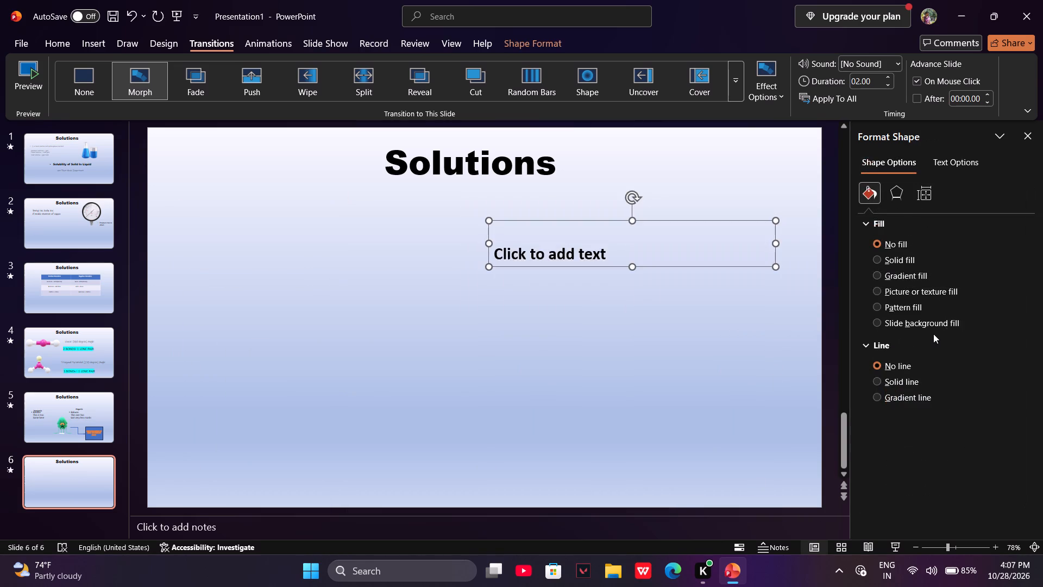
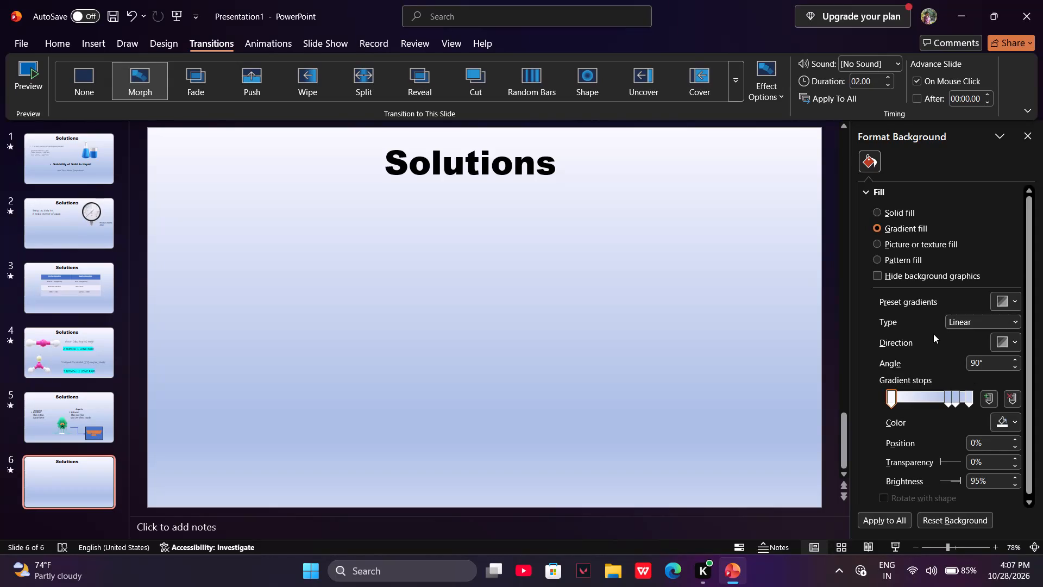
# Insert the atom icon from the stock icon library onto slide 6.
pyautogui.click(80, 43)
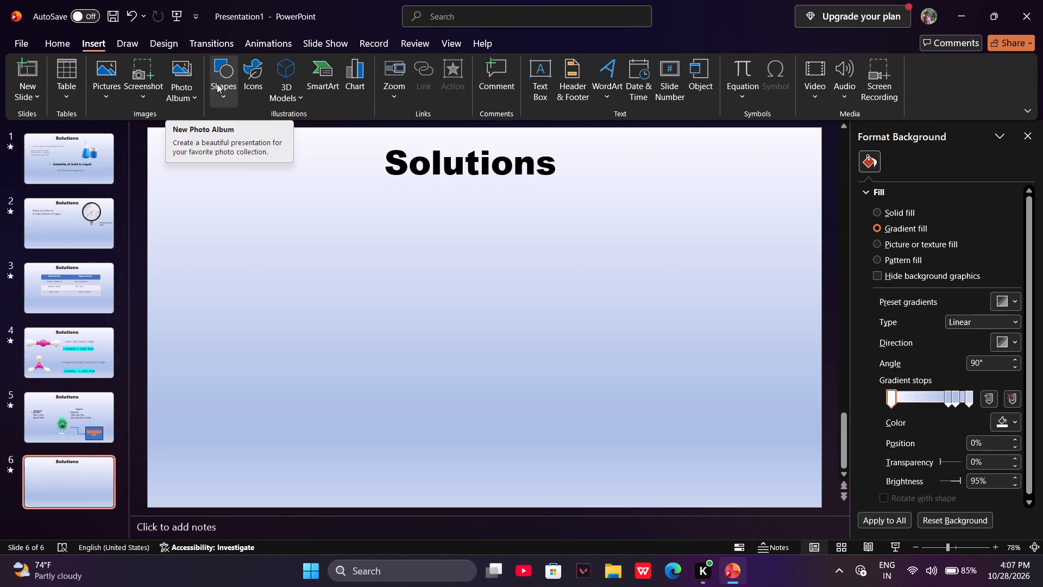
pyautogui.moveTo(236, 75); pyautogui.dragTo(253, 76)
pyautogui.click(253, 76)
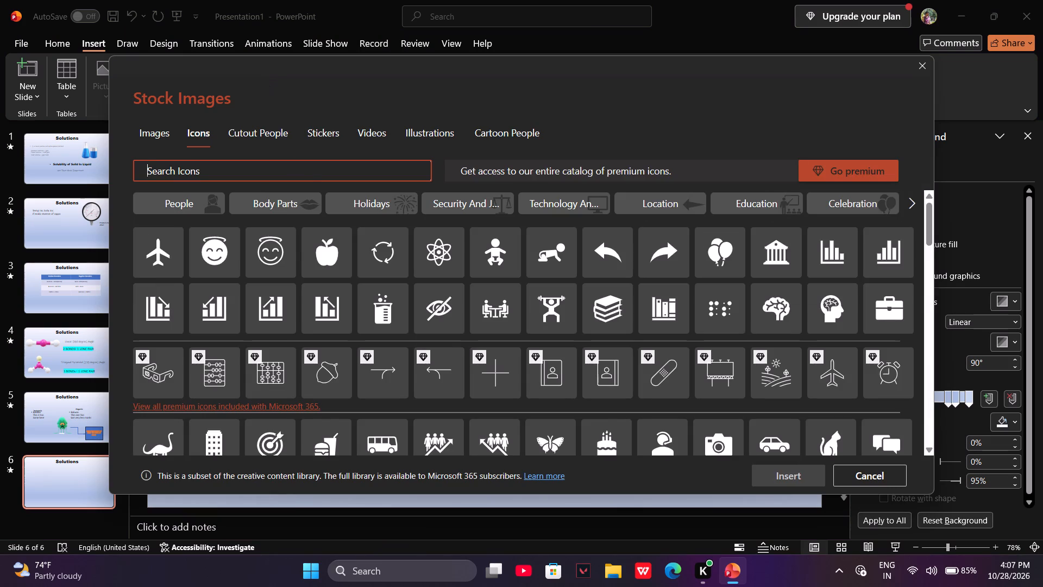
pyautogui.click(435, 266)
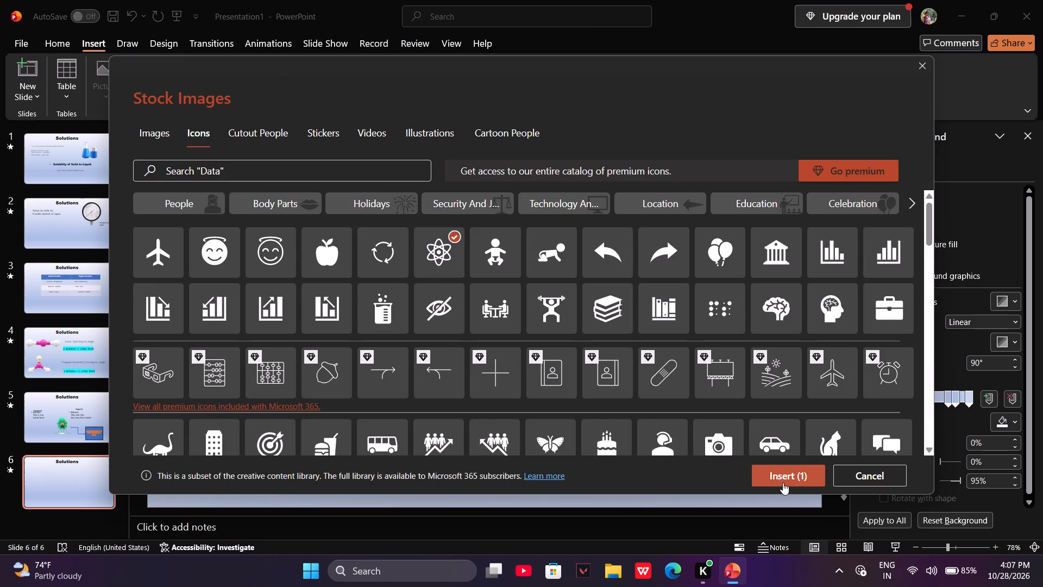
pyautogui.click(782, 482)
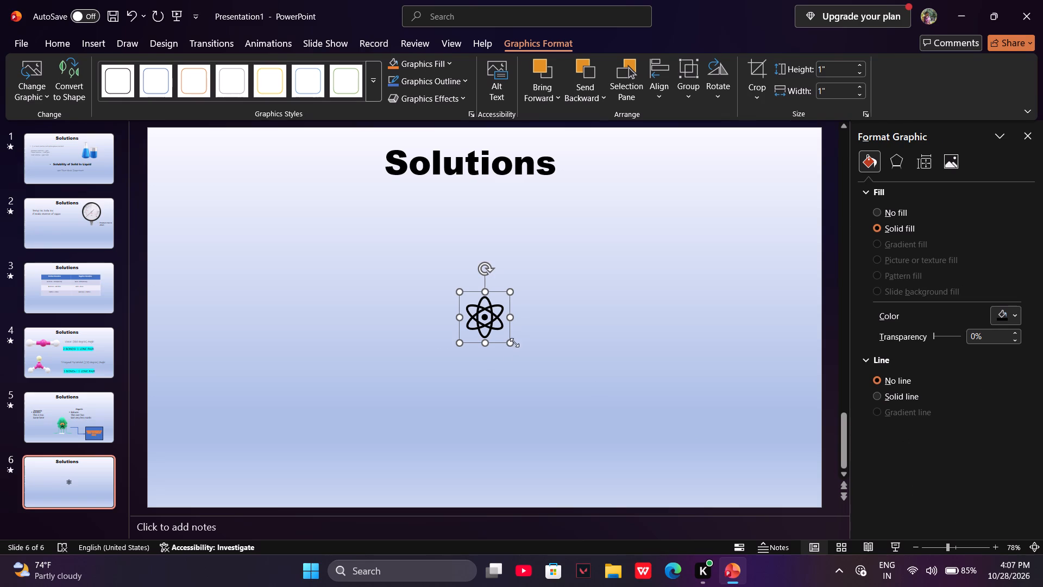
# Enlarge the atom icon to about 4.32" by 4.32" and place it at the left of slide 6, below the title's level.
pyautogui.moveTo(508, 339); pyautogui.dragTo(532, 370)
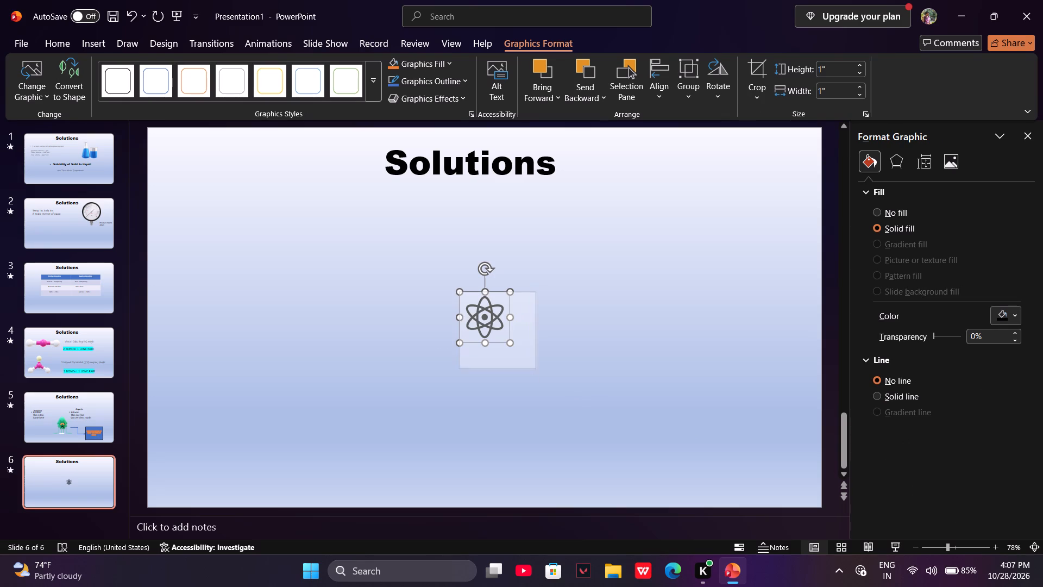
pyautogui.moveTo(532, 370); pyautogui.dragTo(677, 434)
pyautogui.moveTo(593, 399); pyautogui.dragTo(557, 391)
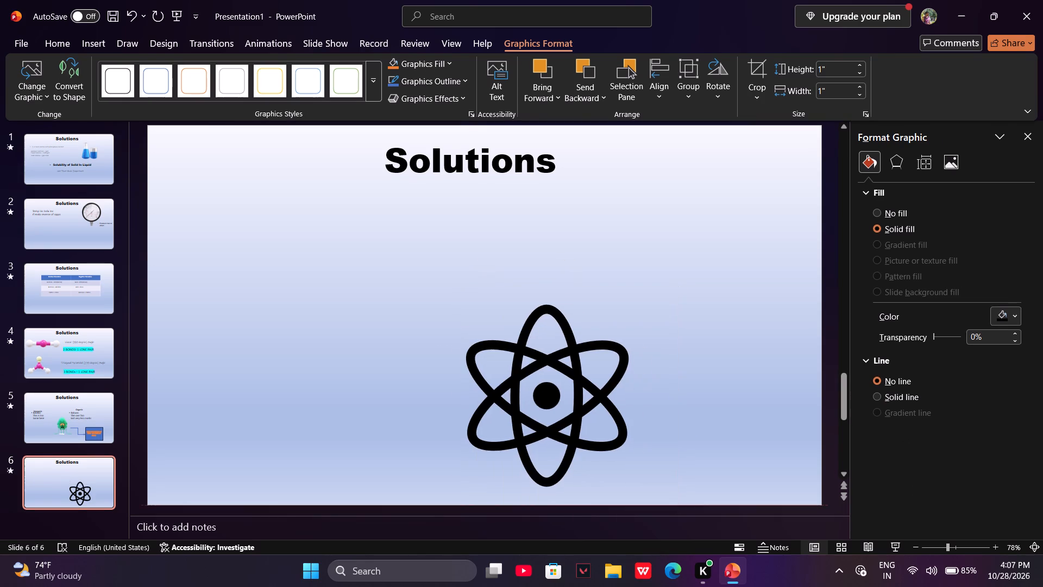
pyautogui.moveTo(557, 391); pyautogui.dragTo(260, 274)
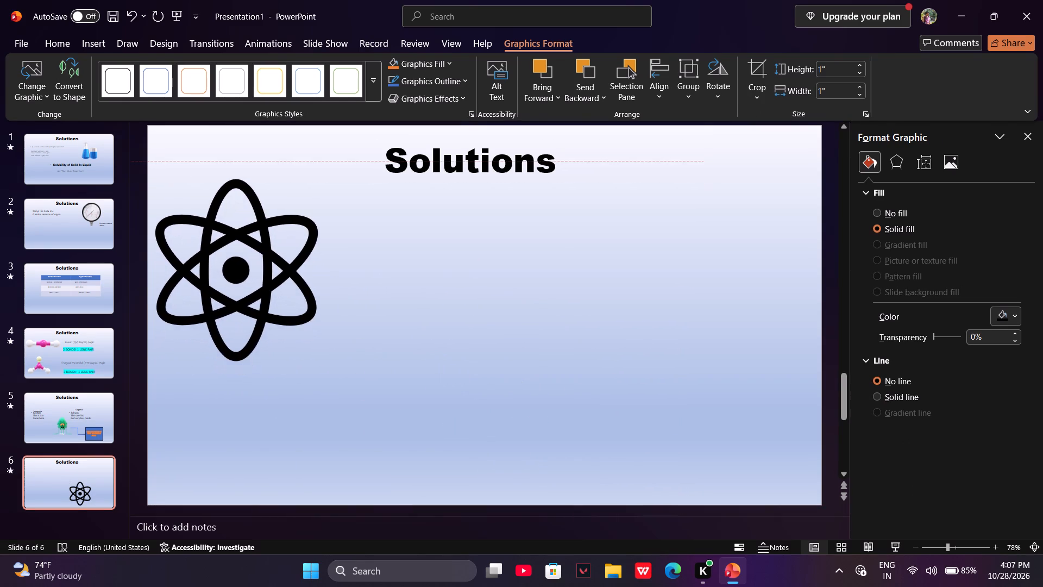
pyautogui.moveTo(260, 274); pyautogui.dragTo(261, 282)
# Give the atom icon the graphics style with white fill and a thin blue outline.
pyautogui.click(195, 98)
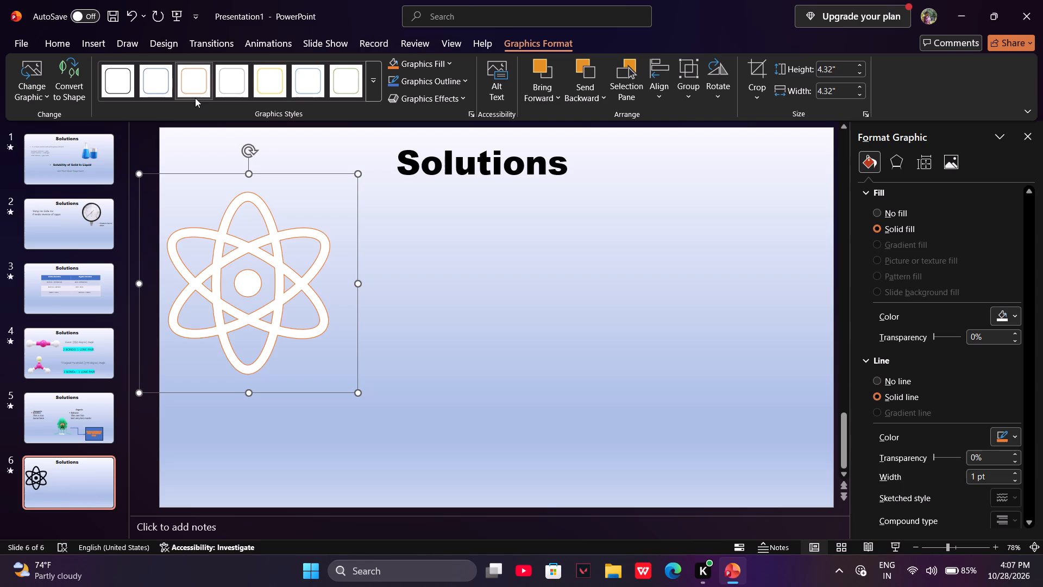
pyautogui.click(229, 80)
pyautogui.click(267, 80)
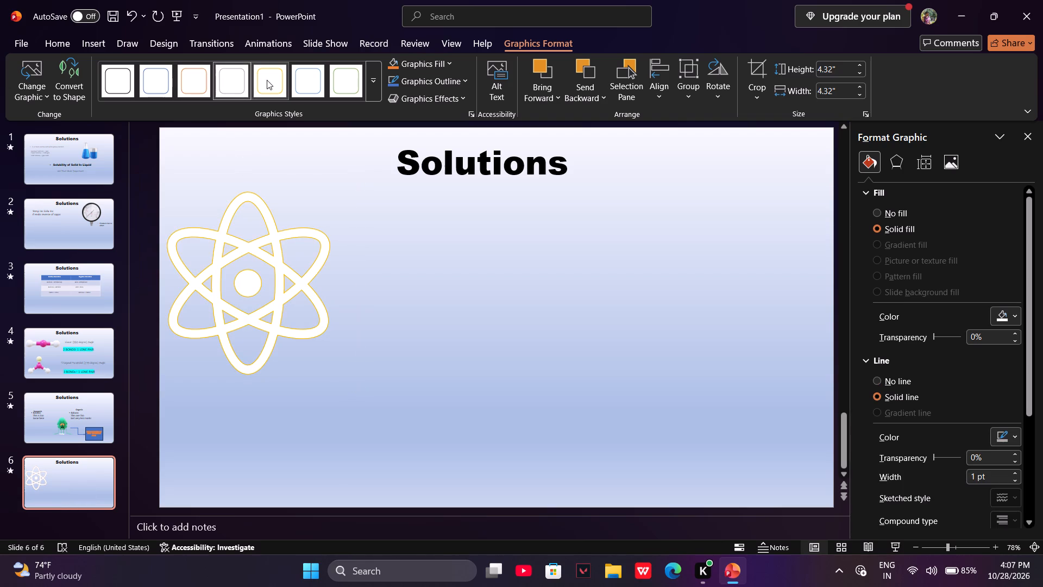
pyautogui.click(333, 80)
pyautogui.click(316, 82)
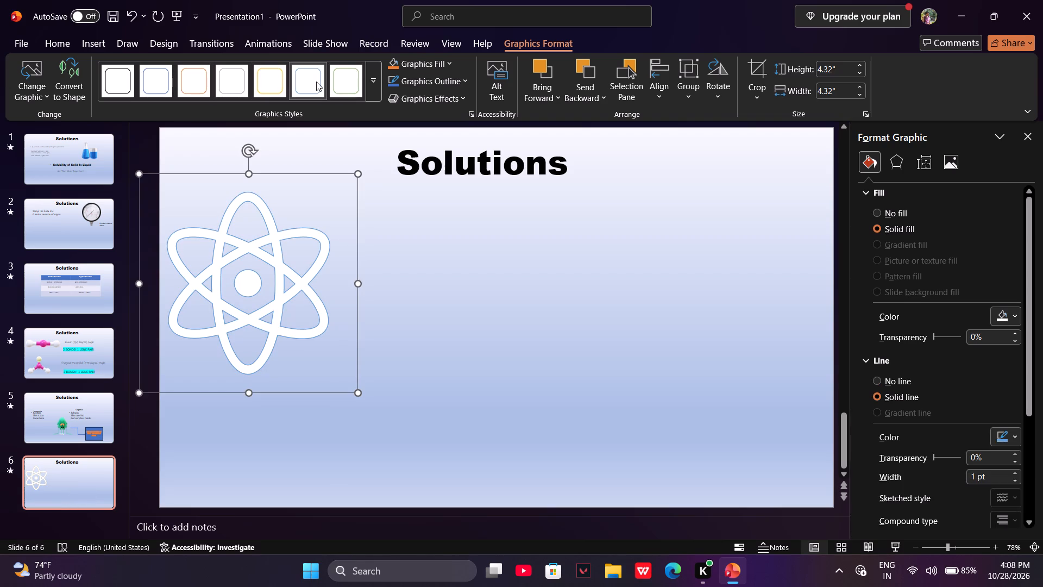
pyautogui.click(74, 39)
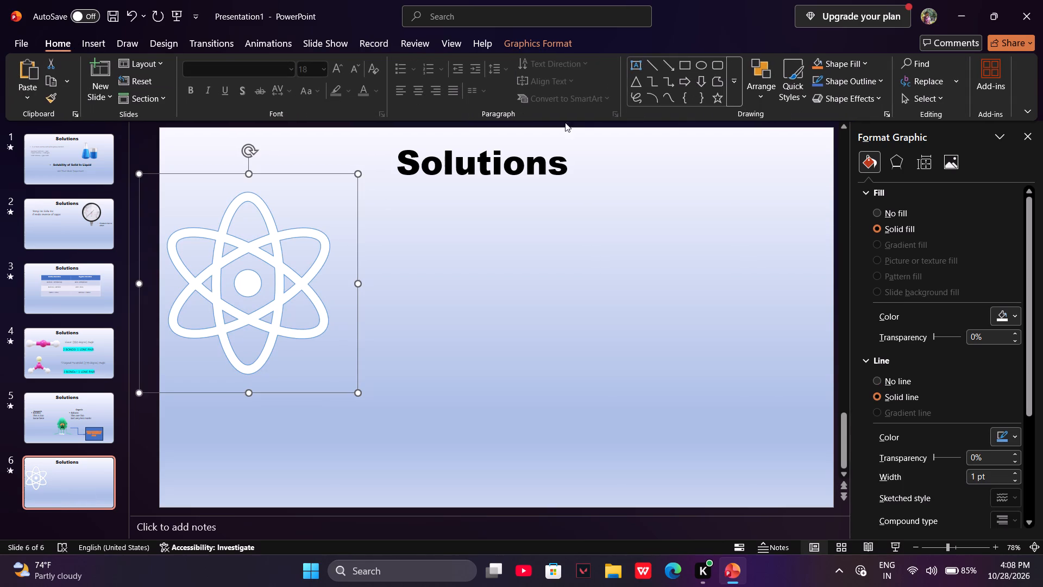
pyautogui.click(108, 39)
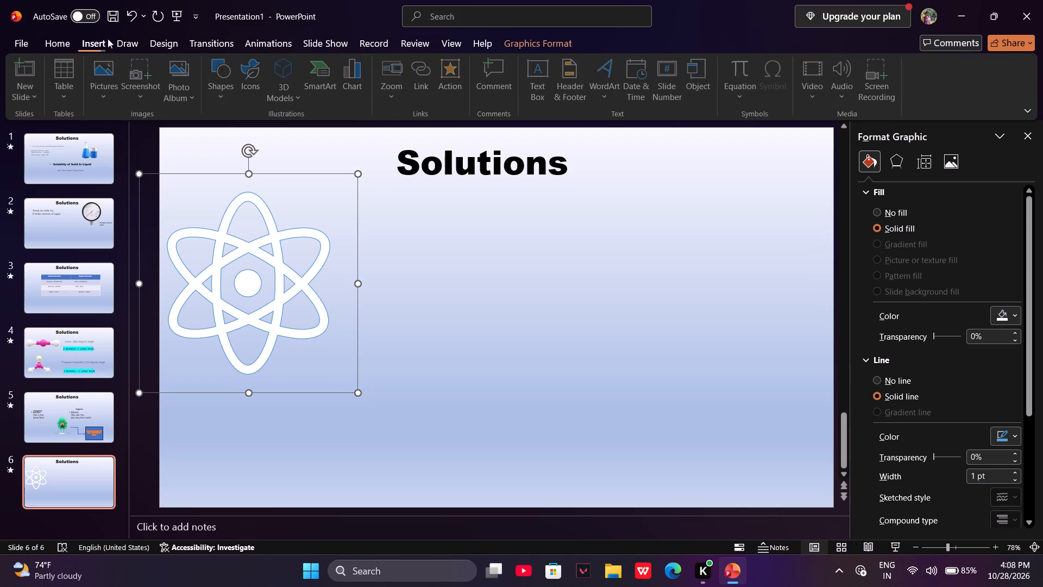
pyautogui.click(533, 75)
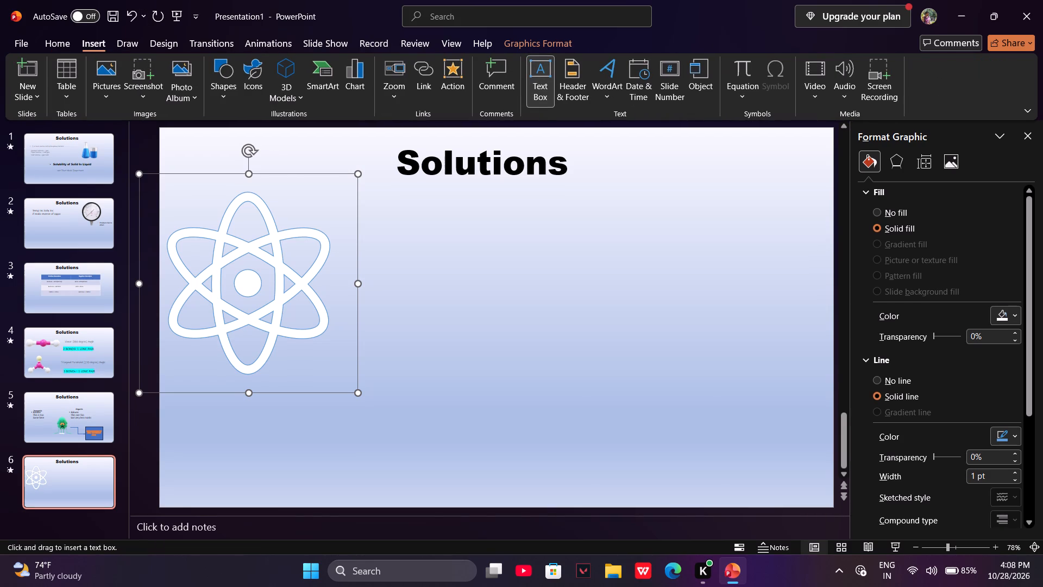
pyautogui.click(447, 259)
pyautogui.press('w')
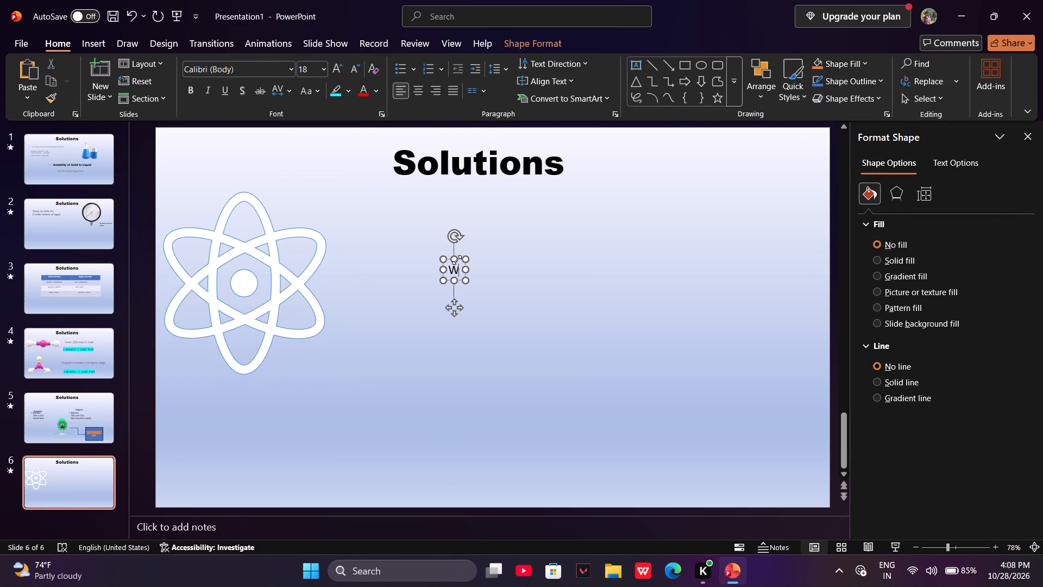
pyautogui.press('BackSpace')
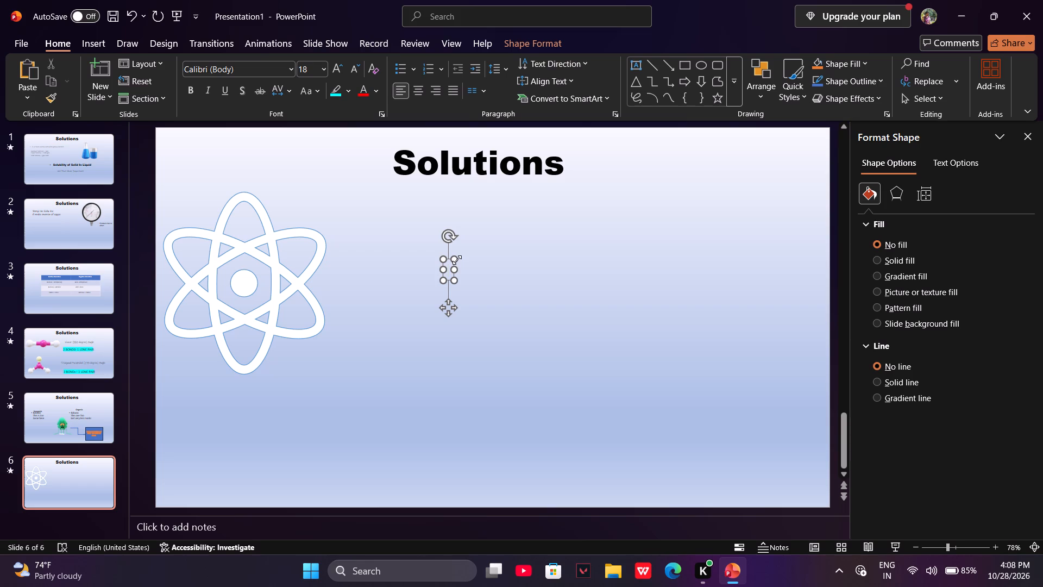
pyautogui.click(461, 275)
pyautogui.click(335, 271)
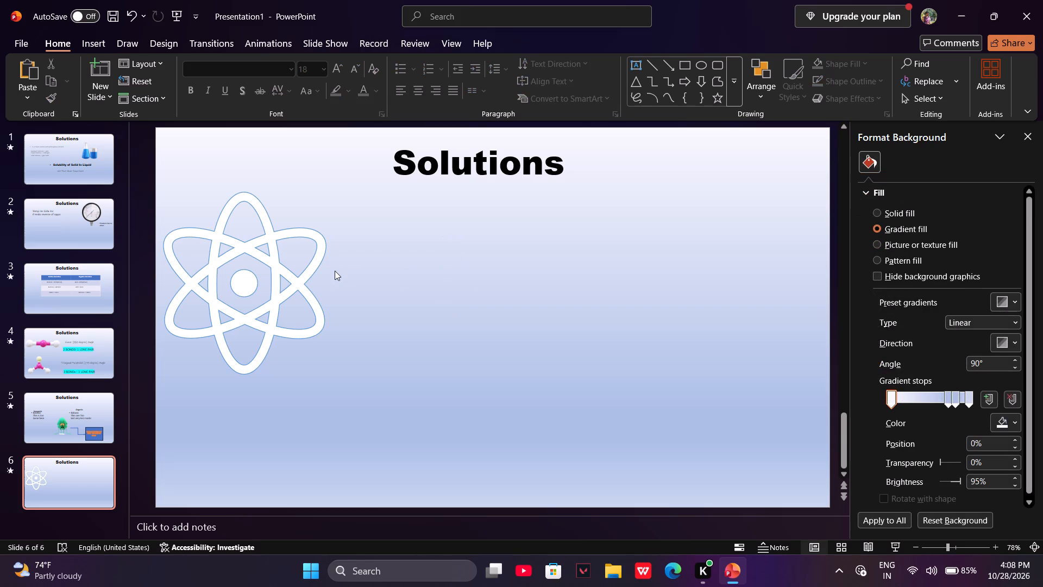
# Animate the atom icon on slide 6 with the Split entrance effect.
pyautogui.click(297, 271)
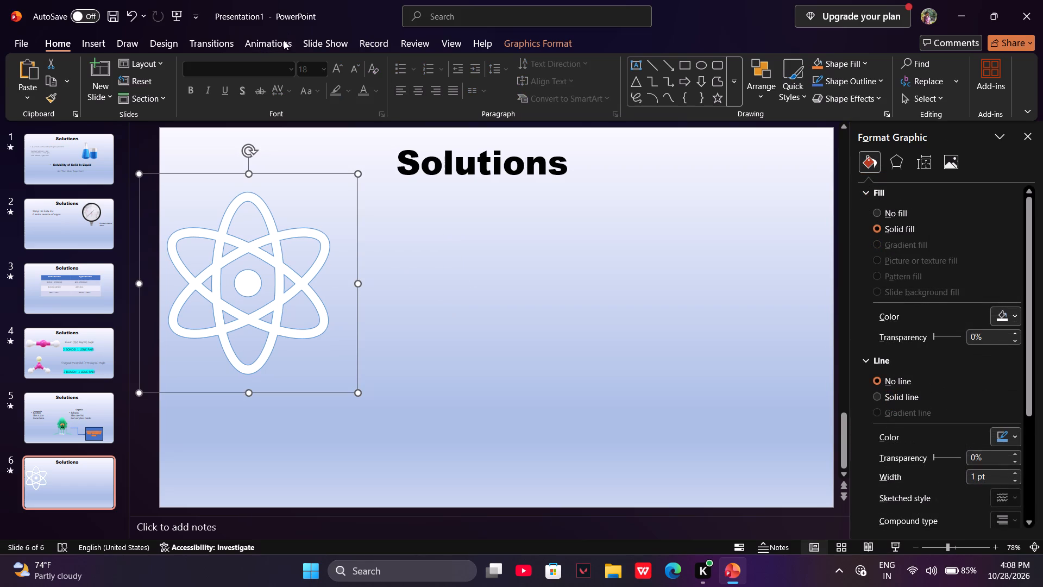
pyautogui.click(284, 40)
pyautogui.click(531, 81)
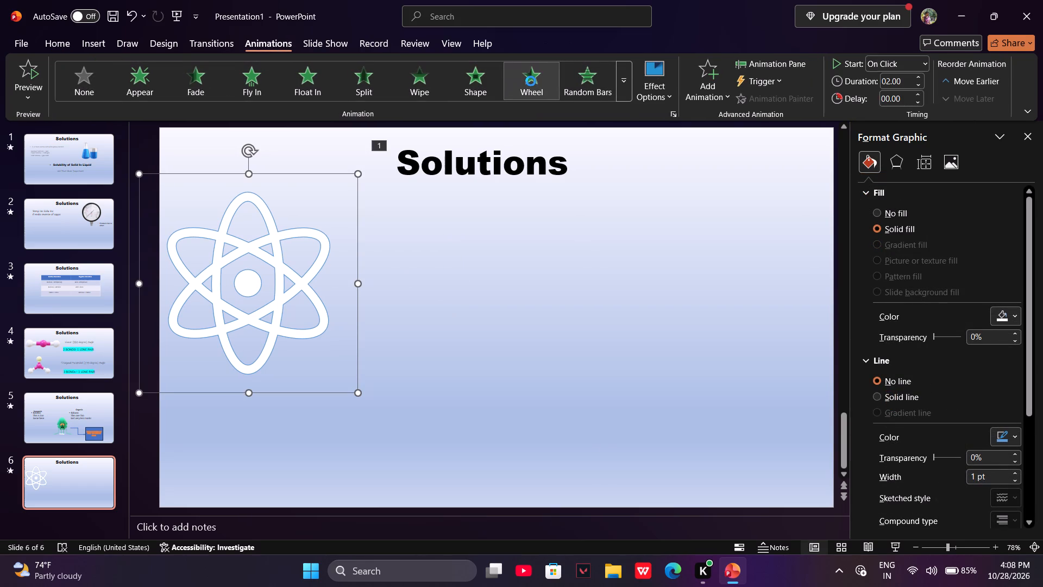
pyautogui.click(577, 73)
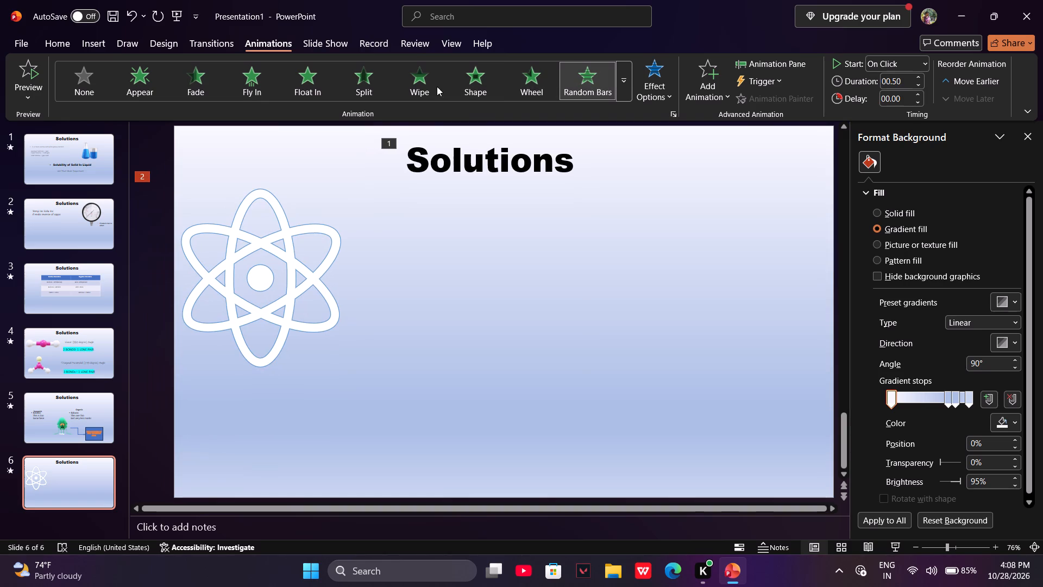
pyautogui.click(376, 97)
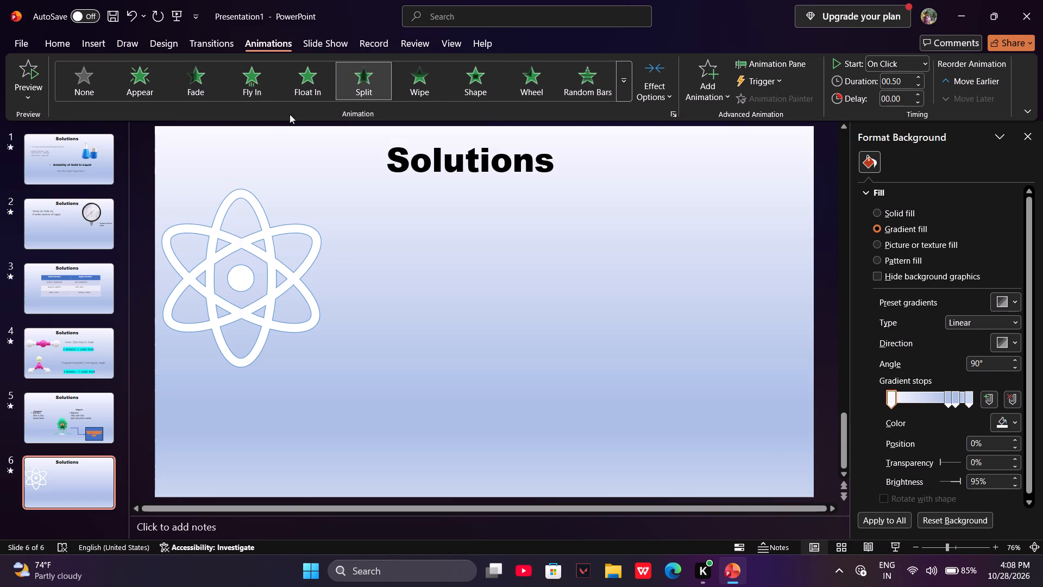
pyautogui.click(437, 268)
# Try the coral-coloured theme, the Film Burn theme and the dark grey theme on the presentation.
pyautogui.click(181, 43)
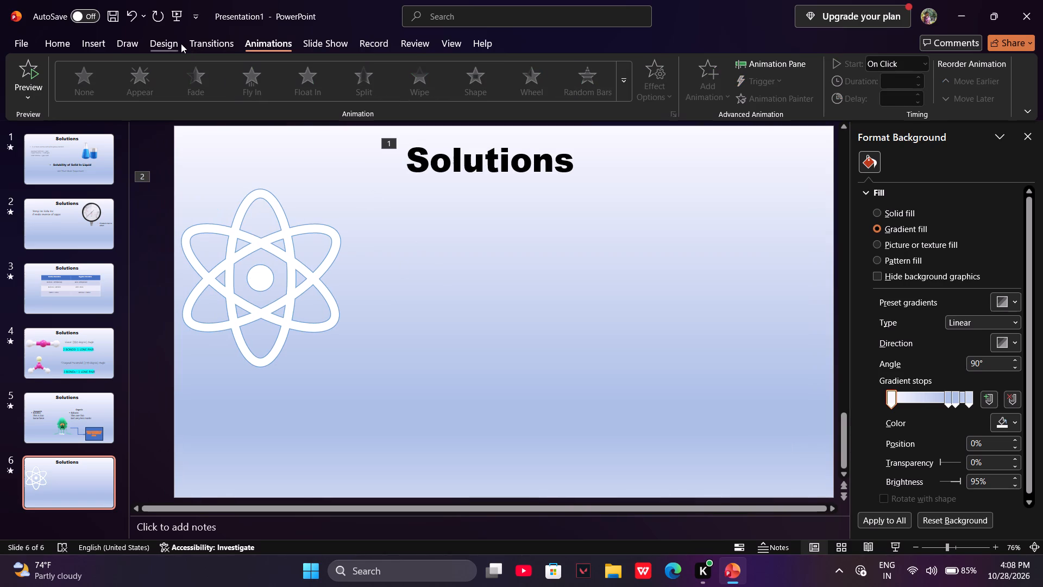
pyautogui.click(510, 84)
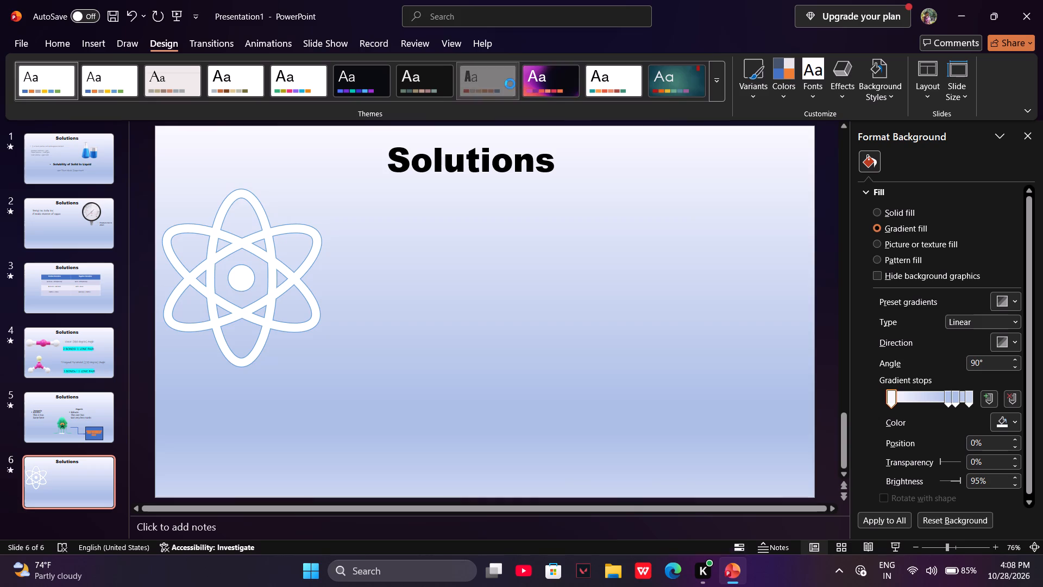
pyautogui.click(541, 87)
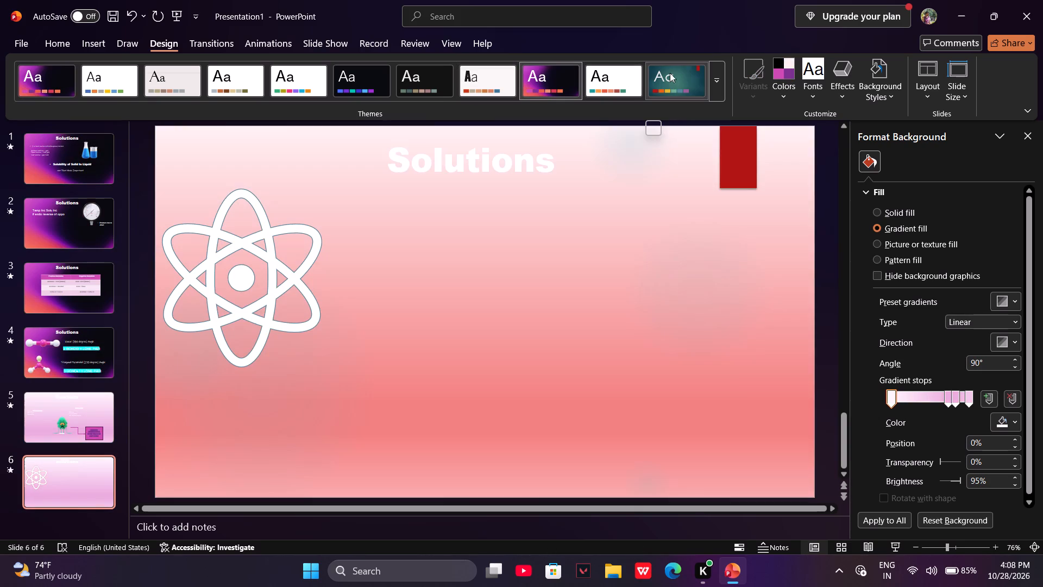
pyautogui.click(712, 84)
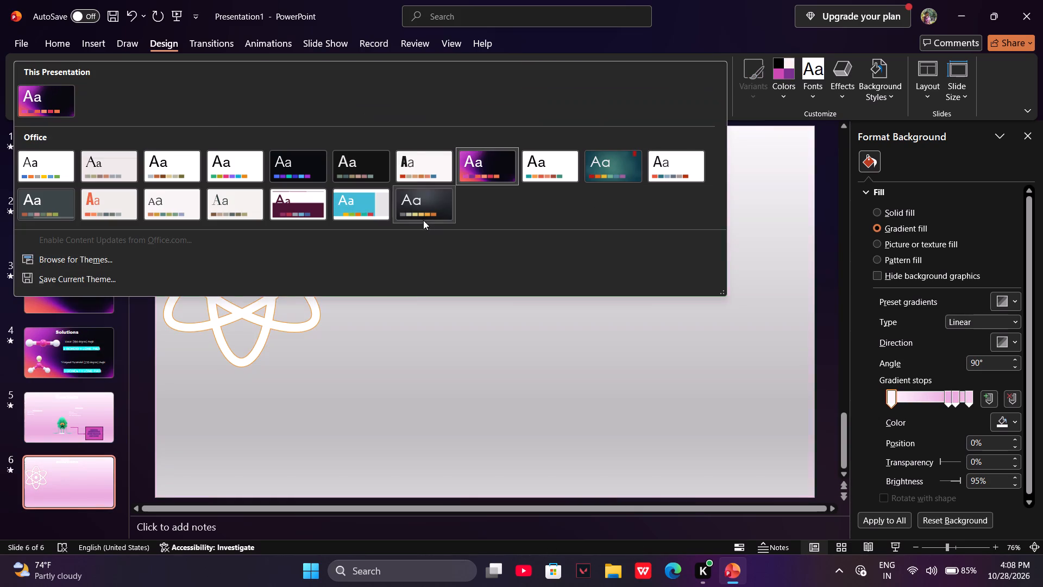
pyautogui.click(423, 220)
# Move the atom icon slightly right and down on slide 6.
pyautogui.moveTo(259, 258); pyautogui.dragTo(275, 261)
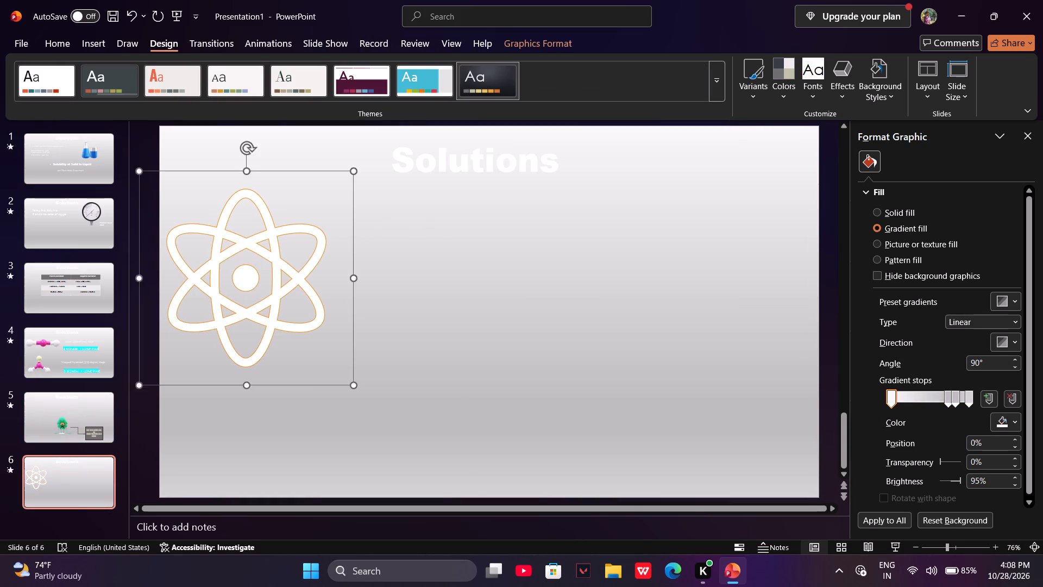
pyautogui.moveTo(275, 261); pyautogui.dragTo(287, 268)
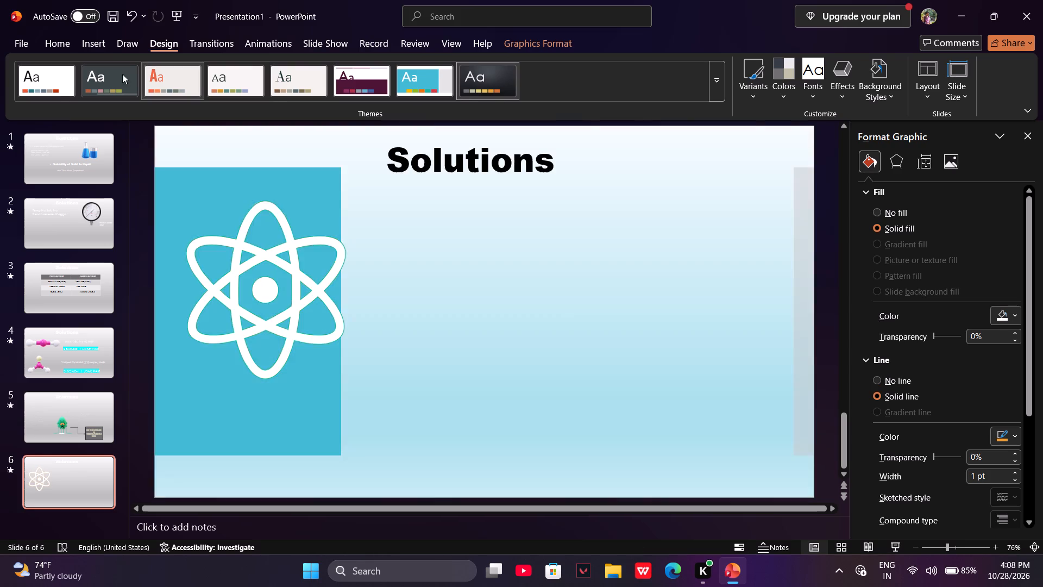
# Apply the theme with the dark plum banner and pink gradient background to the presentation.
pyautogui.click(242, 79)
pyautogui.click(332, 70)
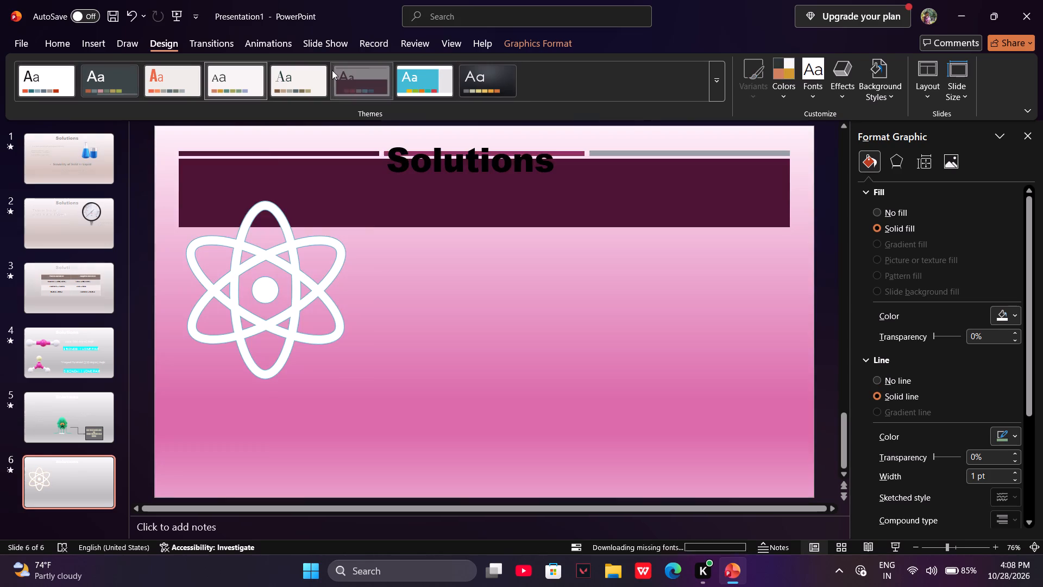
pyautogui.click(457, 243)
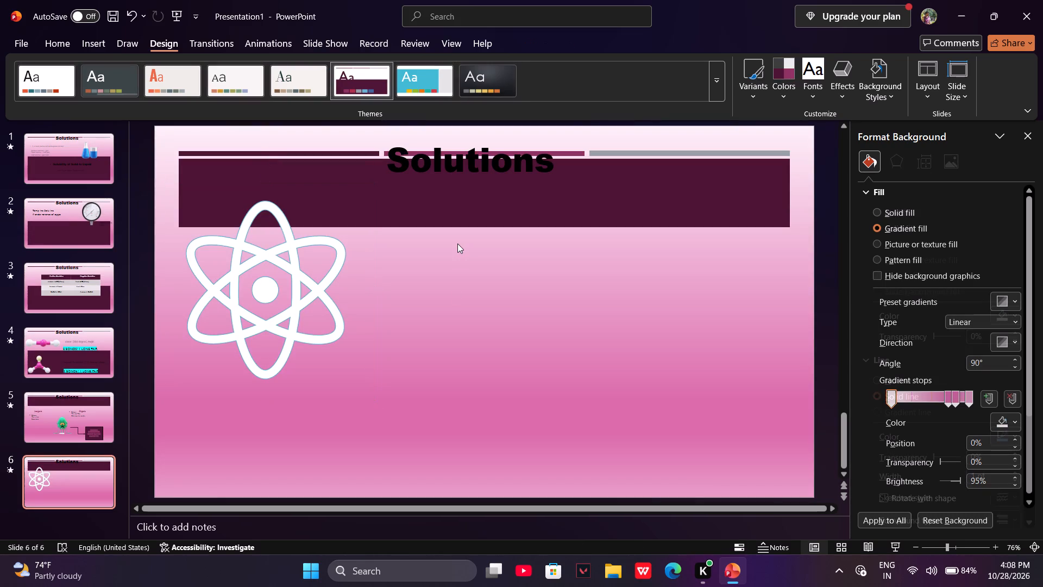
pyautogui.click(453, 326)
# Review slides 1 to 6 in turn to check how their content looks with the new theme.
pyautogui.click(72, 183)
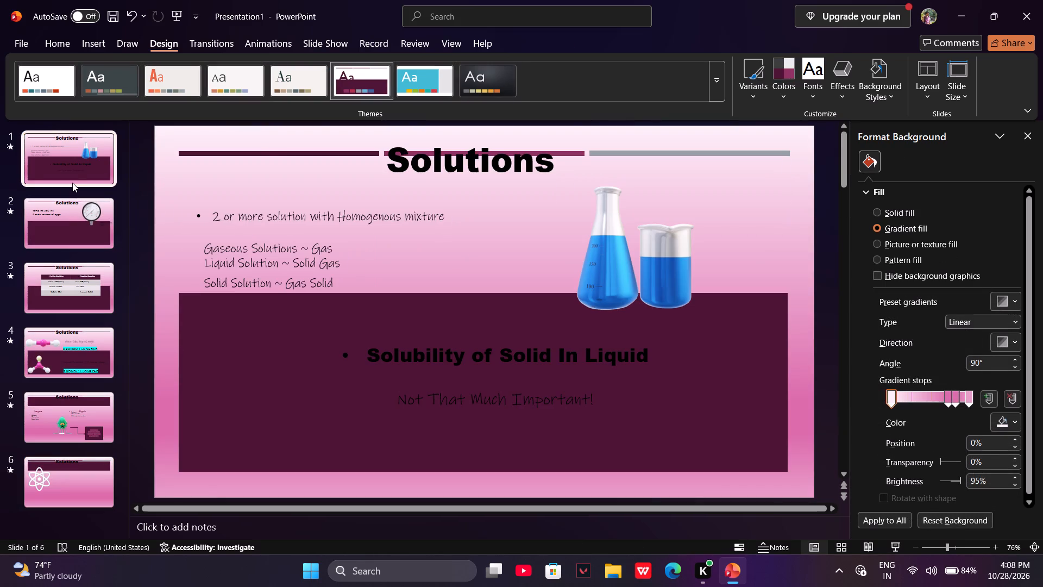
pyautogui.click(81, 205)
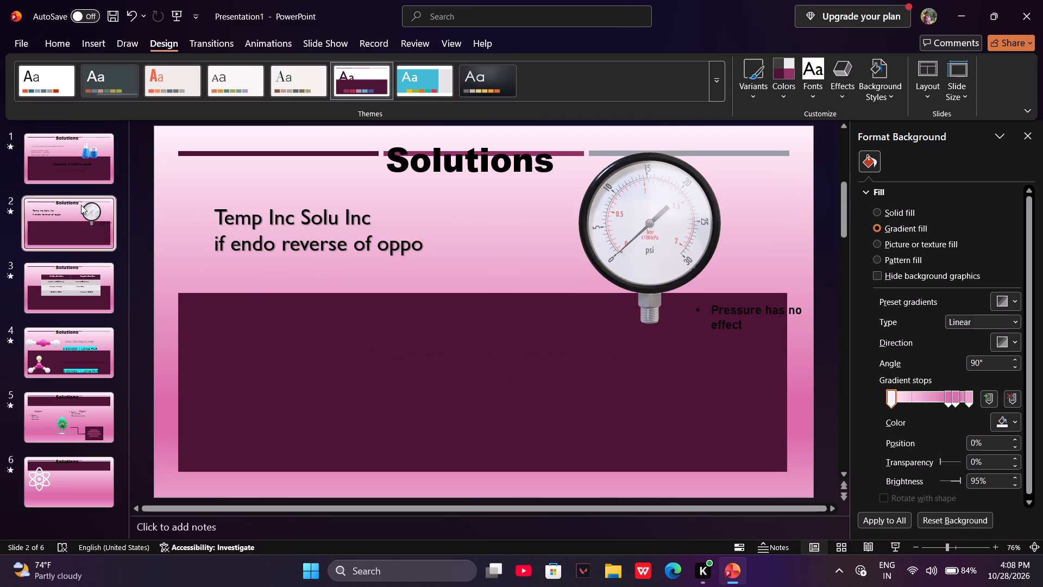
pyautogui.click(76, 266)
pyautogui.click(78, 352)
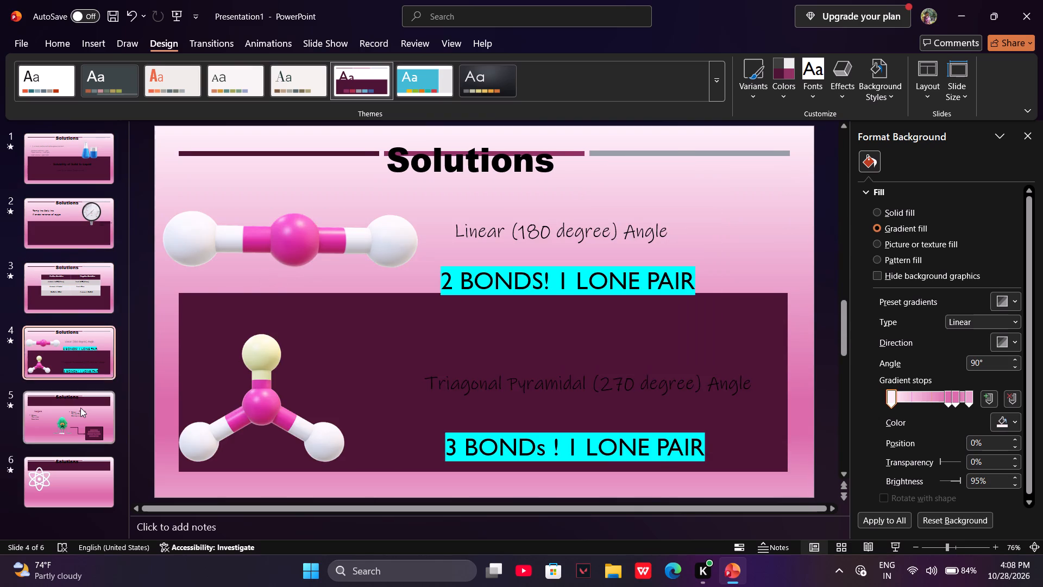
pyautogui.click(81, 414)
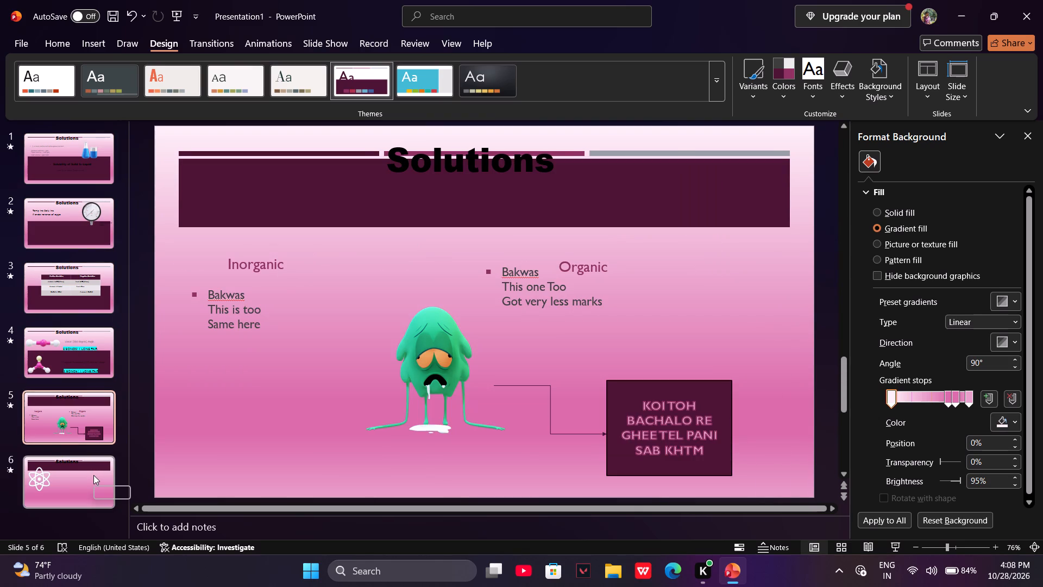
pyautogui.click(98, 474)
pyautogui.scroll(-9, 98, 474)
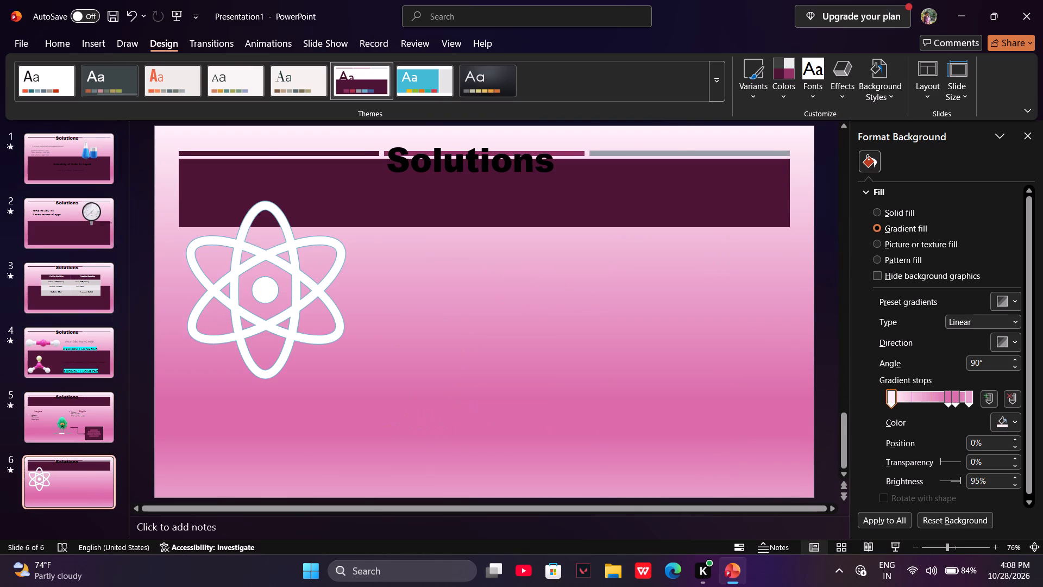
# Move the atom icon on slide 6 down towards the area below the plum banner and reduce its height from both ends.
pyautogui.moveTo(254, 285); pyautogui.dragTo(257, 315)
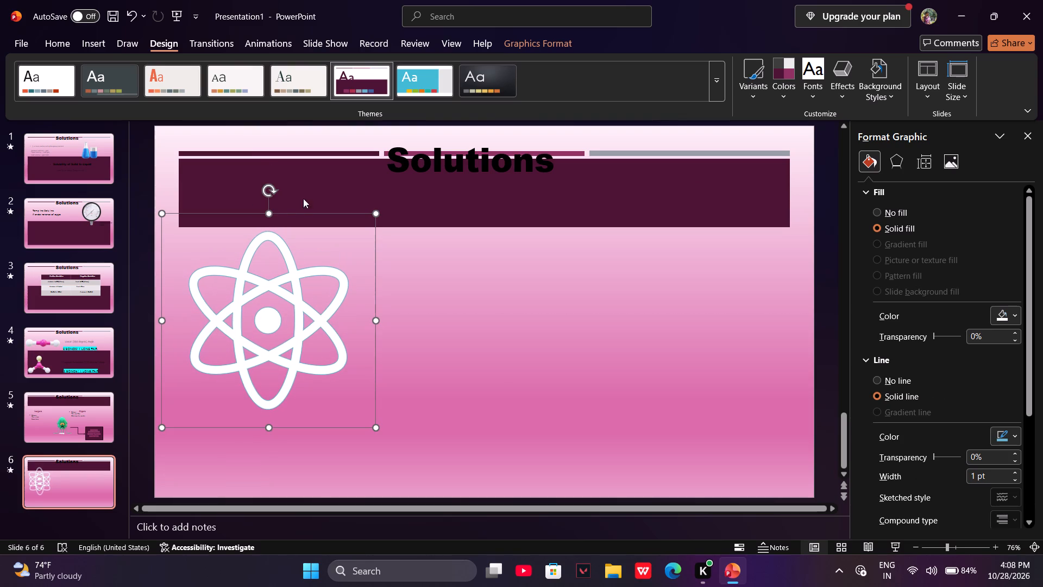
pyautogui.moveTo(267, 216); pyautogui.dragTo(271, 242)
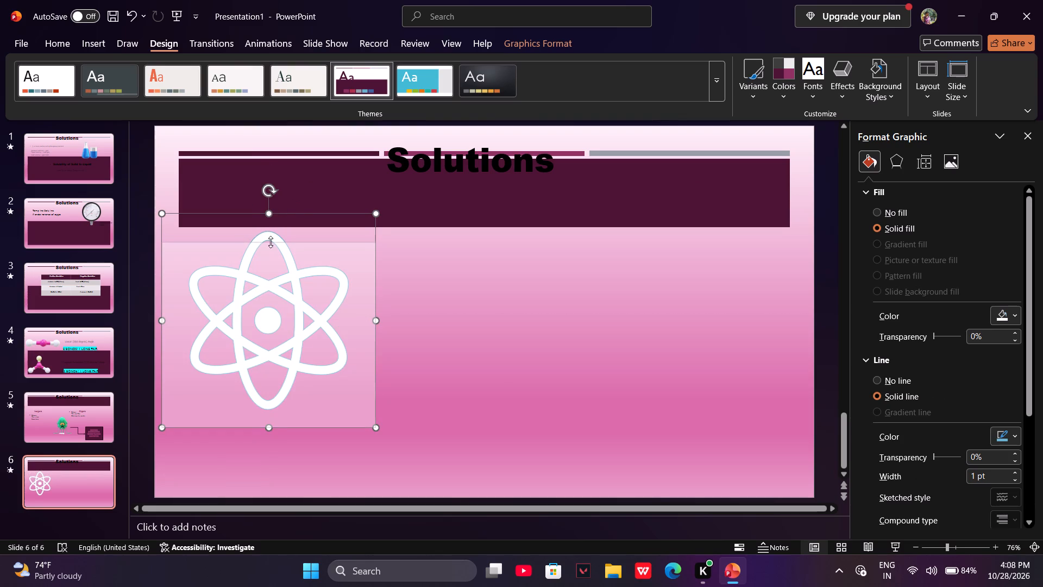
pyautogui.moveTo(272, 428); pyautogui.dragTo(272, 417)
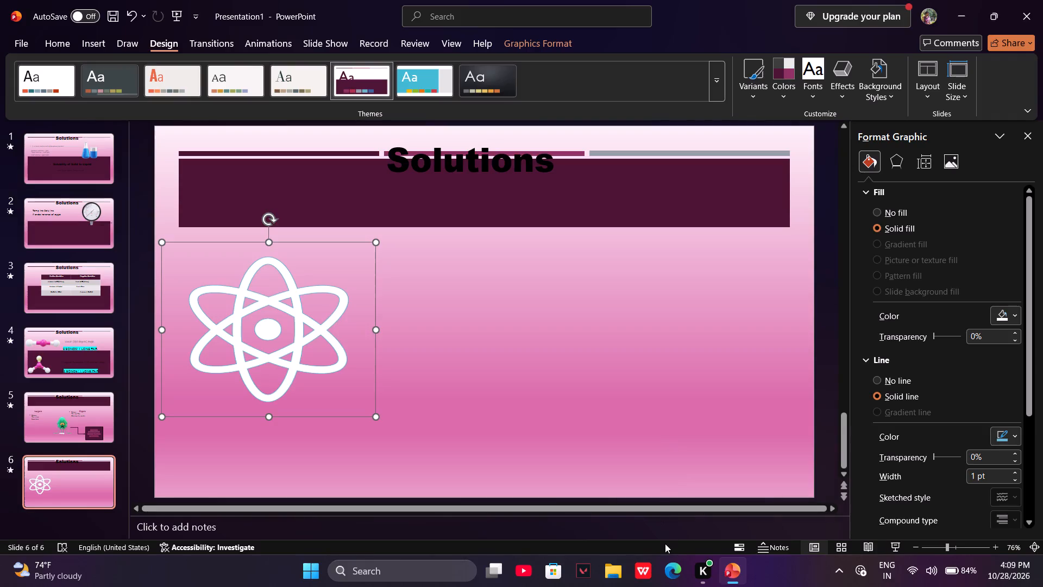
# Switch to Google Chrome with the first profile and search the web for adobe.
pyautogui.press('g')
pyautogui.press('Return')
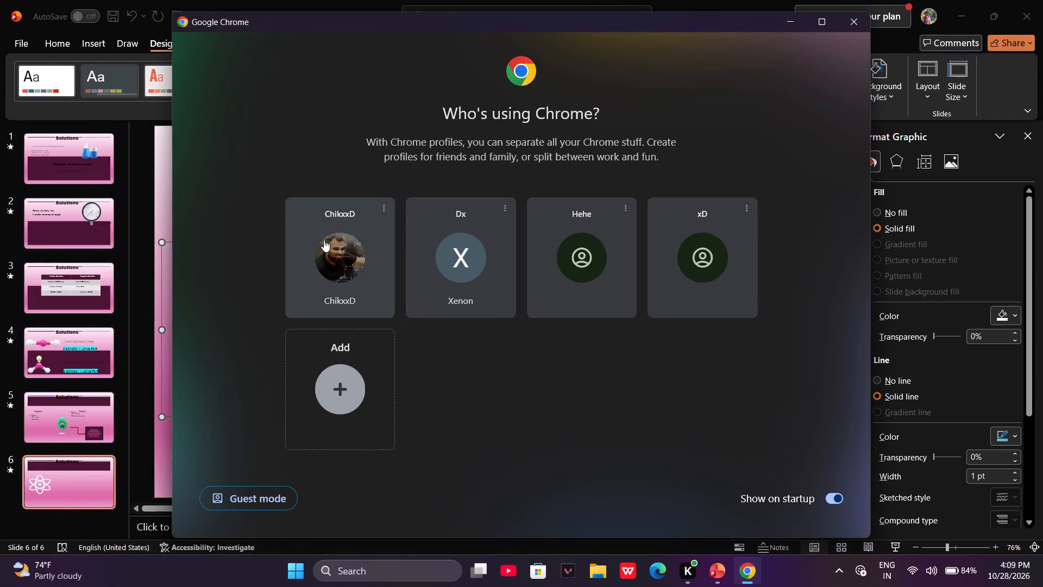
pyautogui.click(324, 240)
pyautogui.write('ADOE')
pyautogui.press('BackSpace')
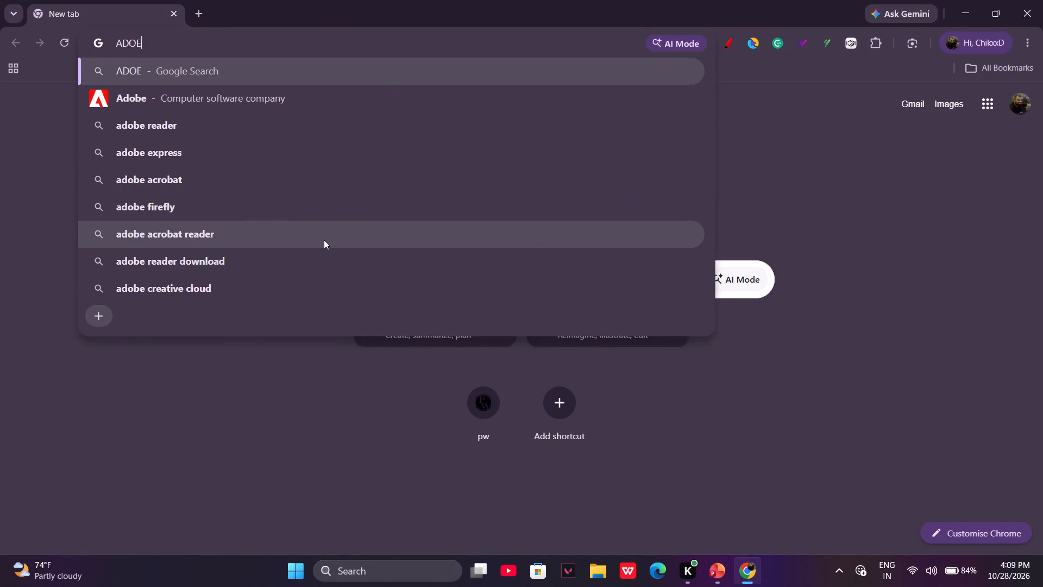
pyautogui.press('Right')
pyautogui.press('Down')
pyautogui.press('Return')
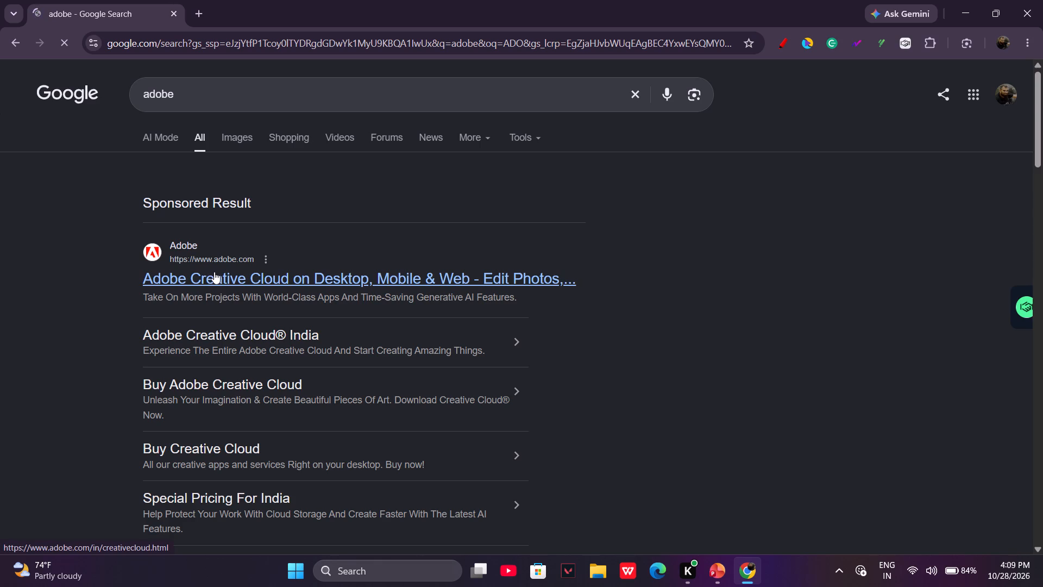
pyautogui.scroll(-3, 249, 323)
pyautogui.scroll(3, 279, 284)
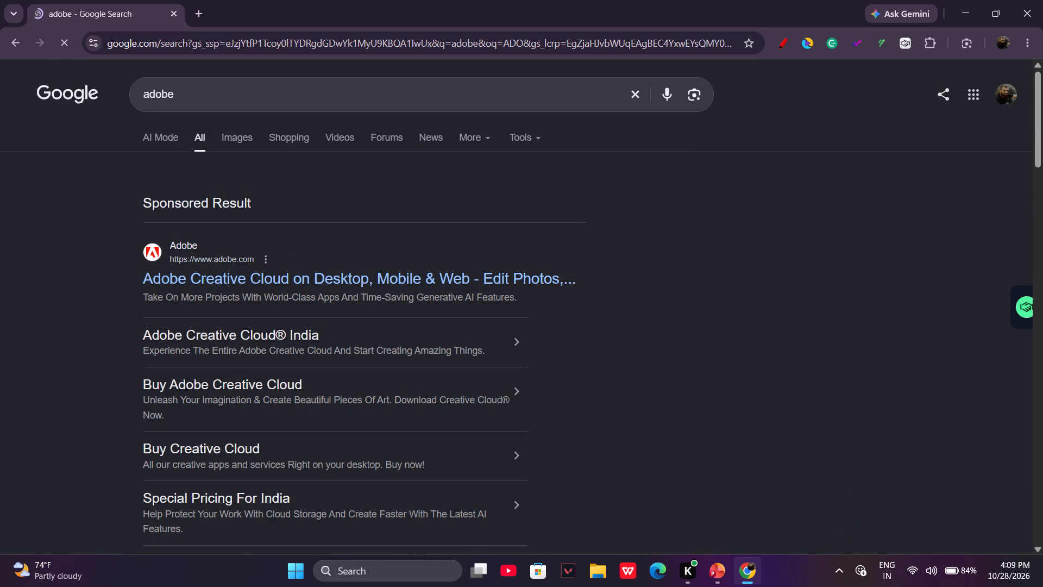
# Refine the web search to adobe lightroom and open Adobe's Lightroom product page from the sponsored result.
pyautogui.click(229, 86)
pyautogui.press('space')
pyautogui.write('LG')
pyautogui.hotkey('ctrl', 'BackSpace')
pyautogui.press('Return')
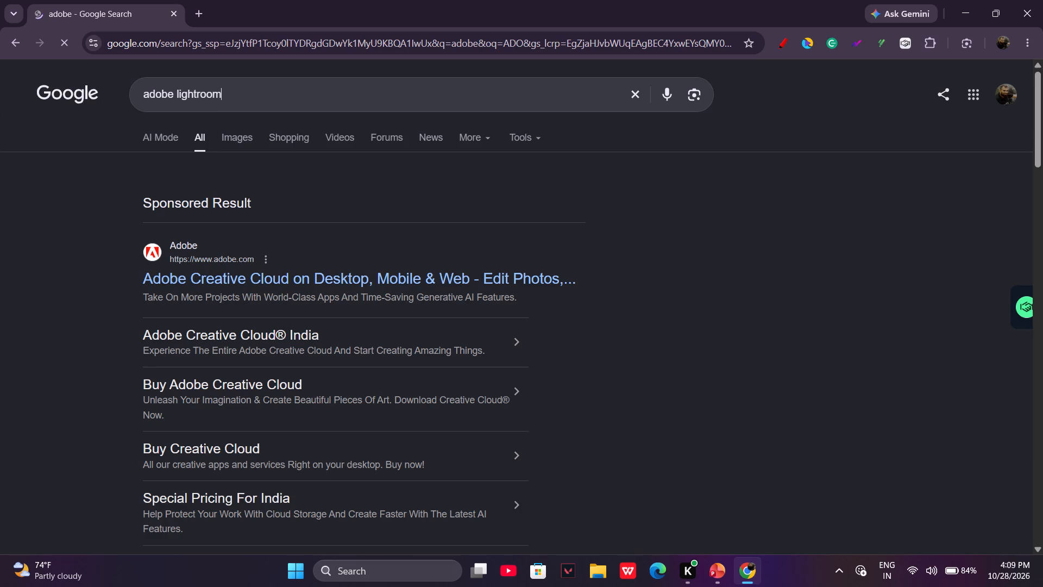
pyautogui.click(224, 247)
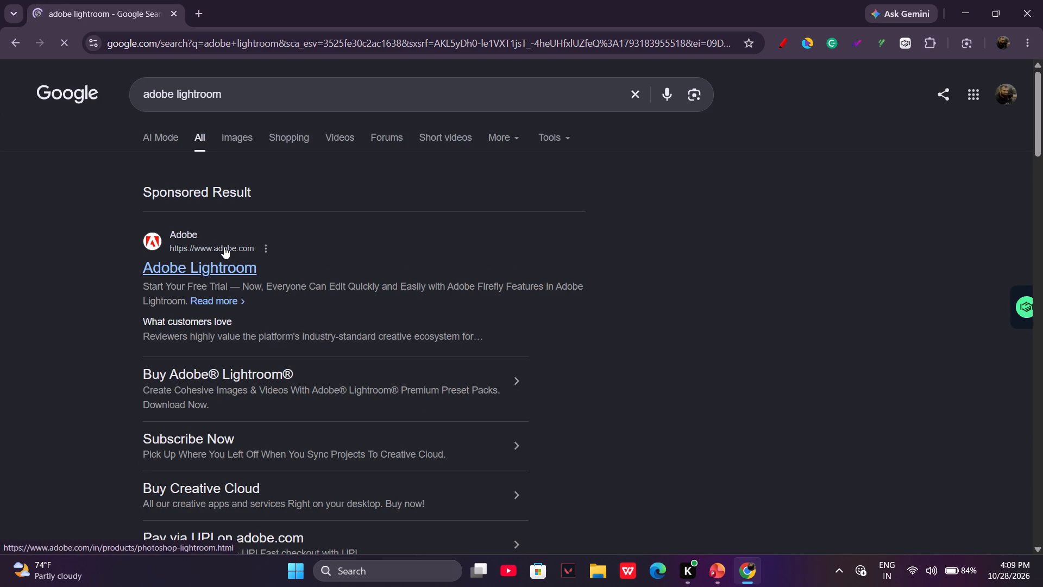
pyautogui.click(224, 247)
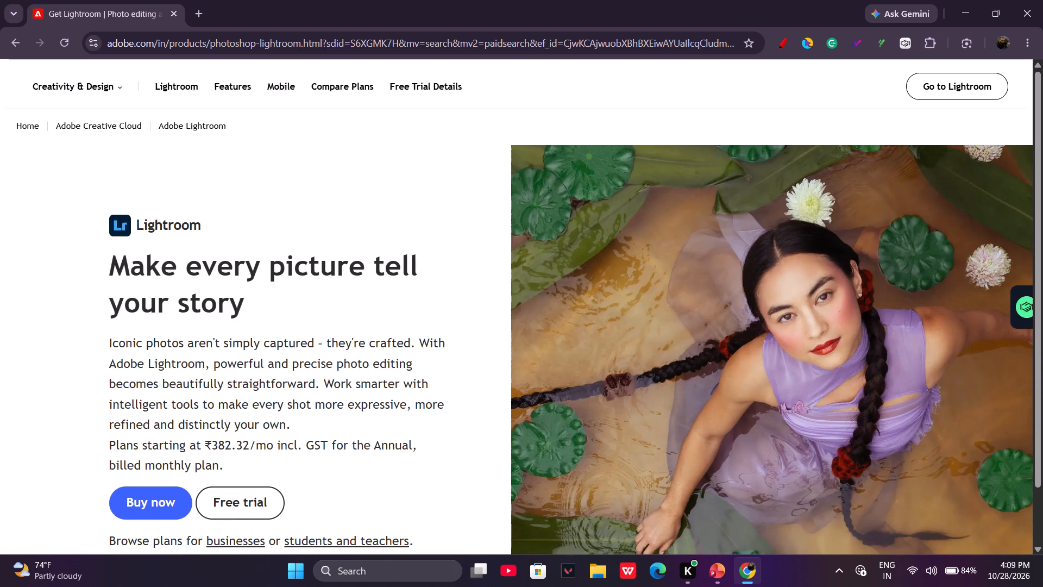
# Go to the Lightroom web app and start signing in with the Google account.
pyautogui.click(951, 93)
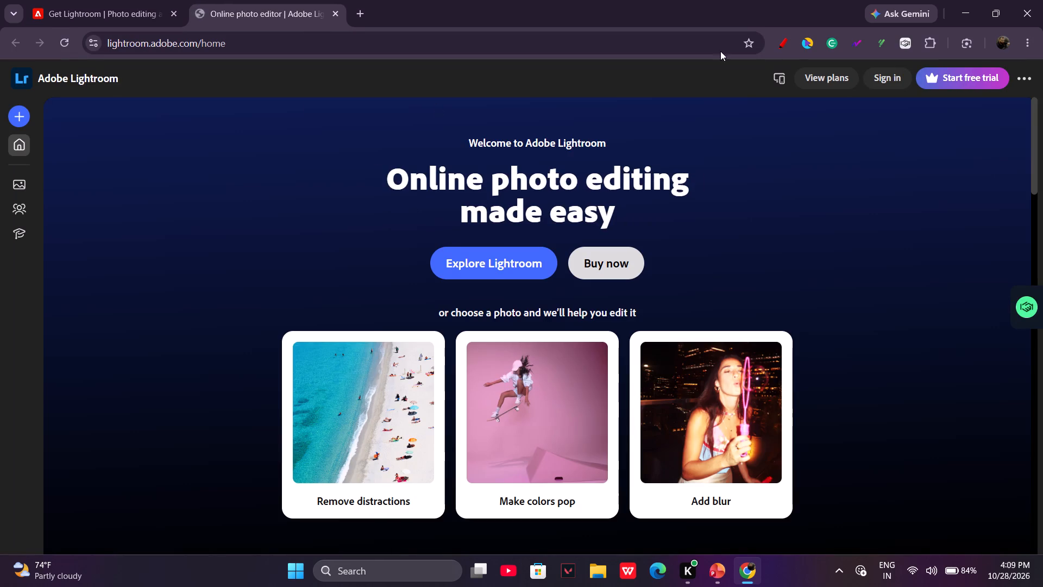
pyautogui.click(877, 74)
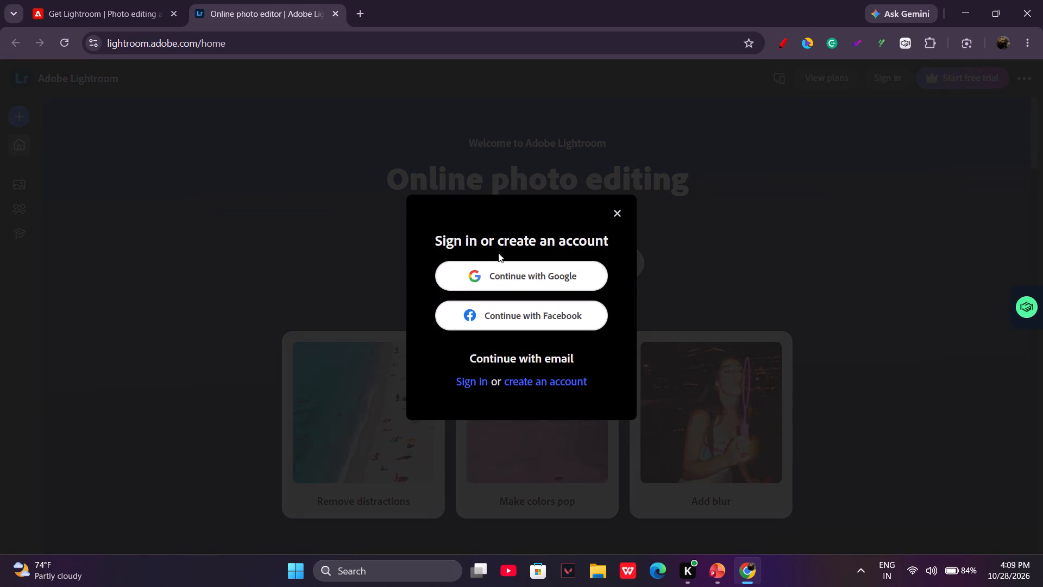
pyautogui.click(481, 271)
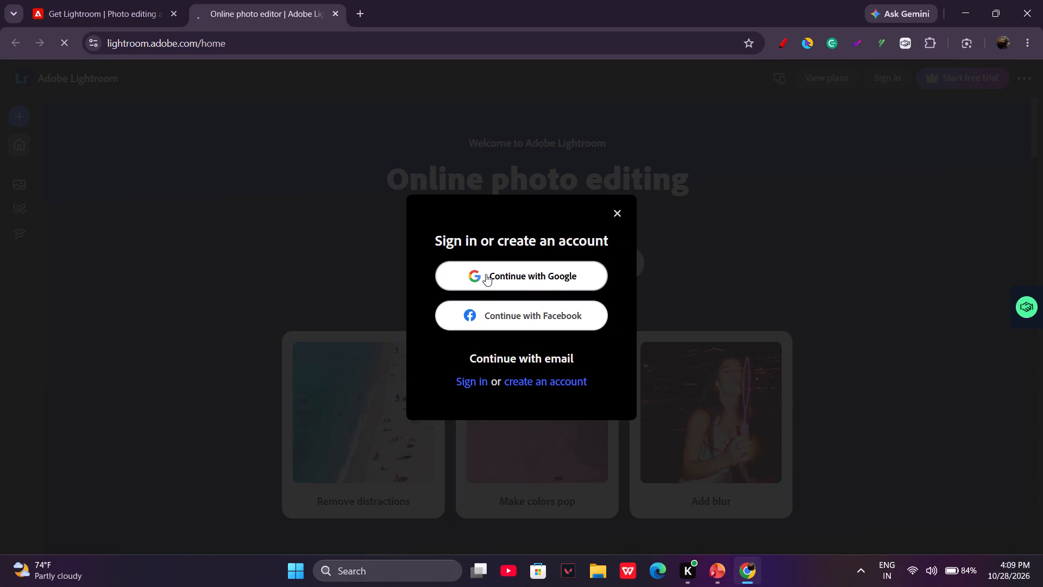